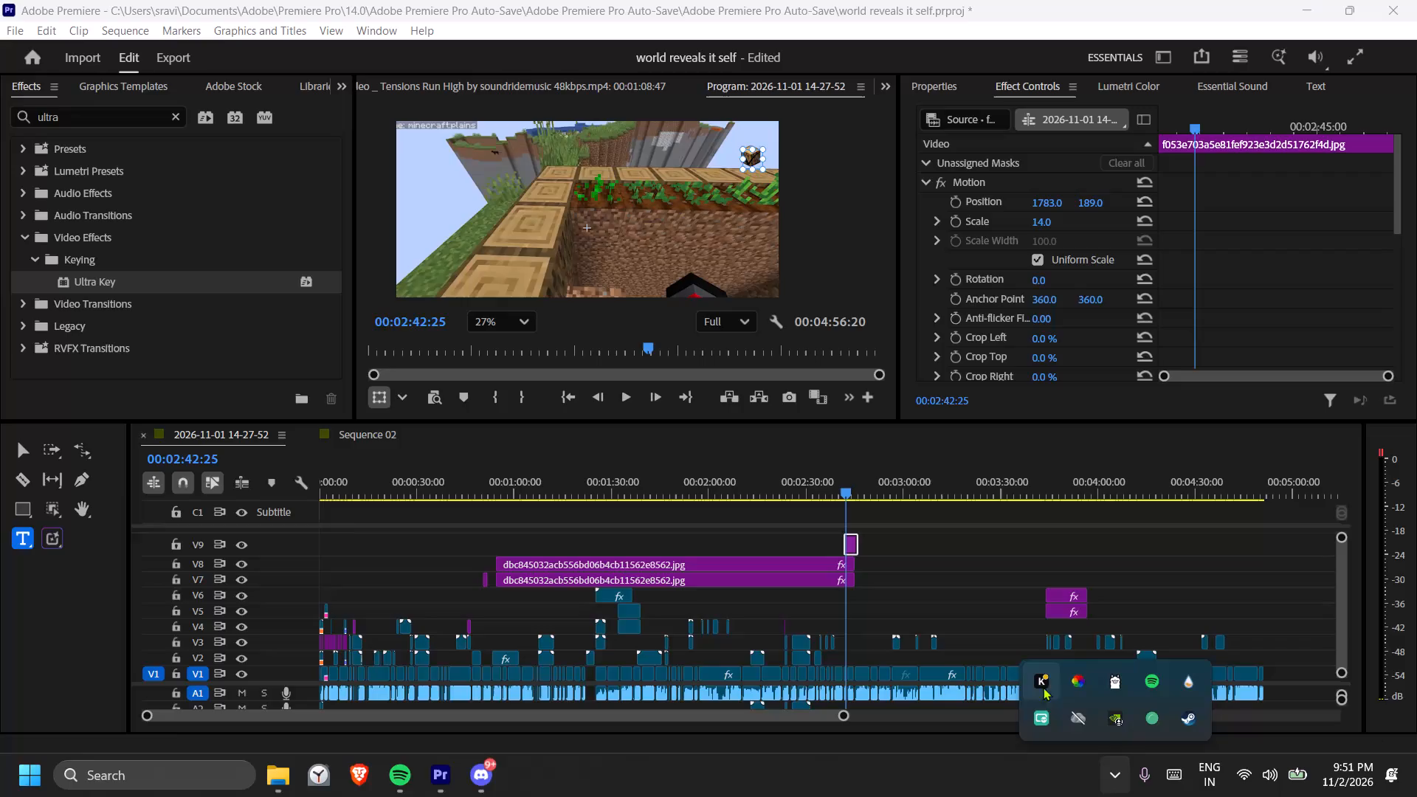
# Enlarge the checkmark image overlay on track V9 to a scale of 32.
pyautogui.scroll(5, 1053, 222)
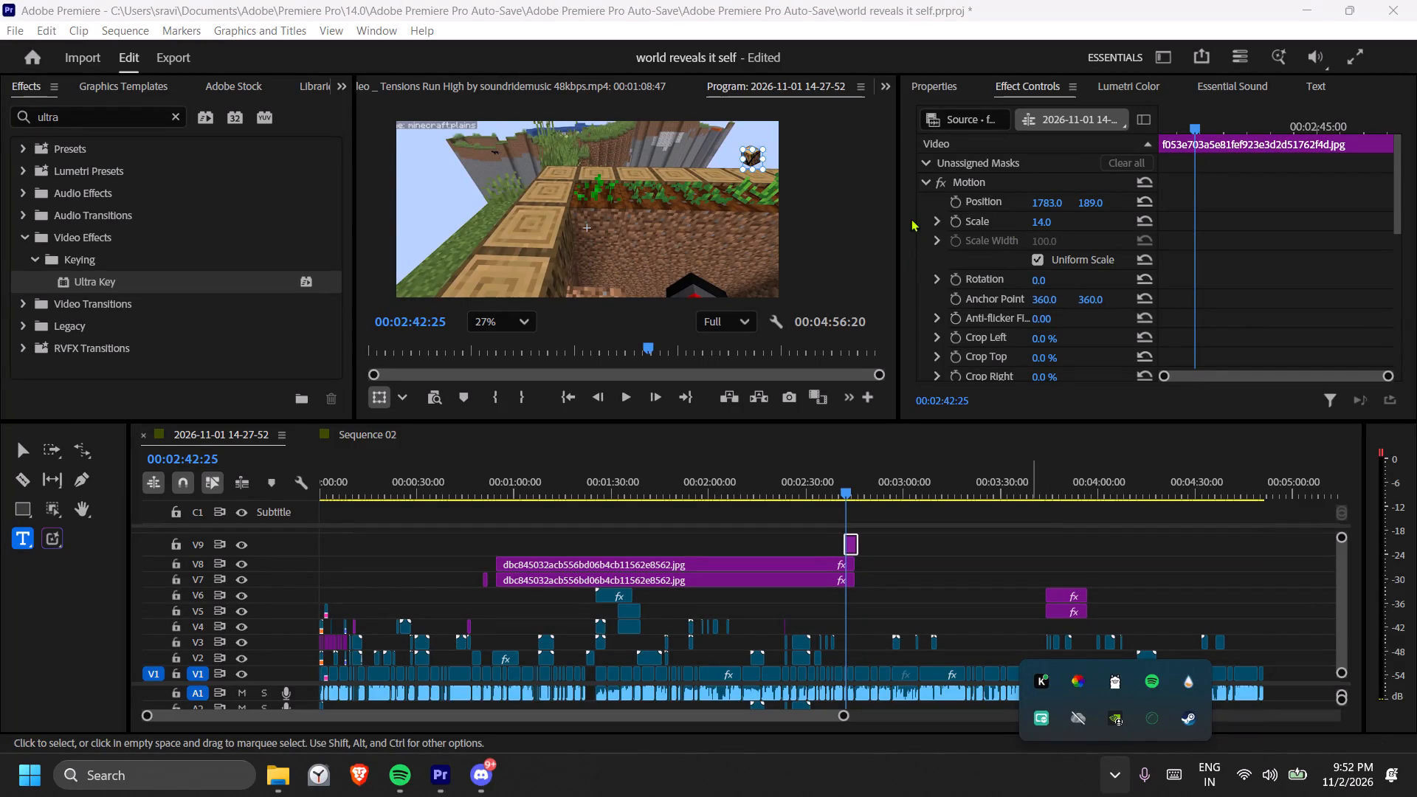
pyautogui.scroll(11, 767, 181)
pyautogui.moveTo(742, 145); pyautogui.dragTo(755, 191, button='middle')
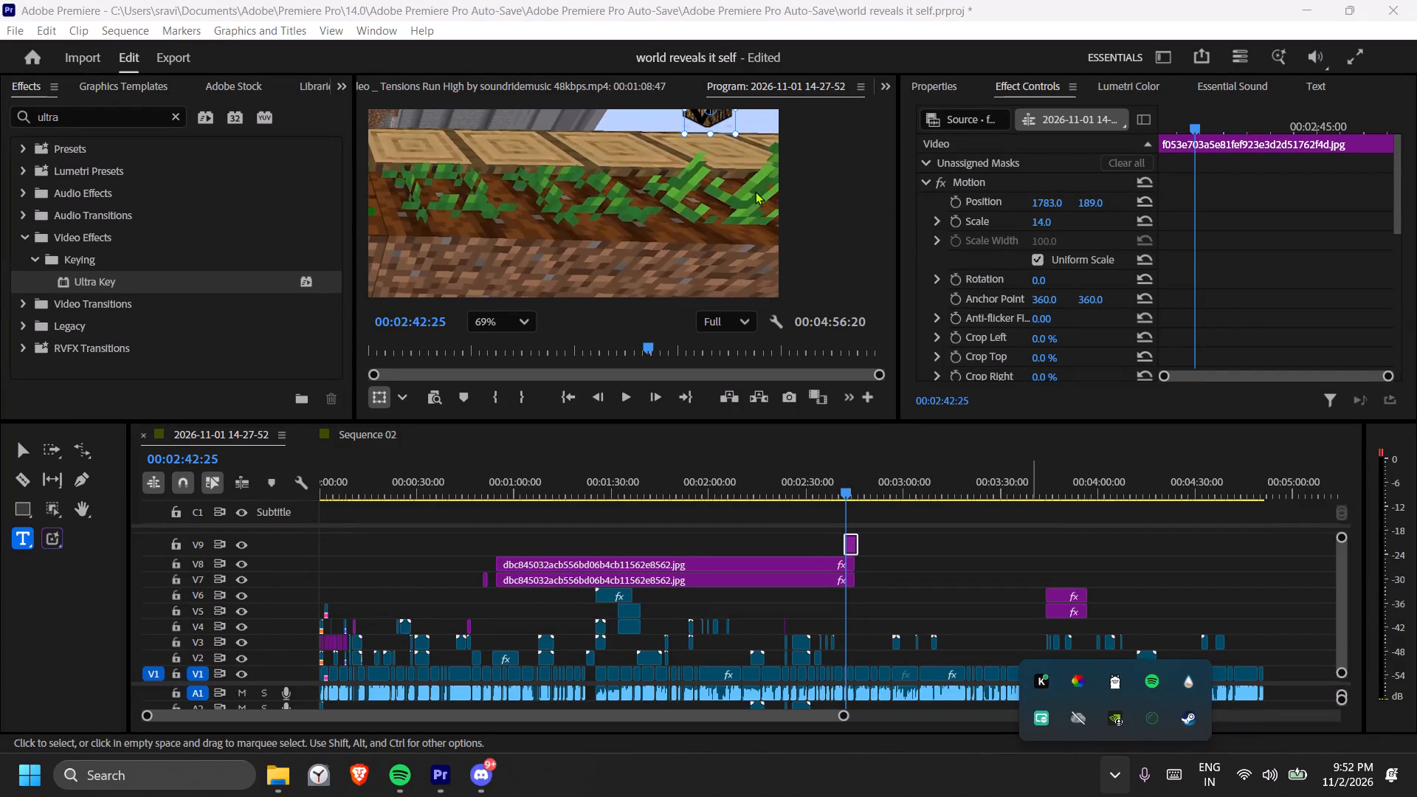
pyautogui.moveTo(755, 191); pyautogui.dragTo(756, 208, button='middle')
pyautogui.moveTo(752, 159); pyautogui.dragTo(759, 210, button='middle')
pyautogui.moveTo(759, 173); pyautogui.dragTo(759, 222, button='middle')
pyautogui.scroll(2, 759, 213)
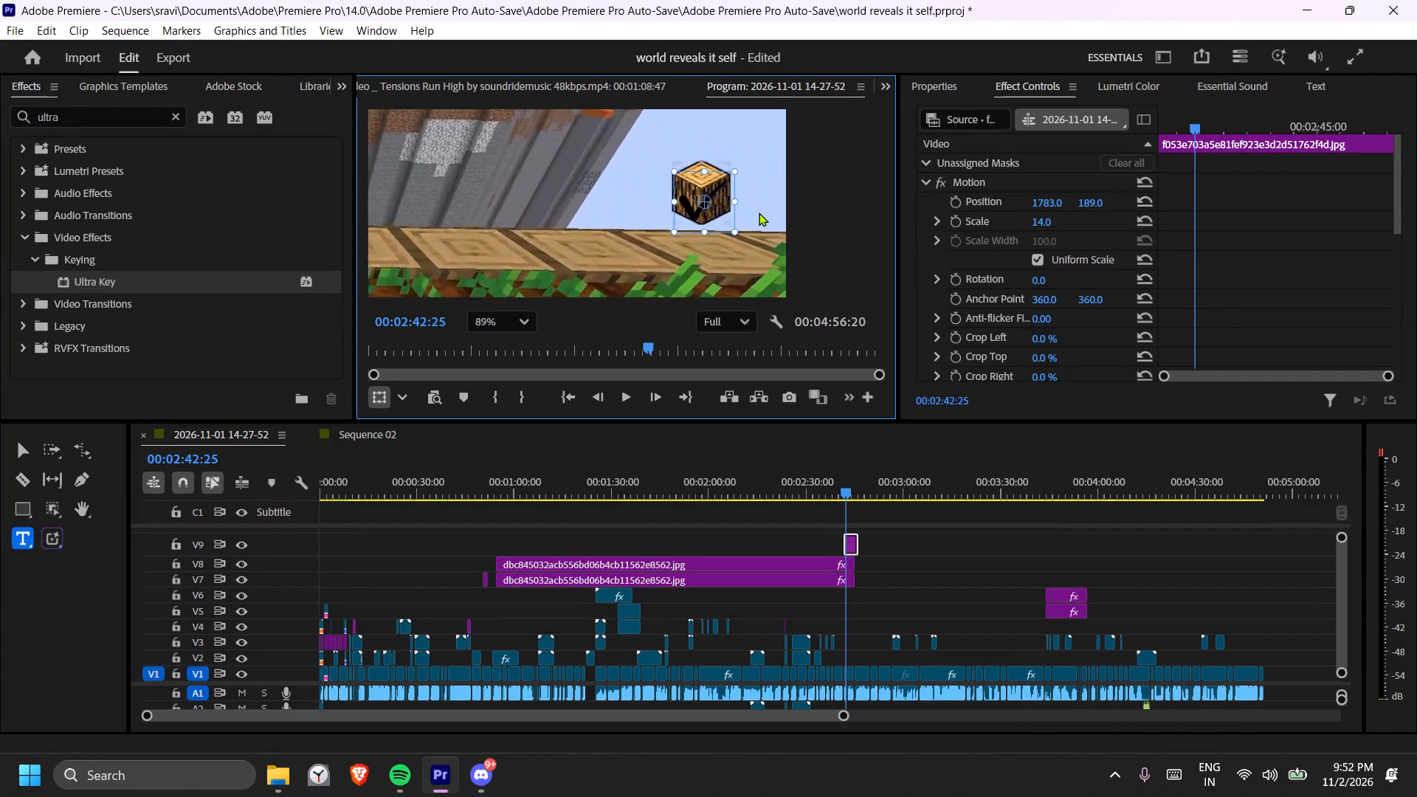
pyautogui.scroll(4, 759, 213)
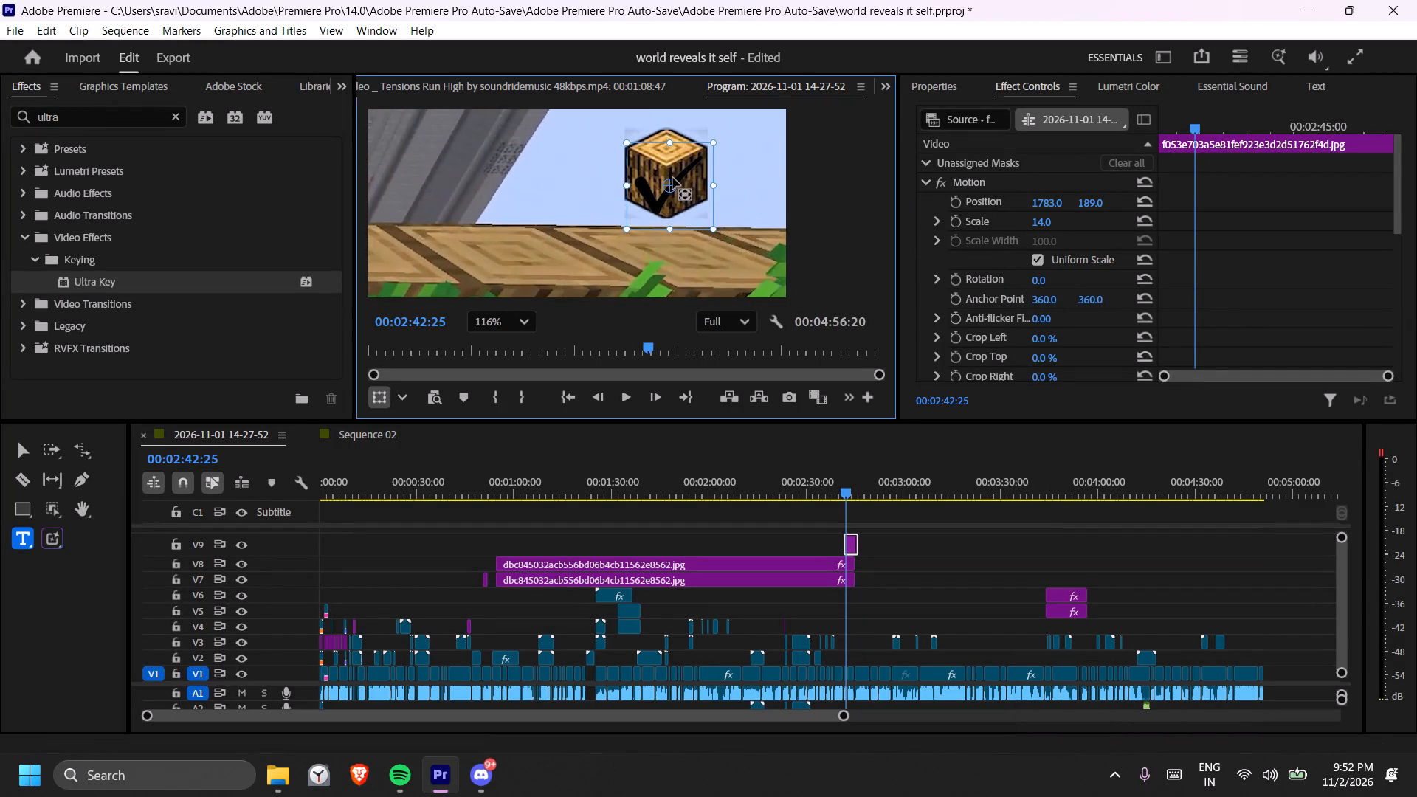
pyautogui.moveTo(1041, 221); pyautogui.dragTo(1053, 222)
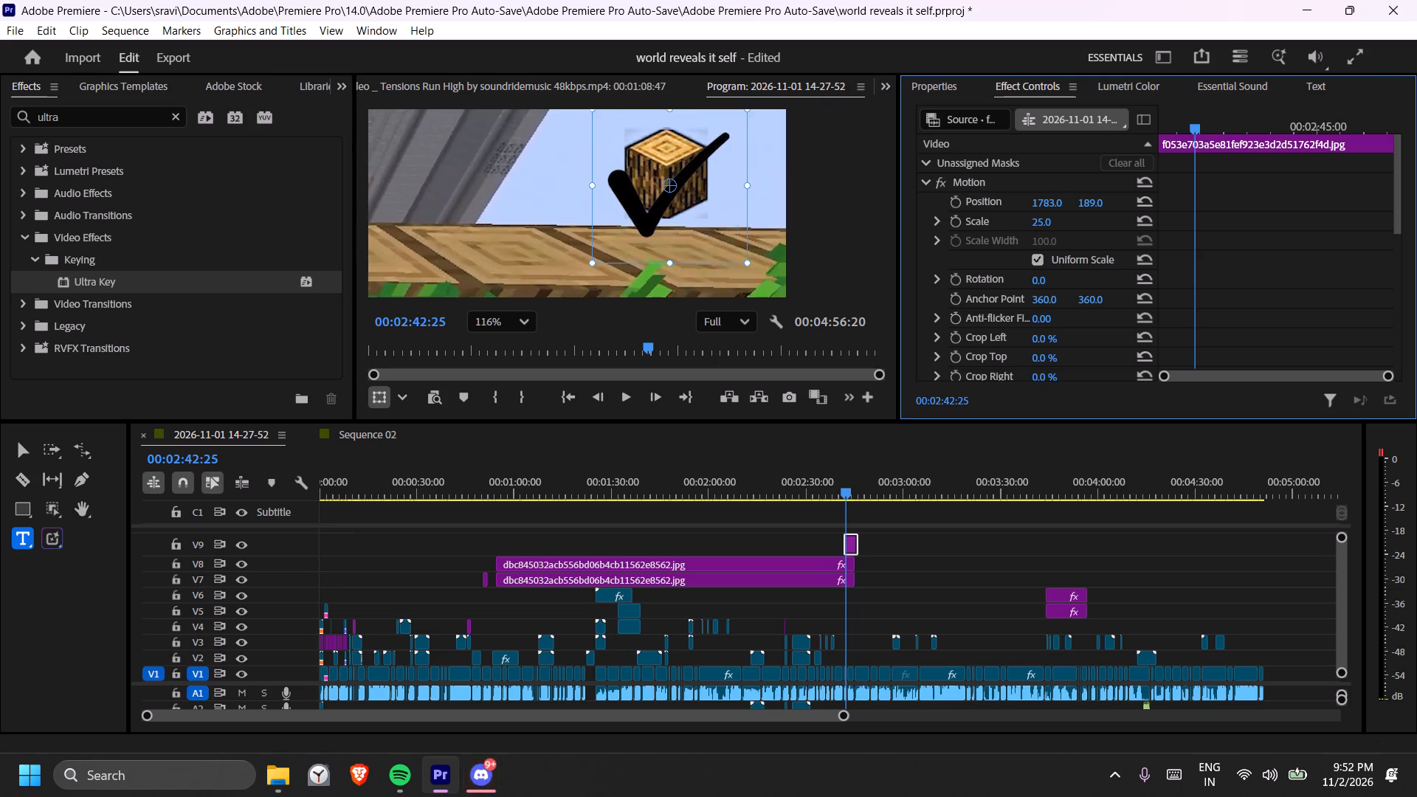
pyautogui.moveTo(1053, 222); pyautogui.dragTo(1060, 222)
pyautogui.scroll(-20, 751, 207)
pyautogui.scroll(-2, 751, 207)
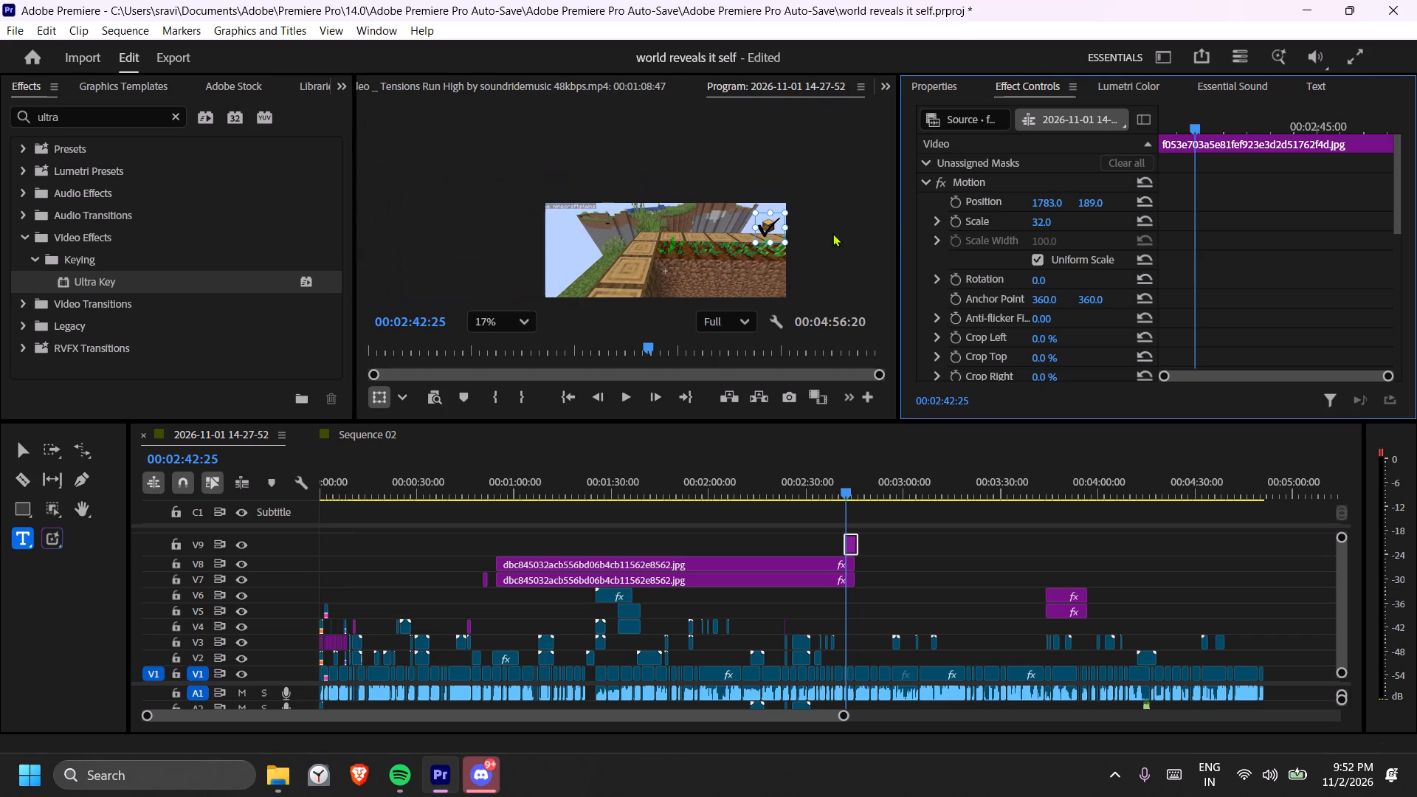
pyautogui.moveTo(818, 239); pyautogui.dragTo(764, 179, button='middle')
# Play back the overlay's timing and shift the V9 checkmark clip later, so it starts just before 00:02:44.
pyautogui.click(831, 485)
pyautogui.press('space')
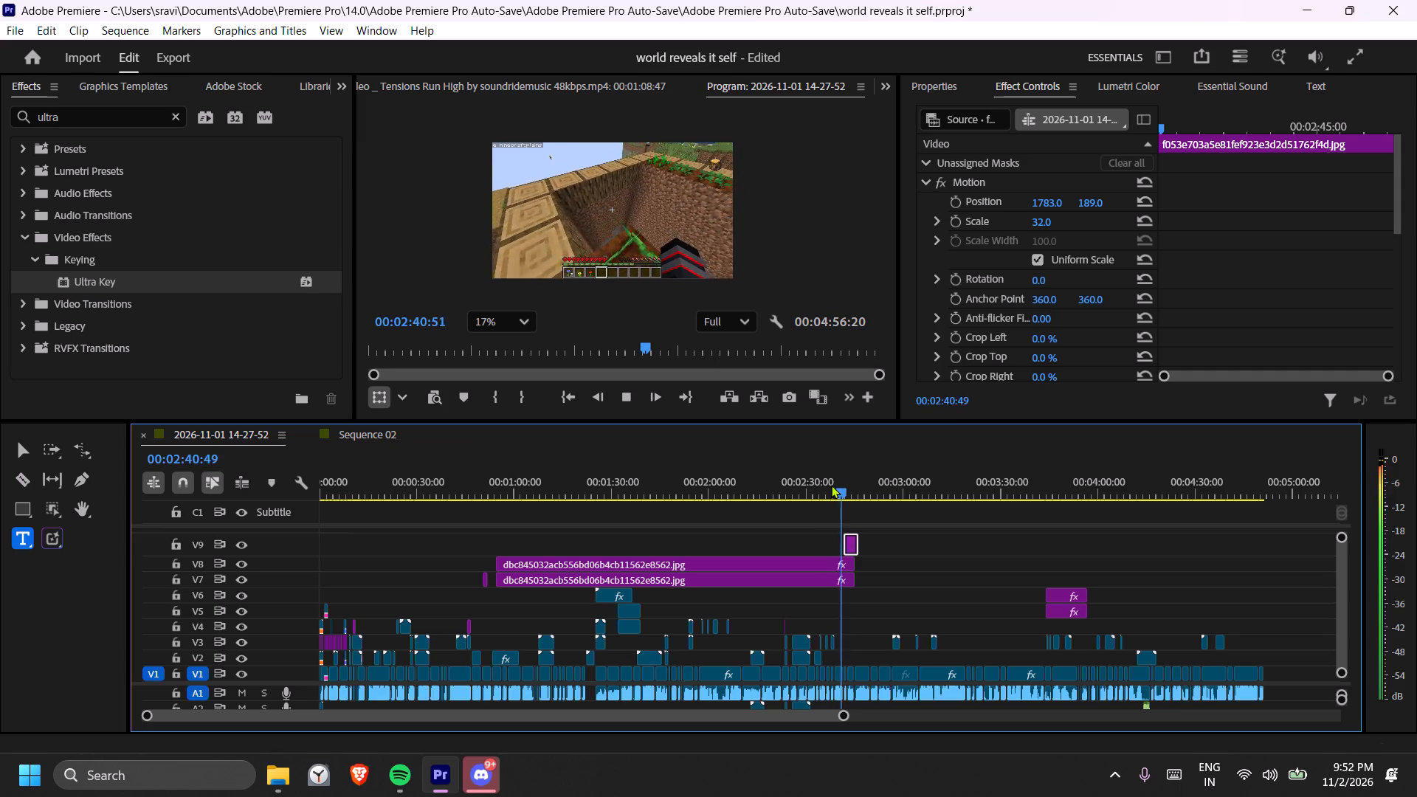
pyautogui.press('space')
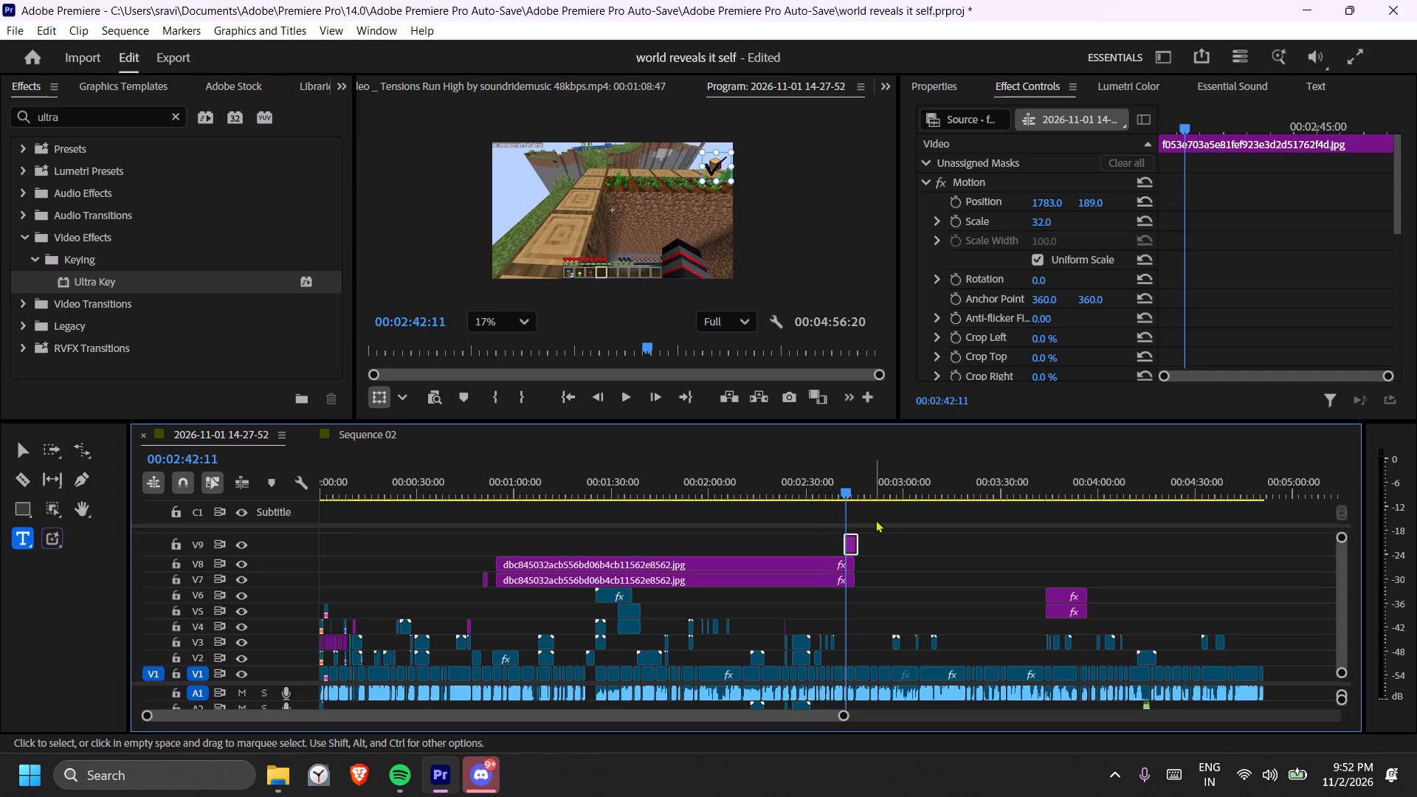
pyautogui.click(892, 551)
pyautogui.press('=')
pyautogui.press('=')
pyautogui.moveTo(840, 545); pyautogui.dragTo(845, 545)
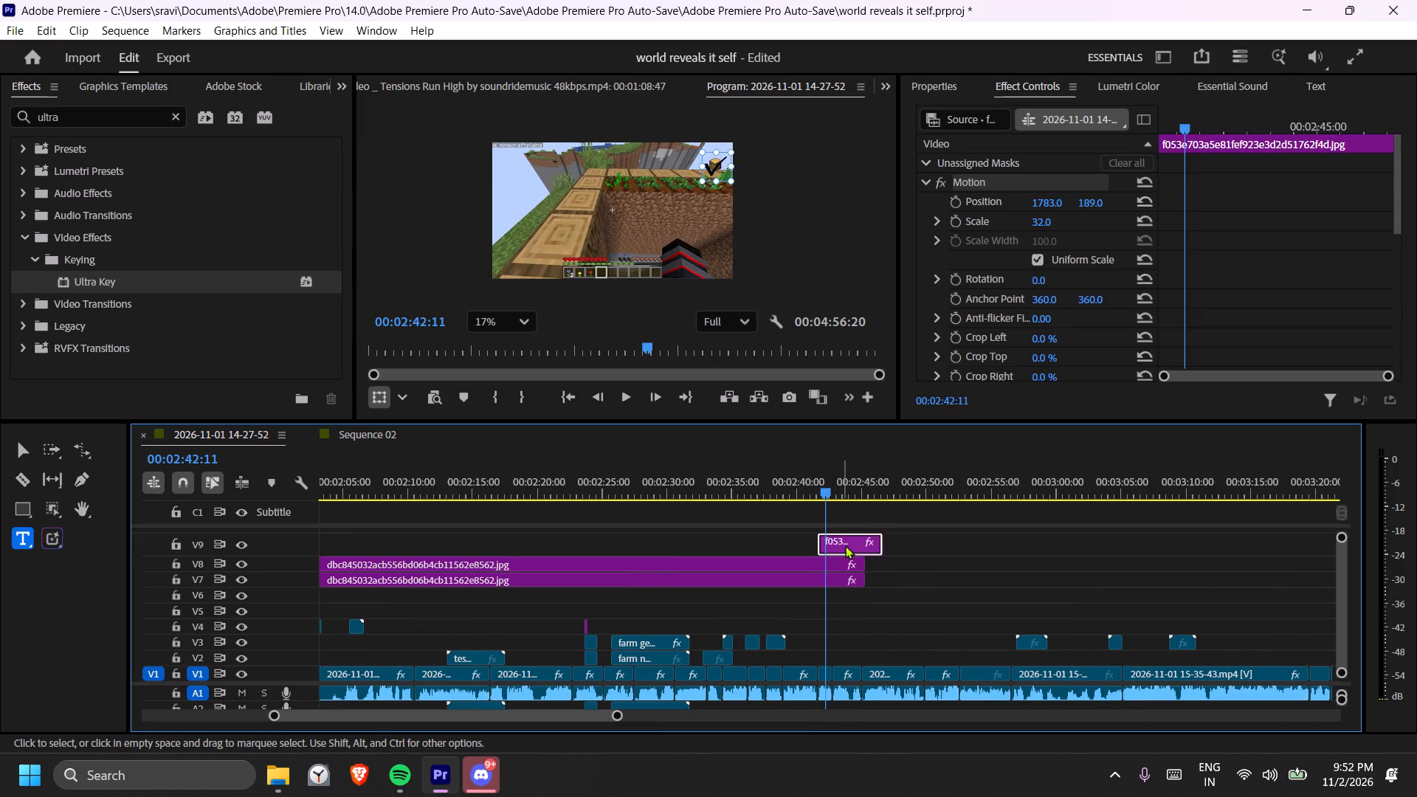
pyautogui.moveTo(845, 545); pyautogui.dragTo(855, 545)
pyautogui.press('space')
pyautogui.press('space')
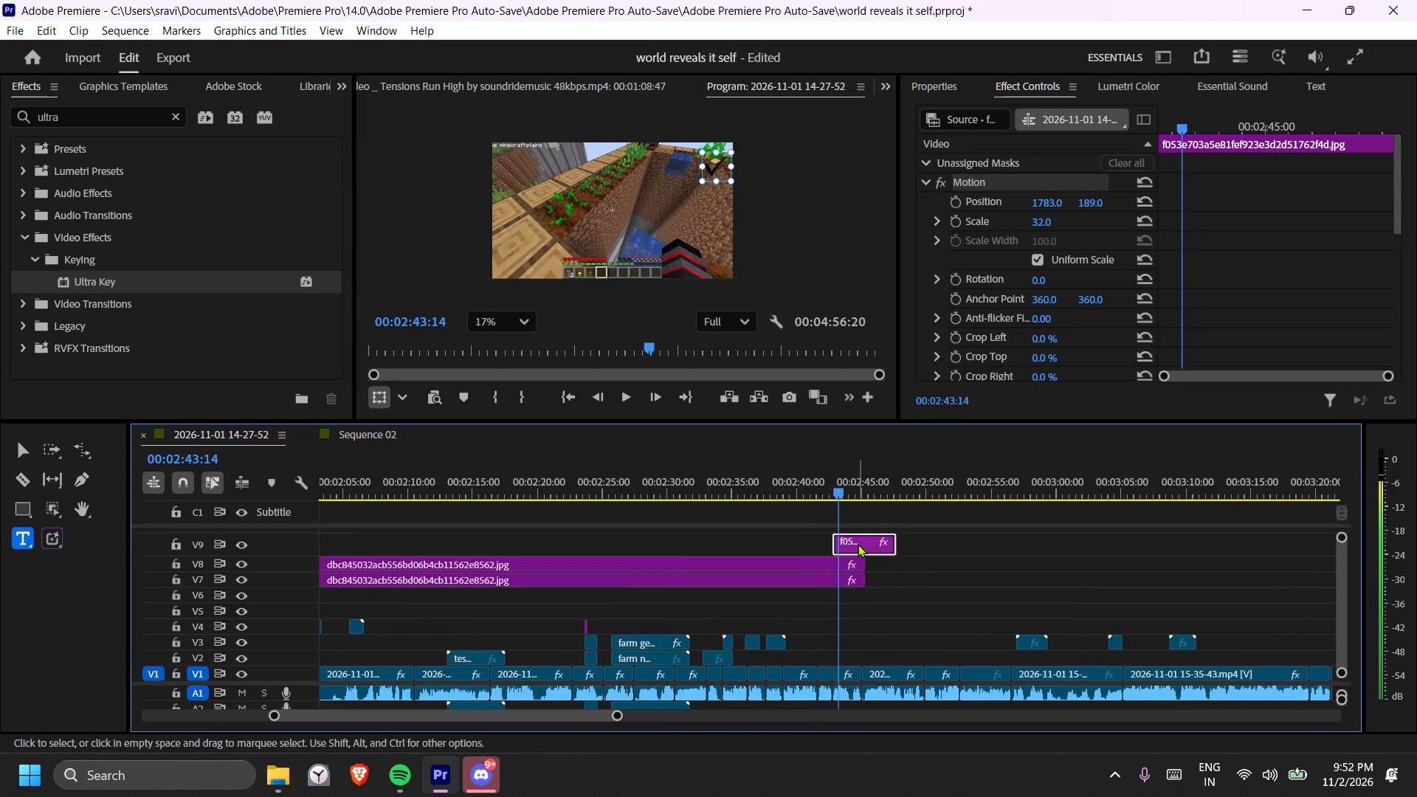
pyautogui.press('space')
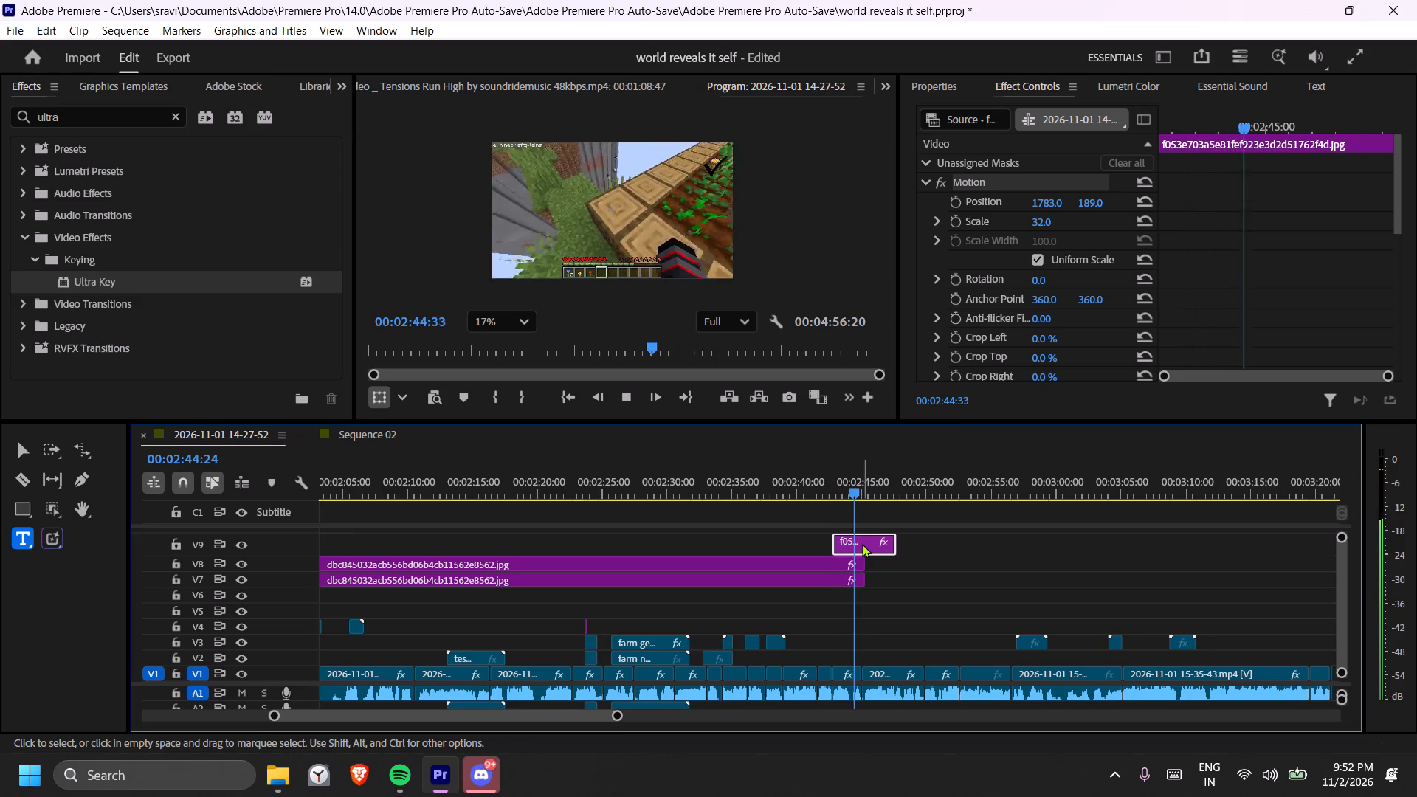
pyautogui.press('space')
pyautogui.moveTo(862, 542); pyautogui.dragTo(874, 542)
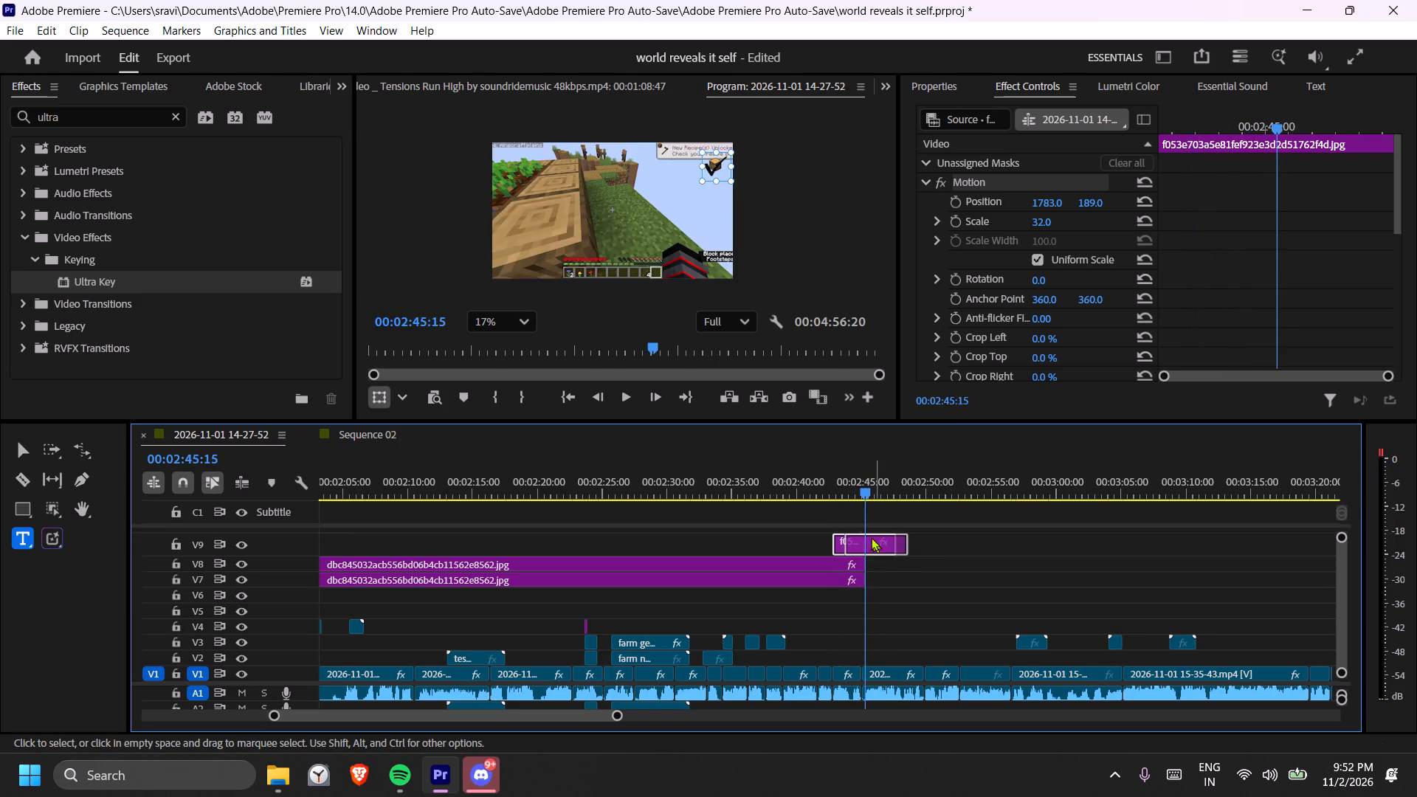
# Preview the checkmark's entrance, and trim the V9 clip's end to match the end of the V7 and V8 image clips.
pyautogui.click(841, 479)
pyautogui.press('space')
pyautogui.press('space')
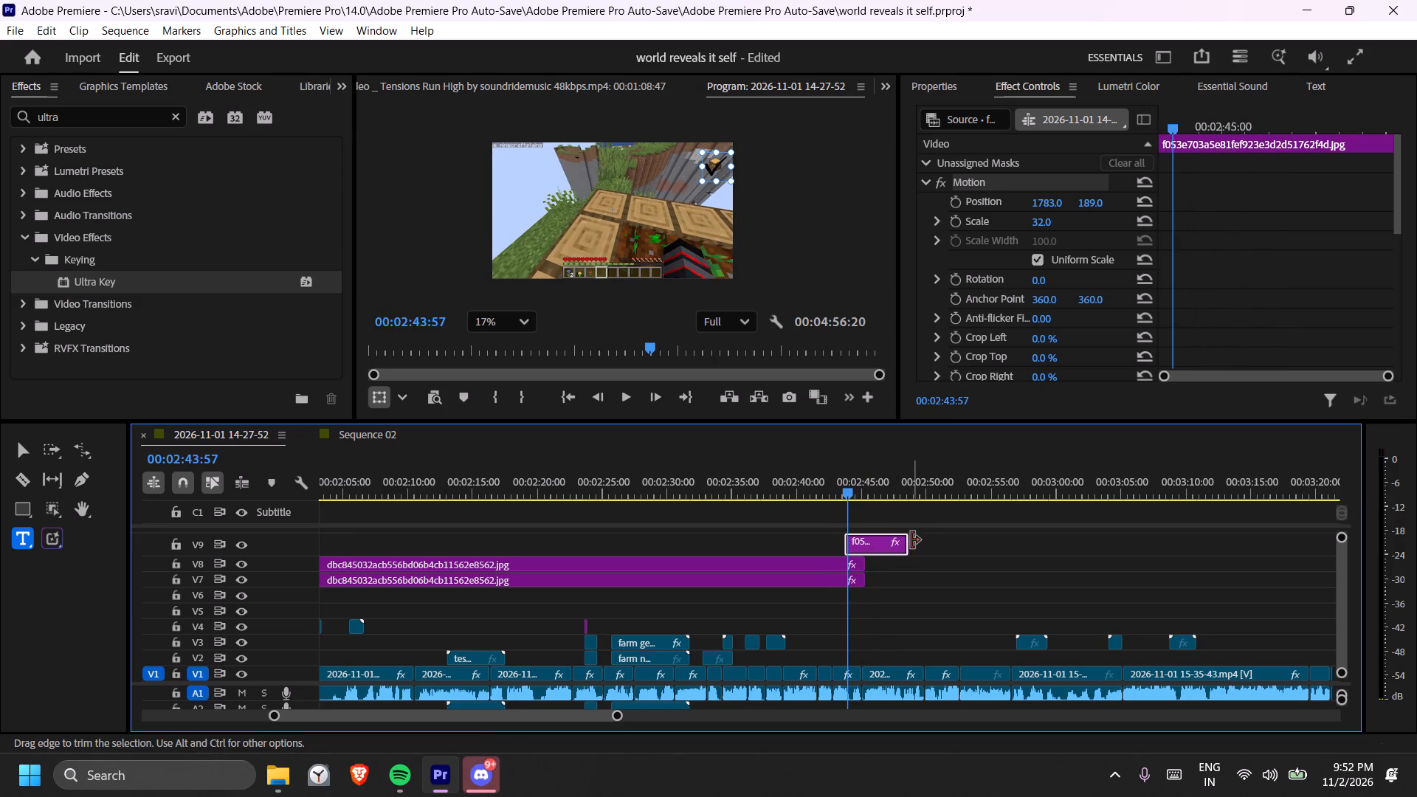
pyautogui.moveTo(911, 545); pyautogui.dragTo(869, 545)
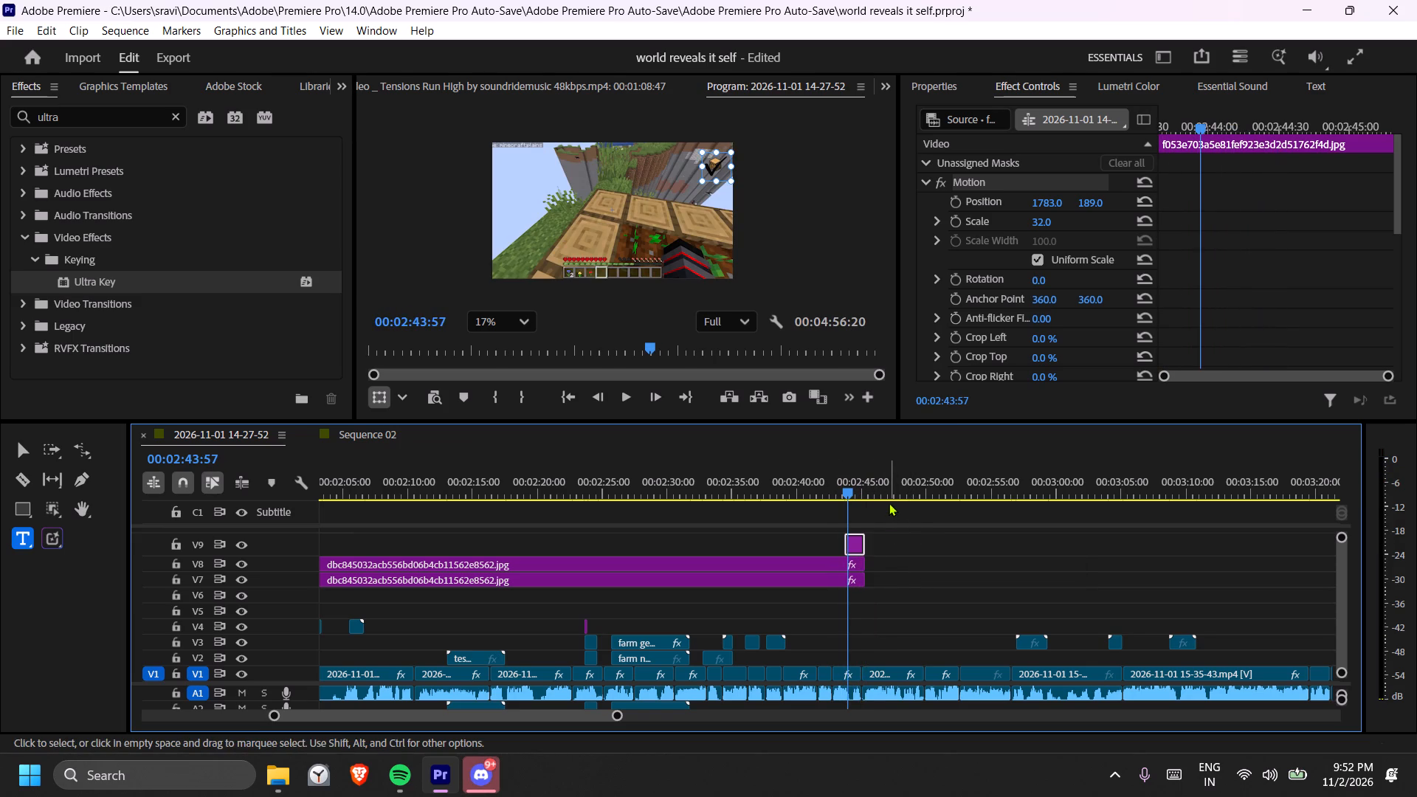
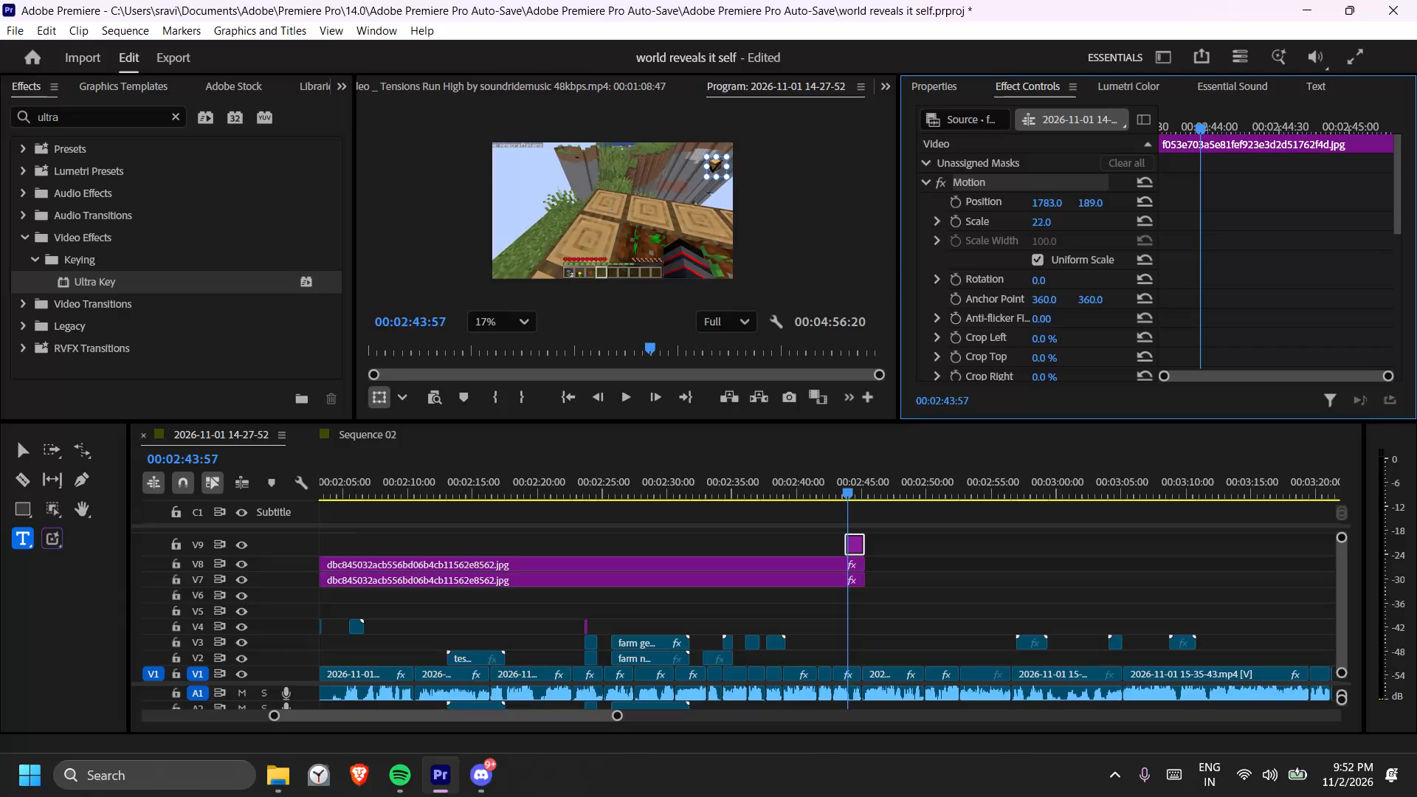
# Examine up close how the checkmark sits over the wood block icon at 00:02:43:57 in the program monitor.
pyautogui.click(852, 218)
pyautogui.scroll(7, 708, 200)
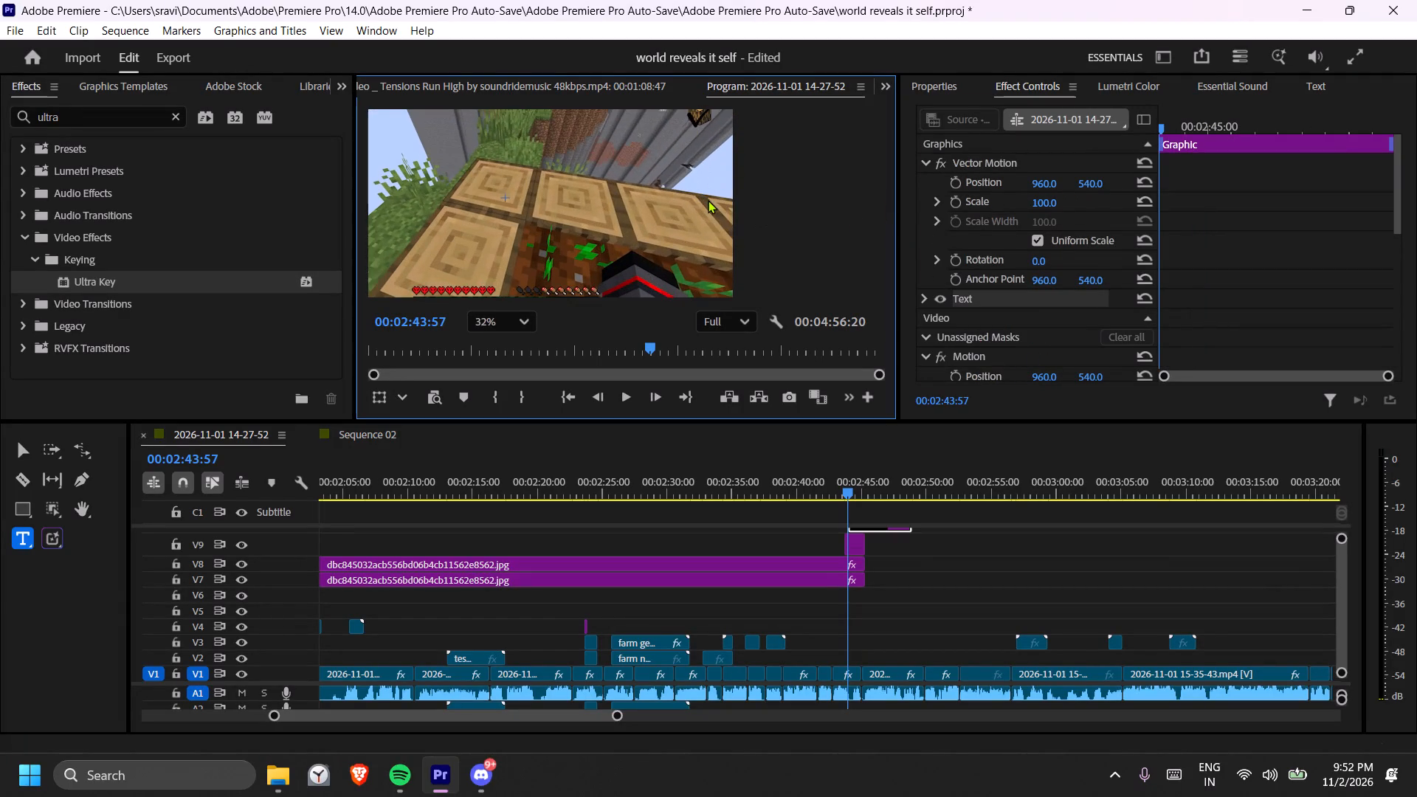
pyautogui.scroll(-8, 817, 182)
pyautogui.scroll(5, 714, 156)
pyautogui.moveTo(714, 156); pyautogui.dragTo(716, 191, button='middle')
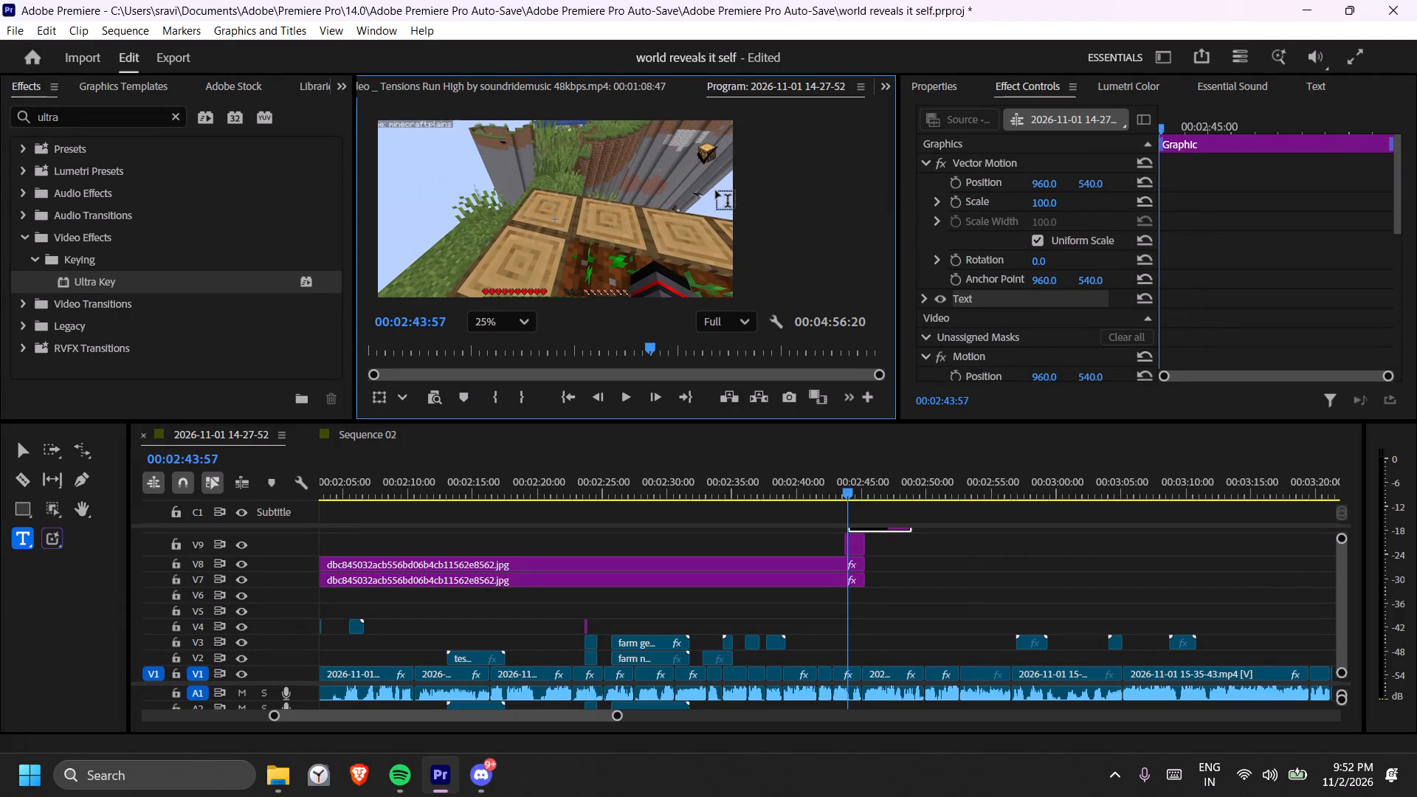
pyautogui.moveTo(716, 191); pyautogui.dragTo(716, 205, button='middle')
pyautogui.scroll(12, 715, 162)
pyautogui.moveTo(703, 146); pyautogui.dragTo(703, 193, button='middle')
pyautogui.moveTo(683, 158); pyautogui.dragTo(688, 210, button='middle')
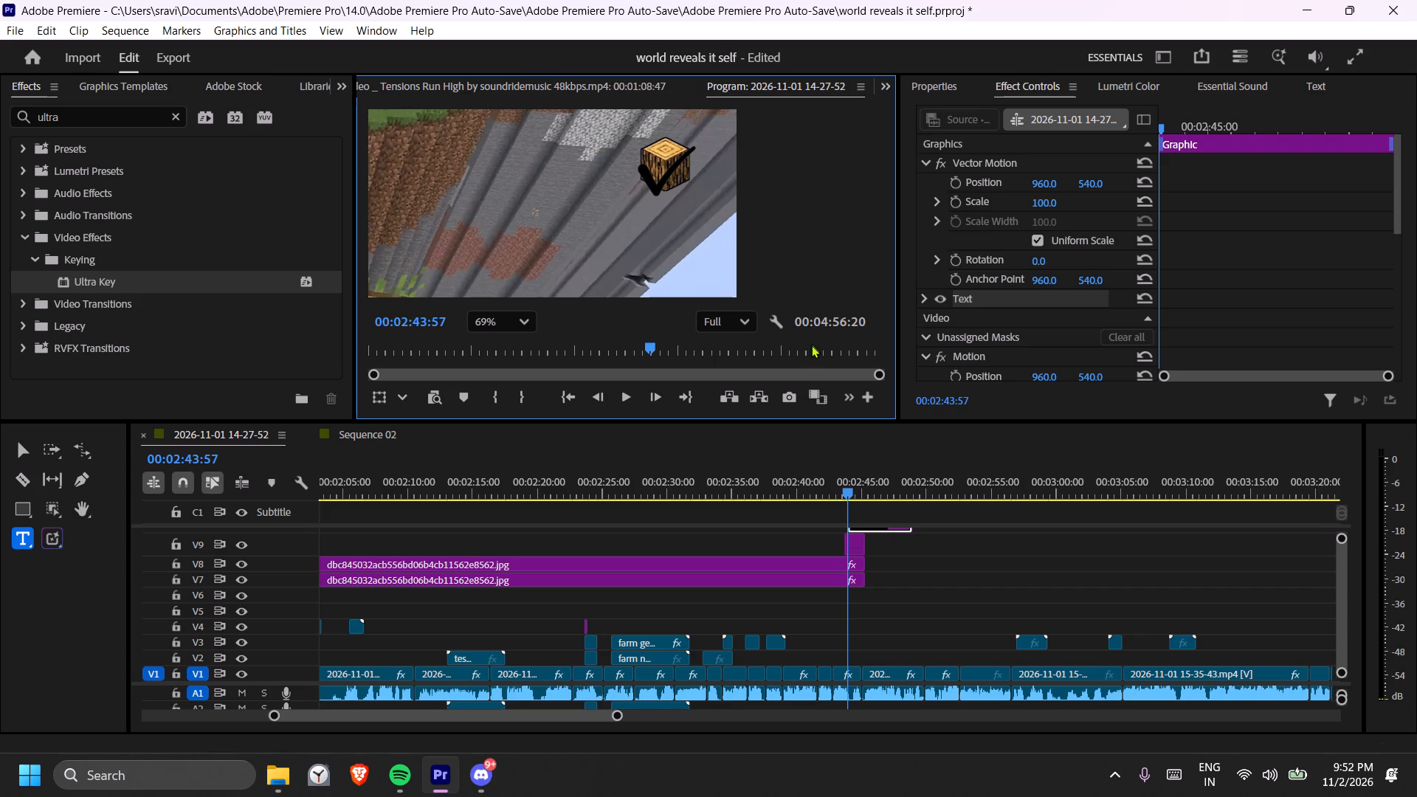
# Delete the stray empty text graphic that sits above the V9 checkmark clip in the timeline.
pyautogui.click(882, 523)
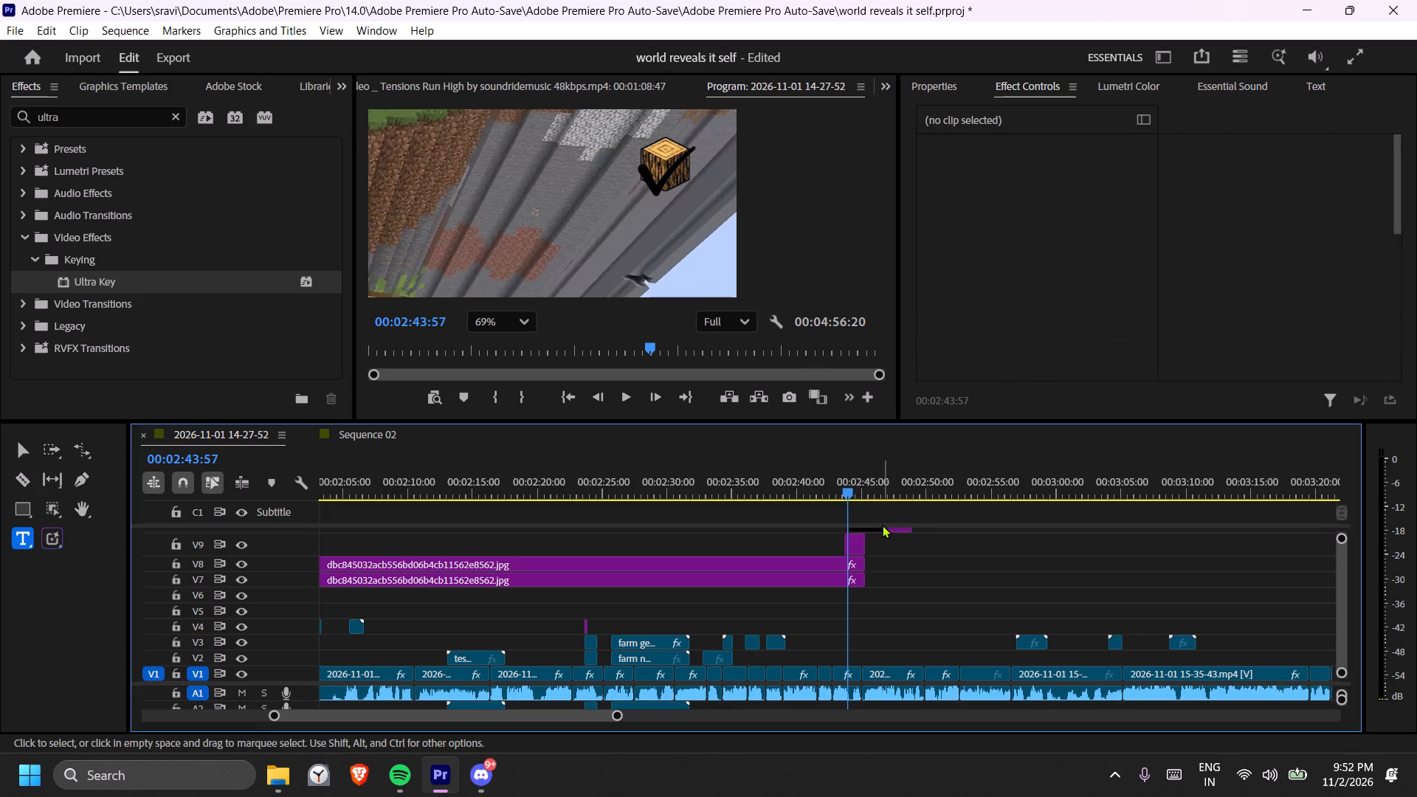
pyautogui.press('Delete')
pyautogui.click(883, 527)
pyautogui.click(892, 530)
pyautogui.press('Delete')
# Move the playhead to 00:02:43:36 just before the checkmark, and enlarge the timeline area to reveal more audio tracks.
pyautogui.click(840, 482)
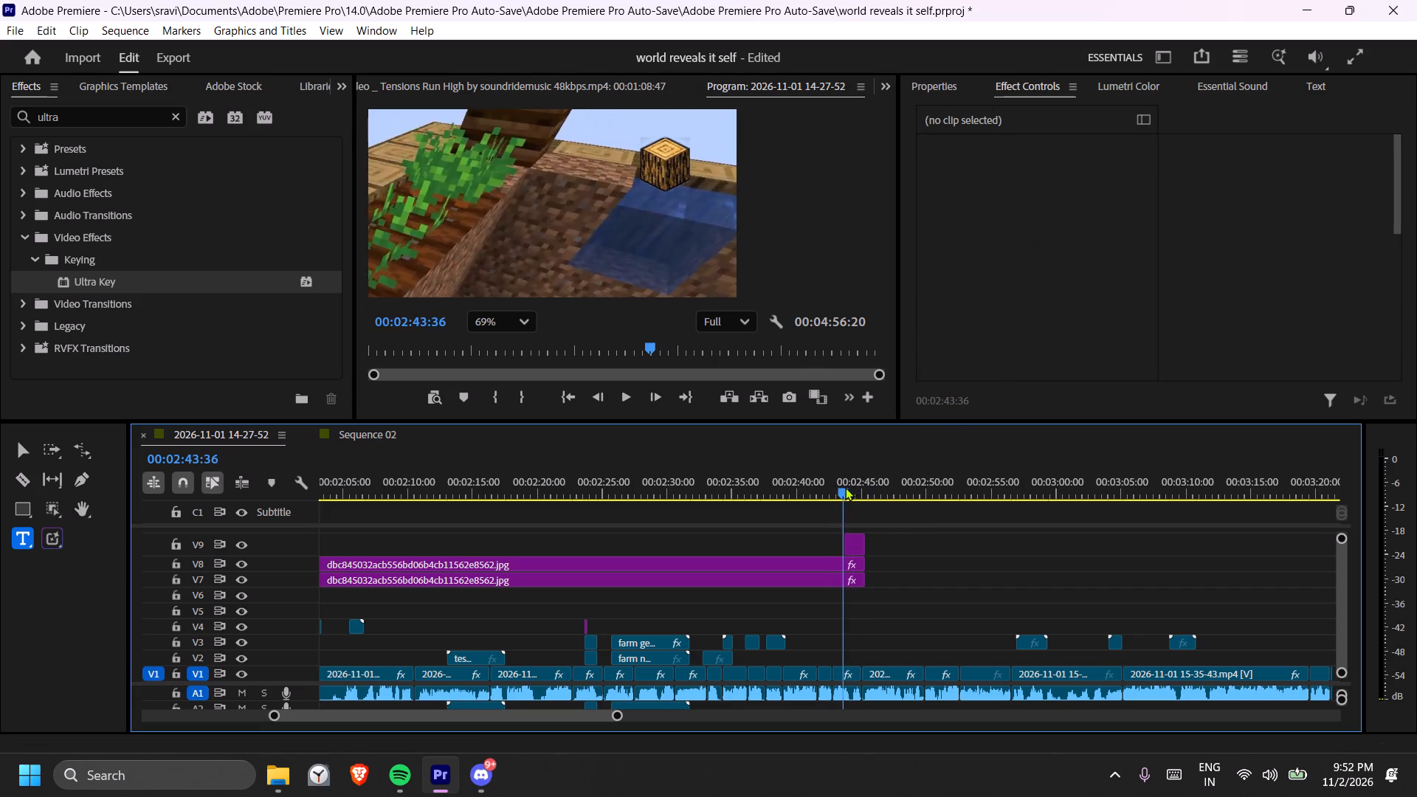
pyautogui.moveTo(751, 423); pyautogui.dragTo(762, 356)
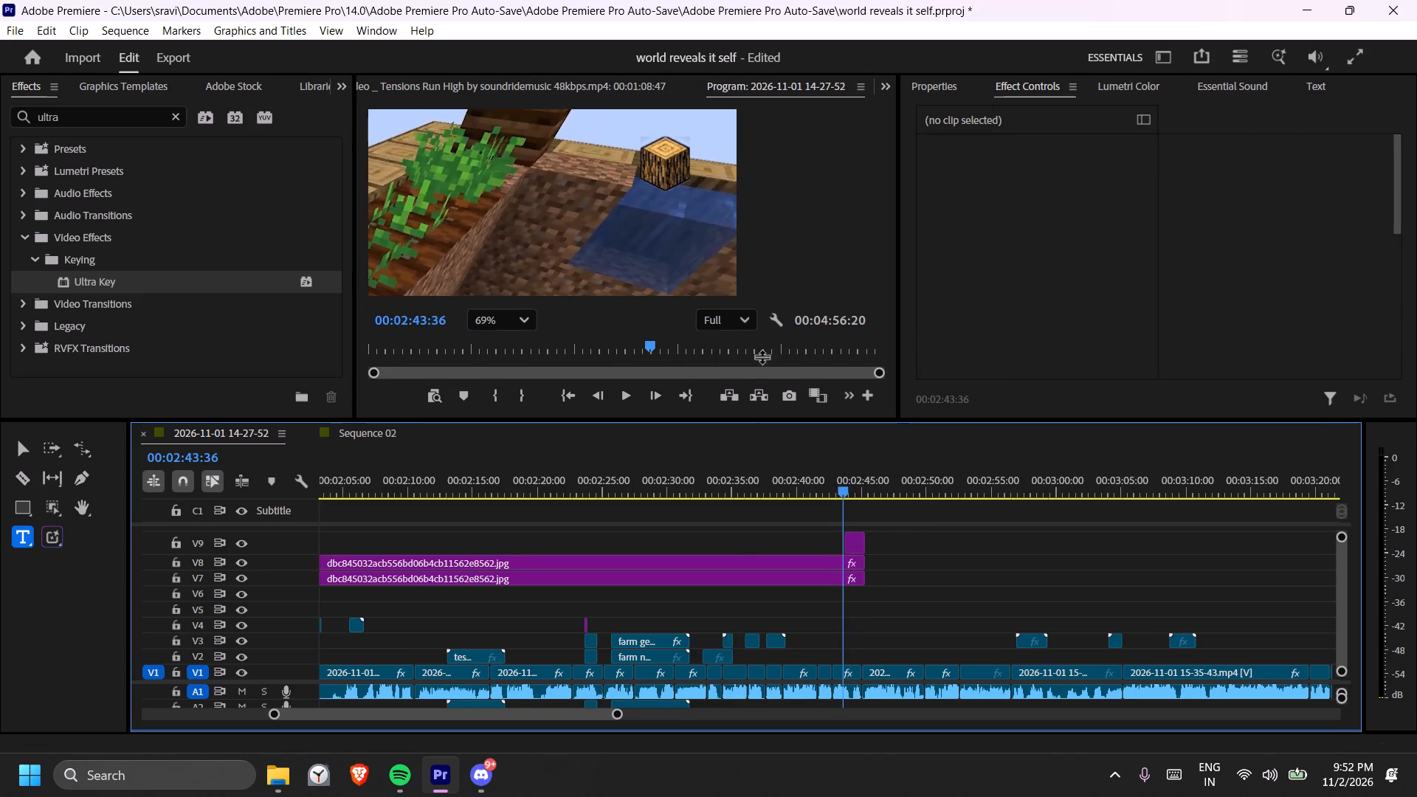
pyautogui.moveTo(762, 356); pyautogui.dragTo(779, 232)
pyautogui.moveTo(306, 659); pyautogui.dragTo(320, 586)
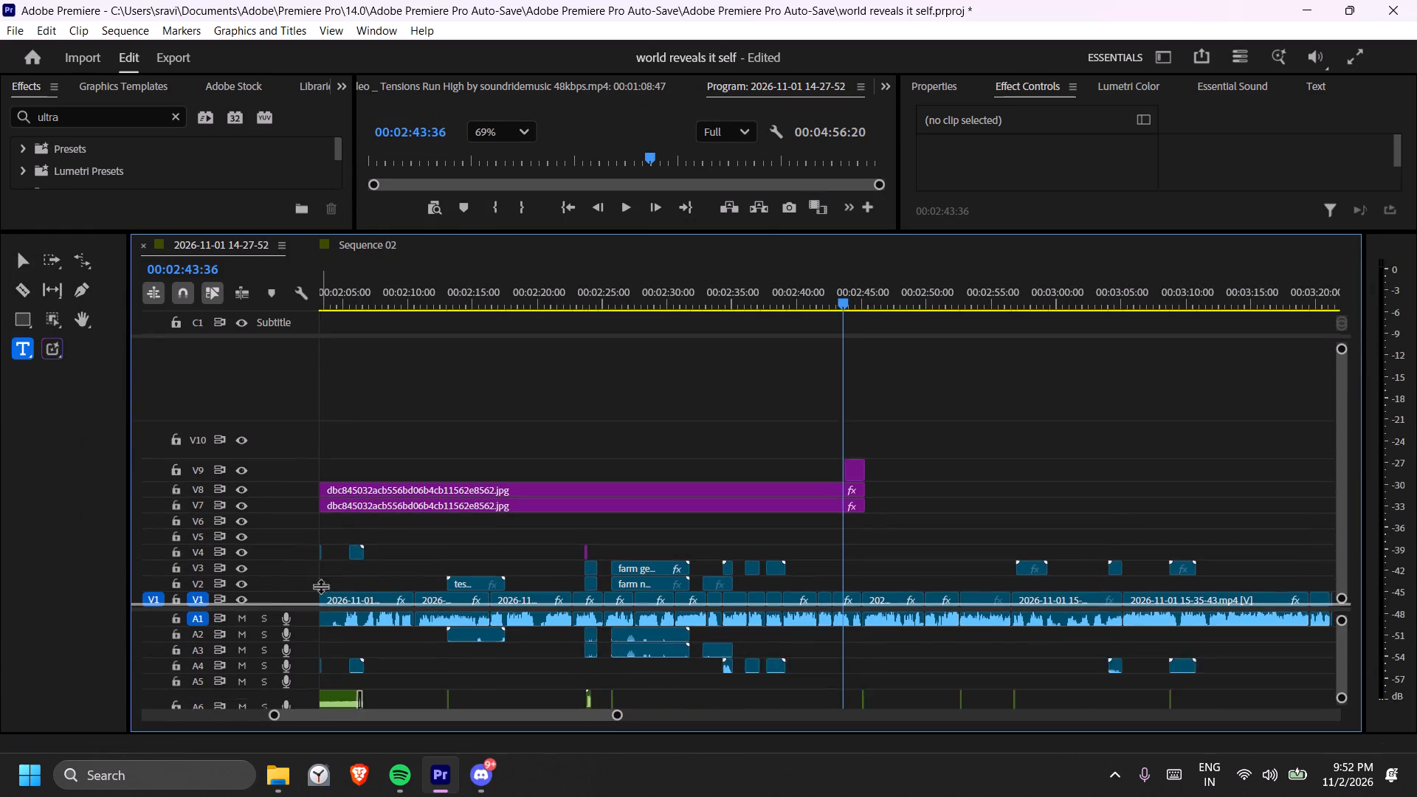
pyautogui.moveTo(320, 586); pyautogui.dragTo(346, 464)
# Switch to the Brave browser and open the SFX folder of Bexy Premium Assets in Google Drive.
pyautogui.click(277, 792)
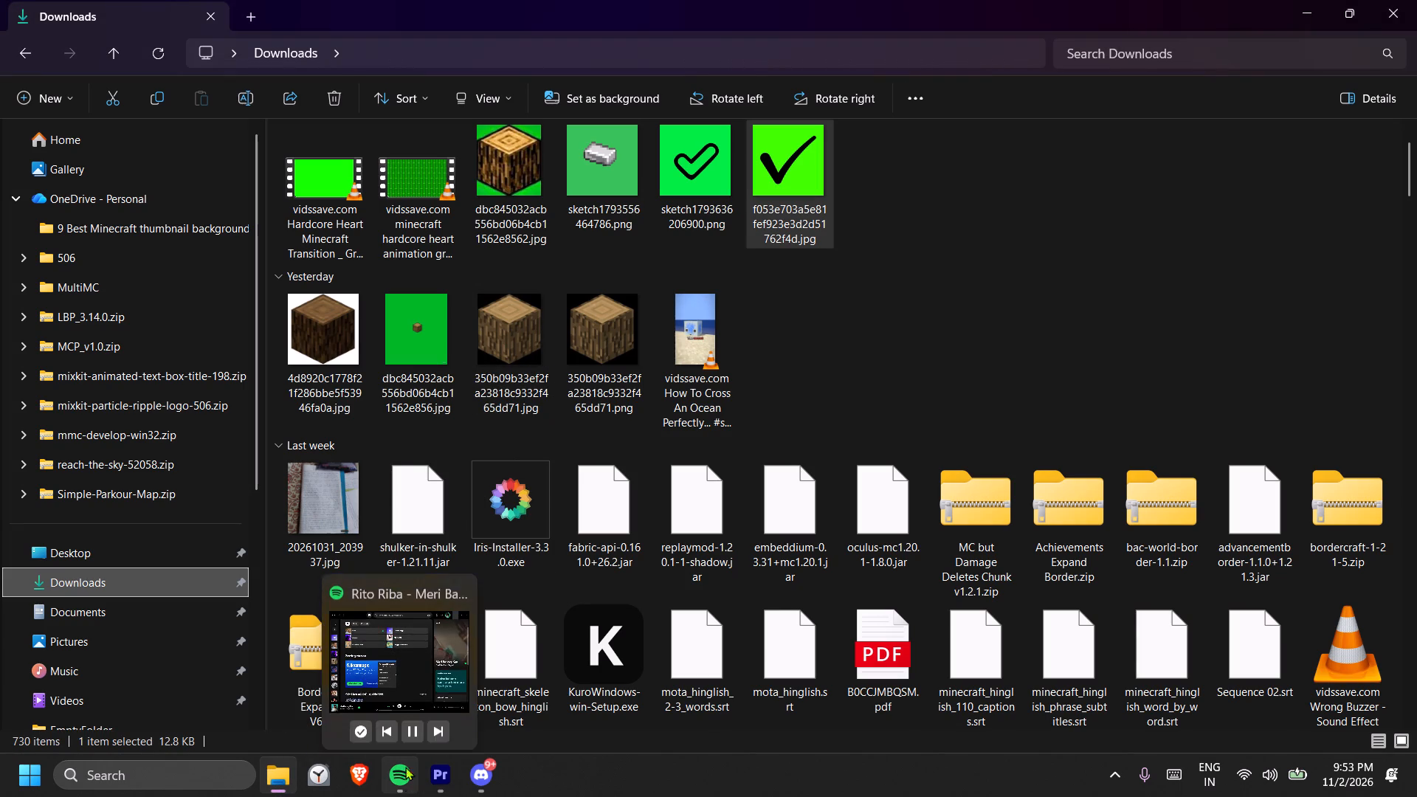
pyautogui.click(362, 763)
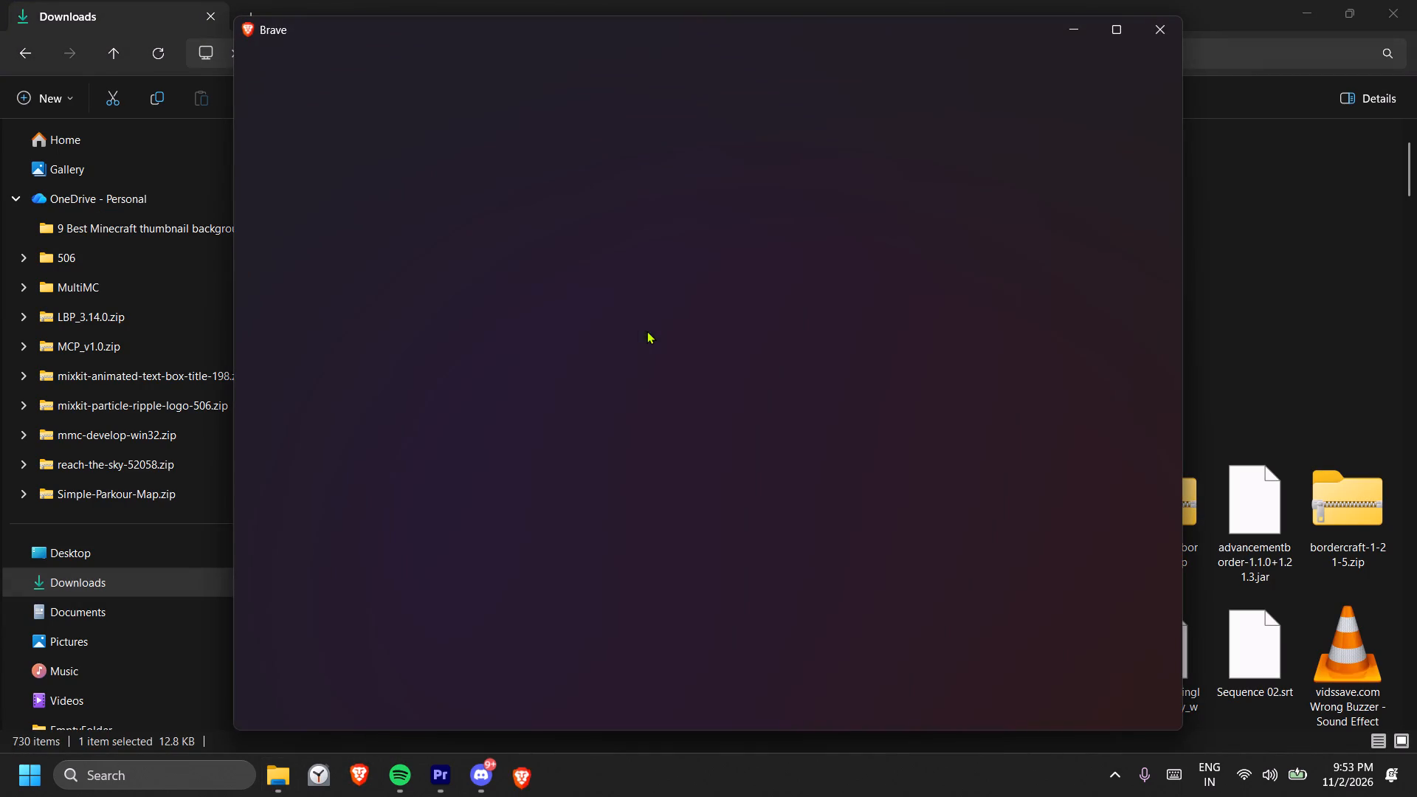
pyautogui.click(964, 360)
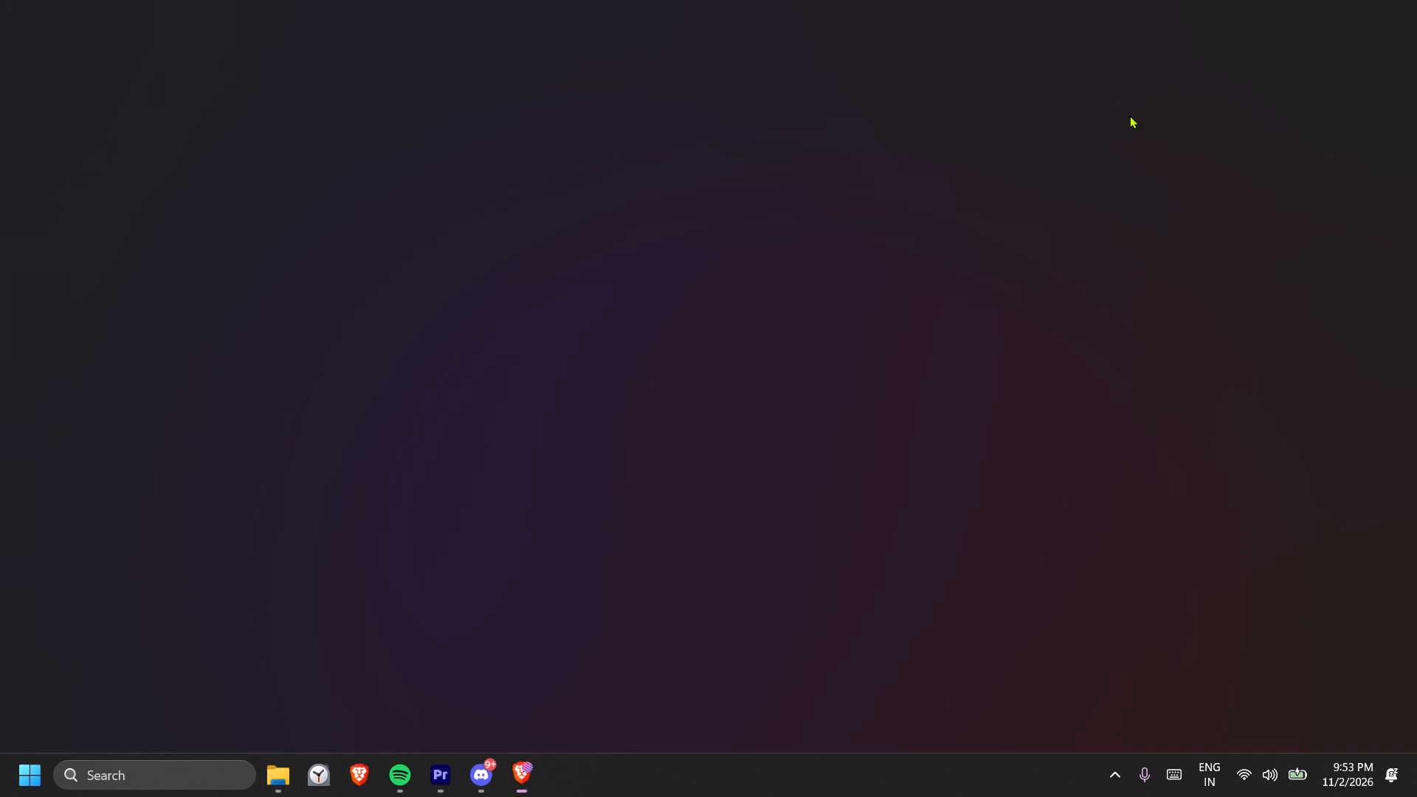
pyautogui.click(976, 0)
pyautogui.click(842, 0)
pyautogui.moveTo(704, 0); pyautogui.dragTo(696, 0)
pyautogui.click(508, 0)
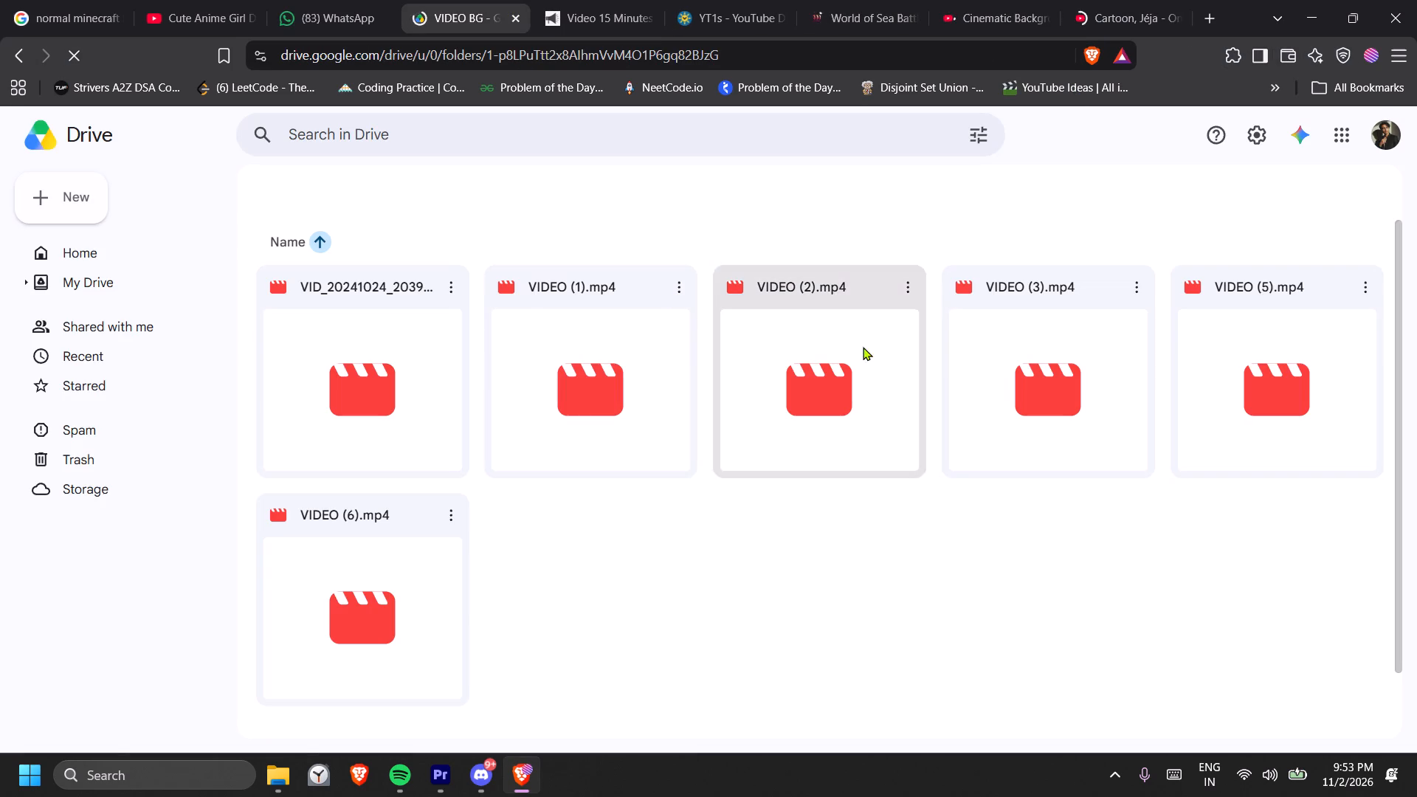
pyautogui.click(12, 49)
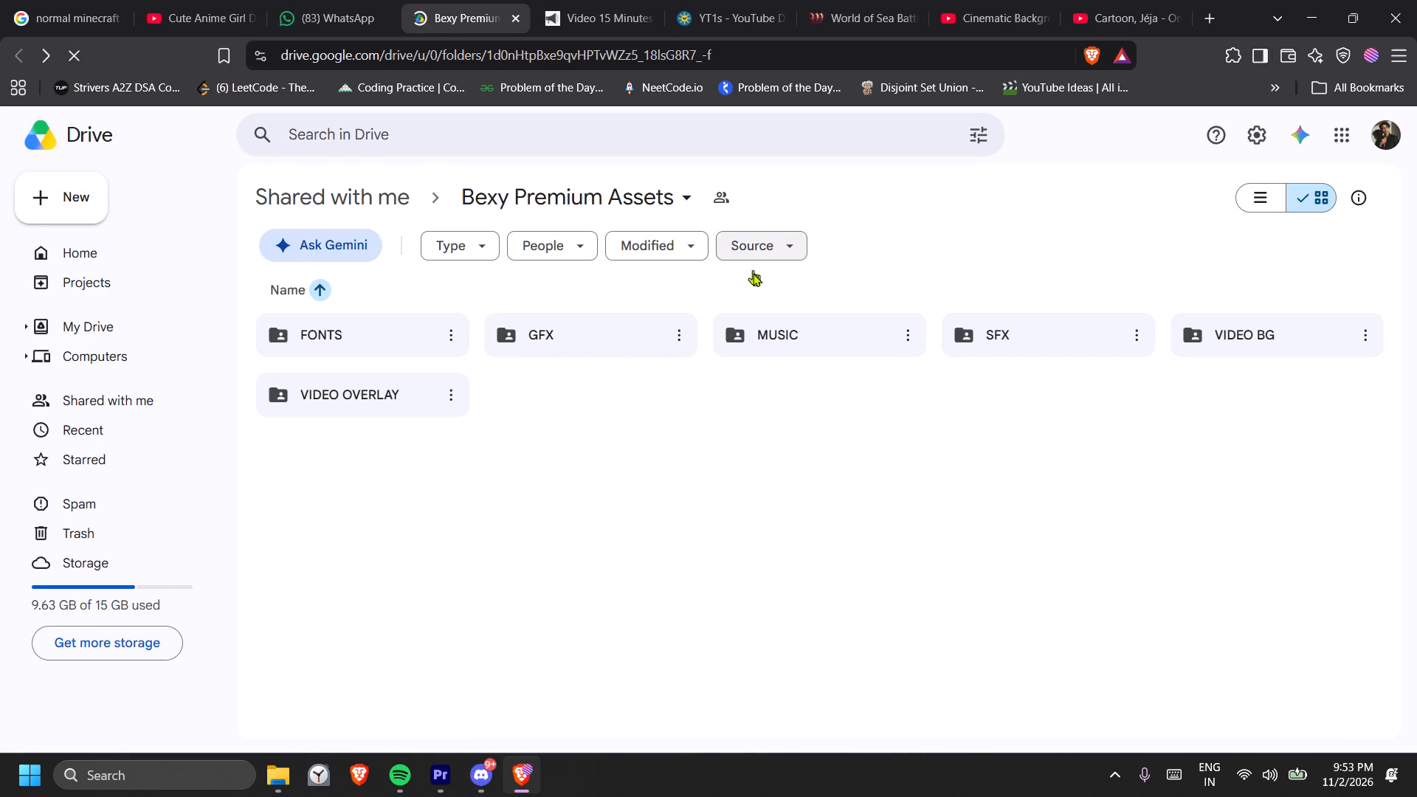
pyautogui.doubleClick(759, 319)
pyautogui.doubleClick(996, 447)
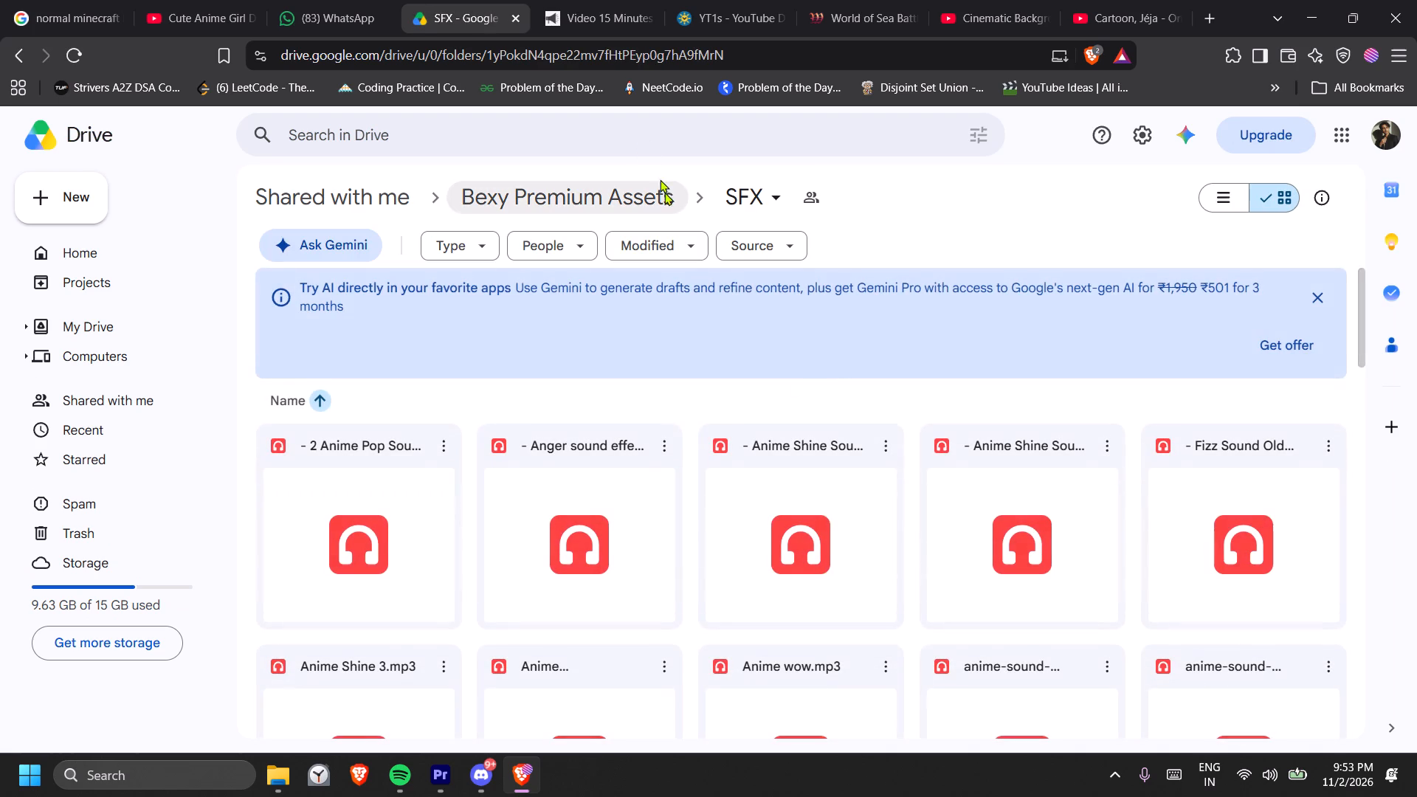
# Browse the sound files in the SFX folder for an effect suited to the checkmark.
pyautogui.scroll(-16, 905, 403)
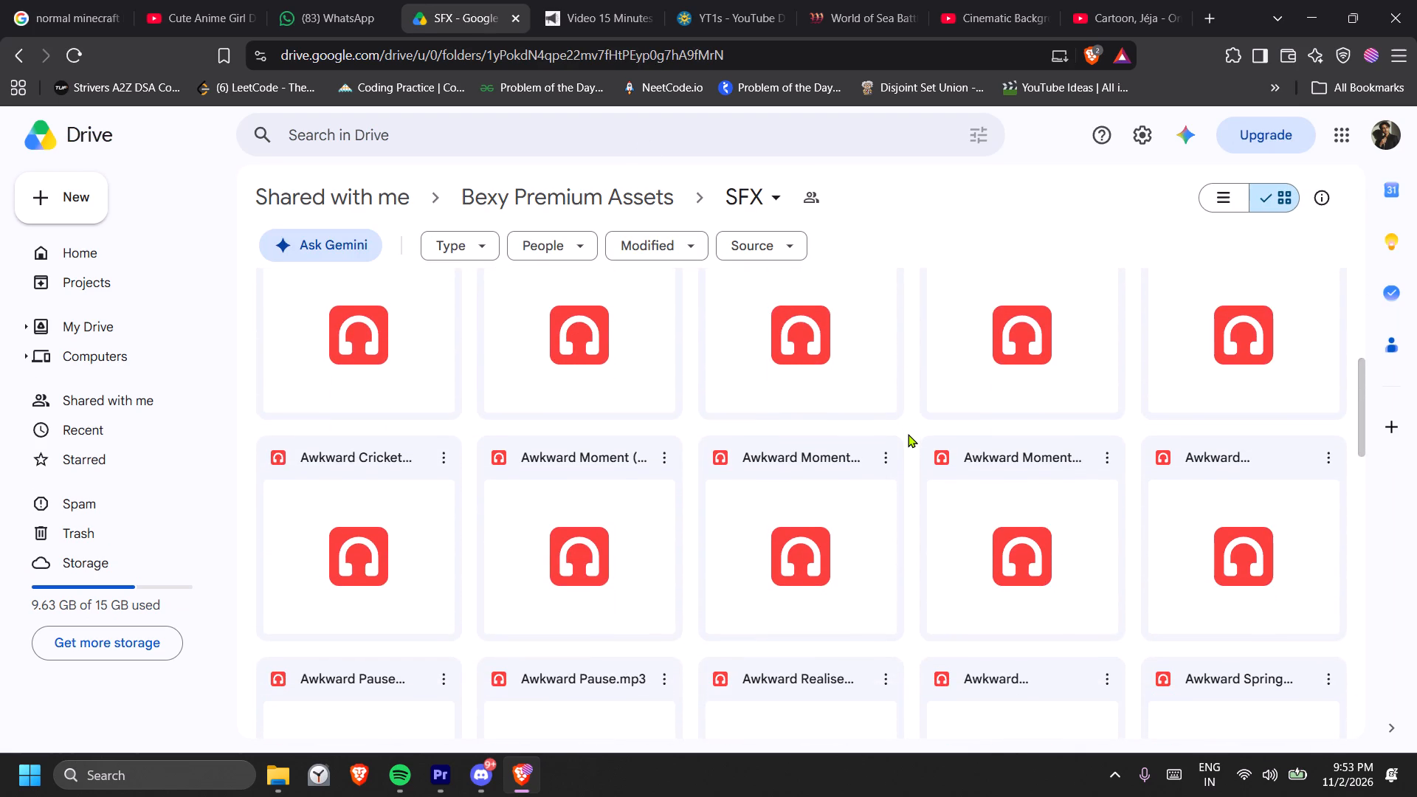
pyautogui.scroll(-17, 908, 434)
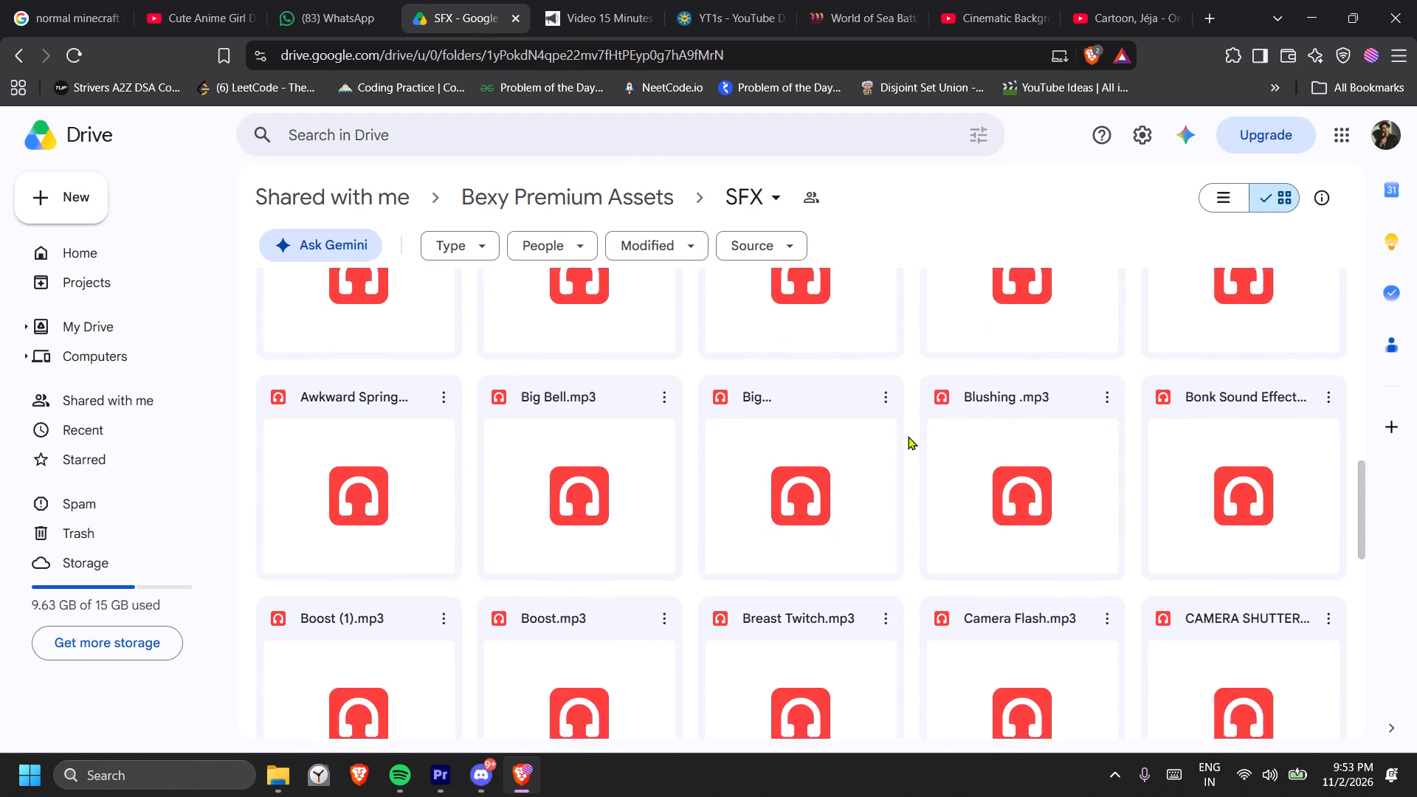
pyautogui.scroll(-16, 904, 435)
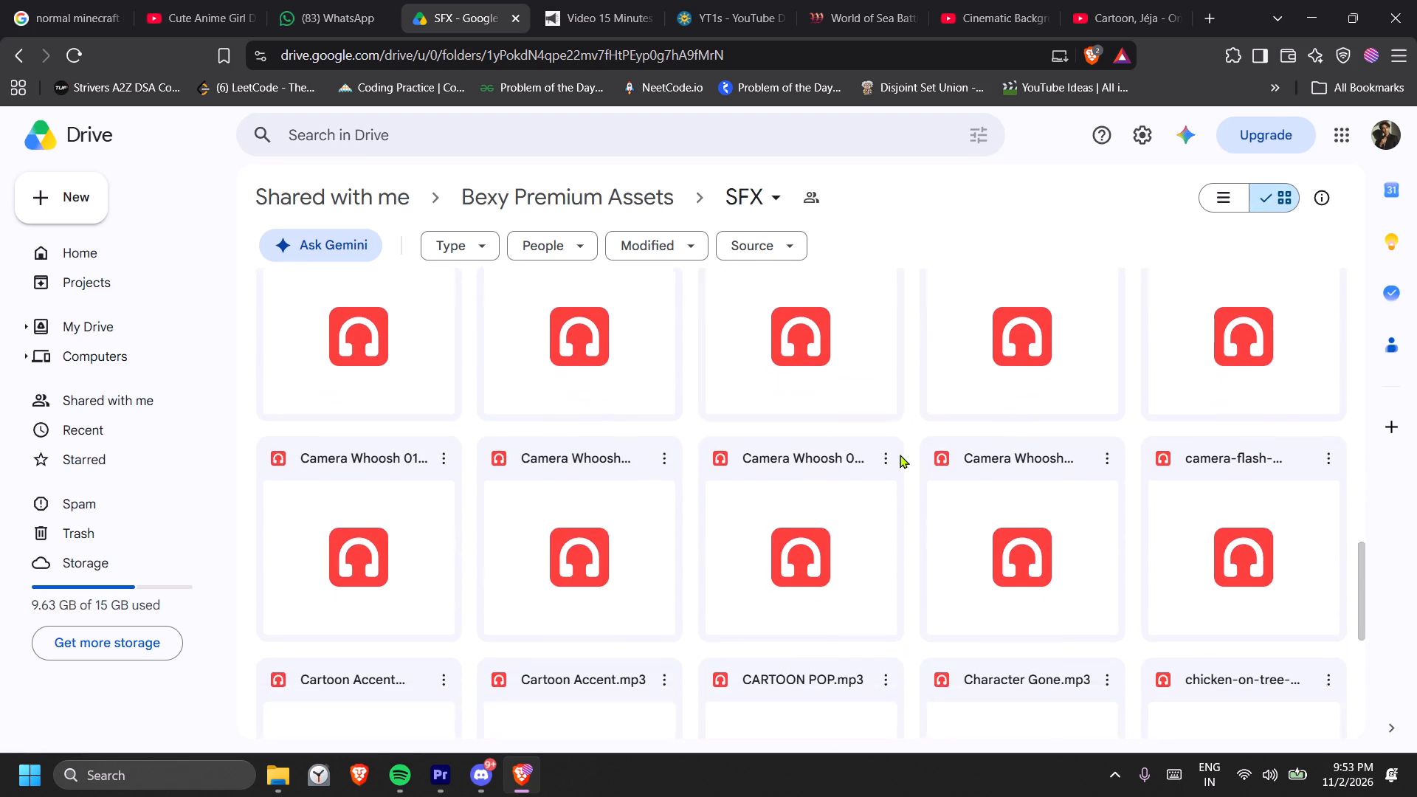
pyautogui.scroll(-4, 900, 455)
pyautogui.moveTo(892, 463); pyautogui.dragTo(879, 472)
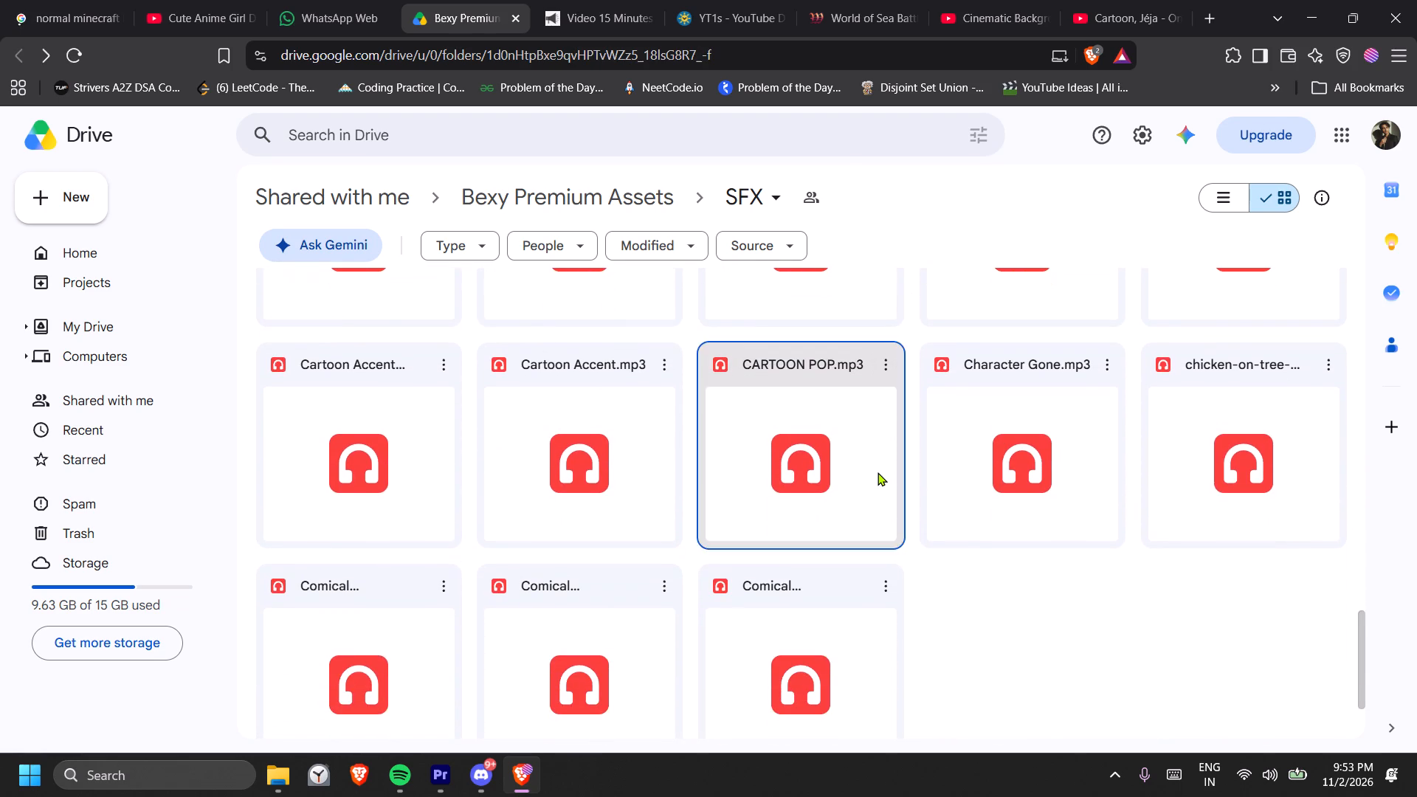
# Search Google Drive for "correct" and look through the results.
pyautogui.click(663, 152)
pyautogui.press('c')
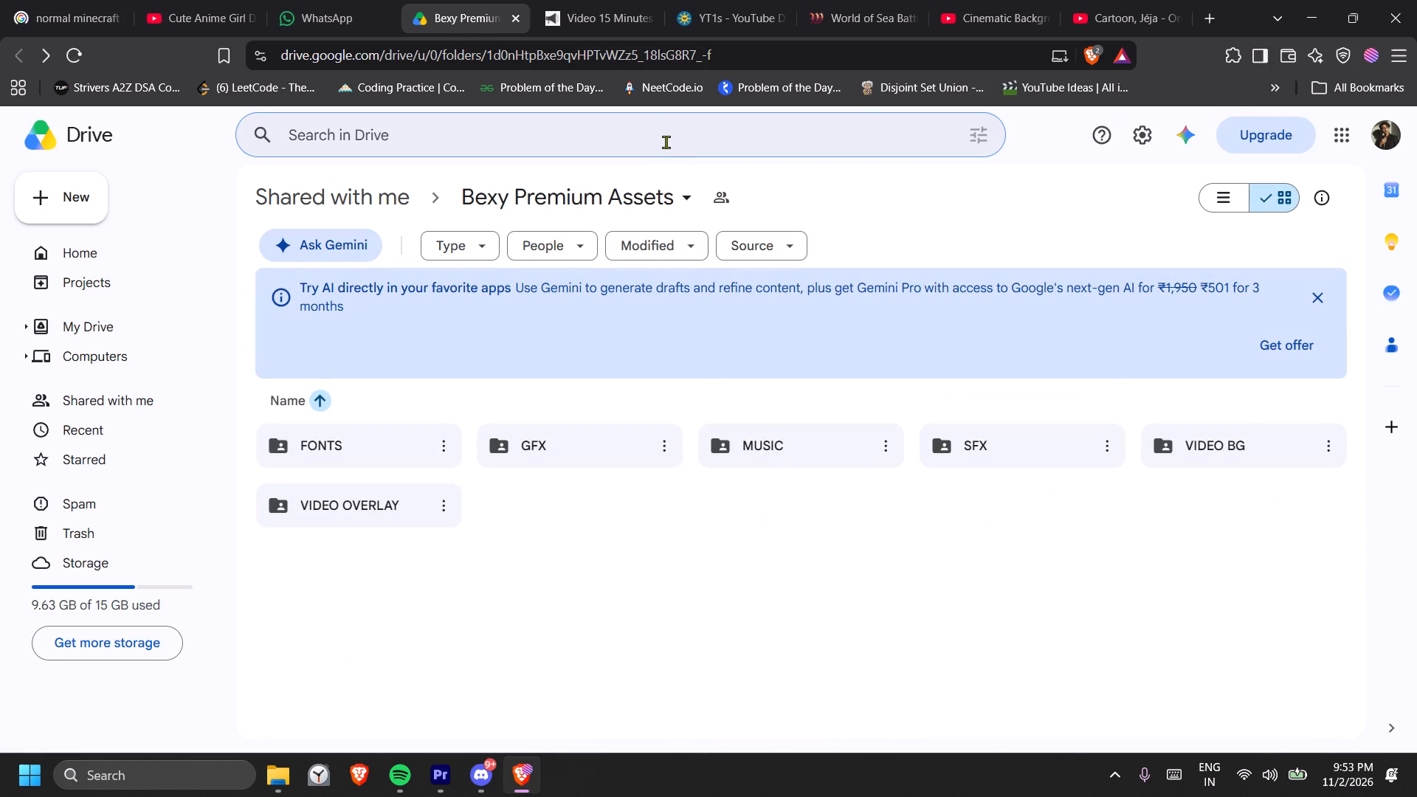
pyautogui.write('io')
pyautogui.click(666, 142)
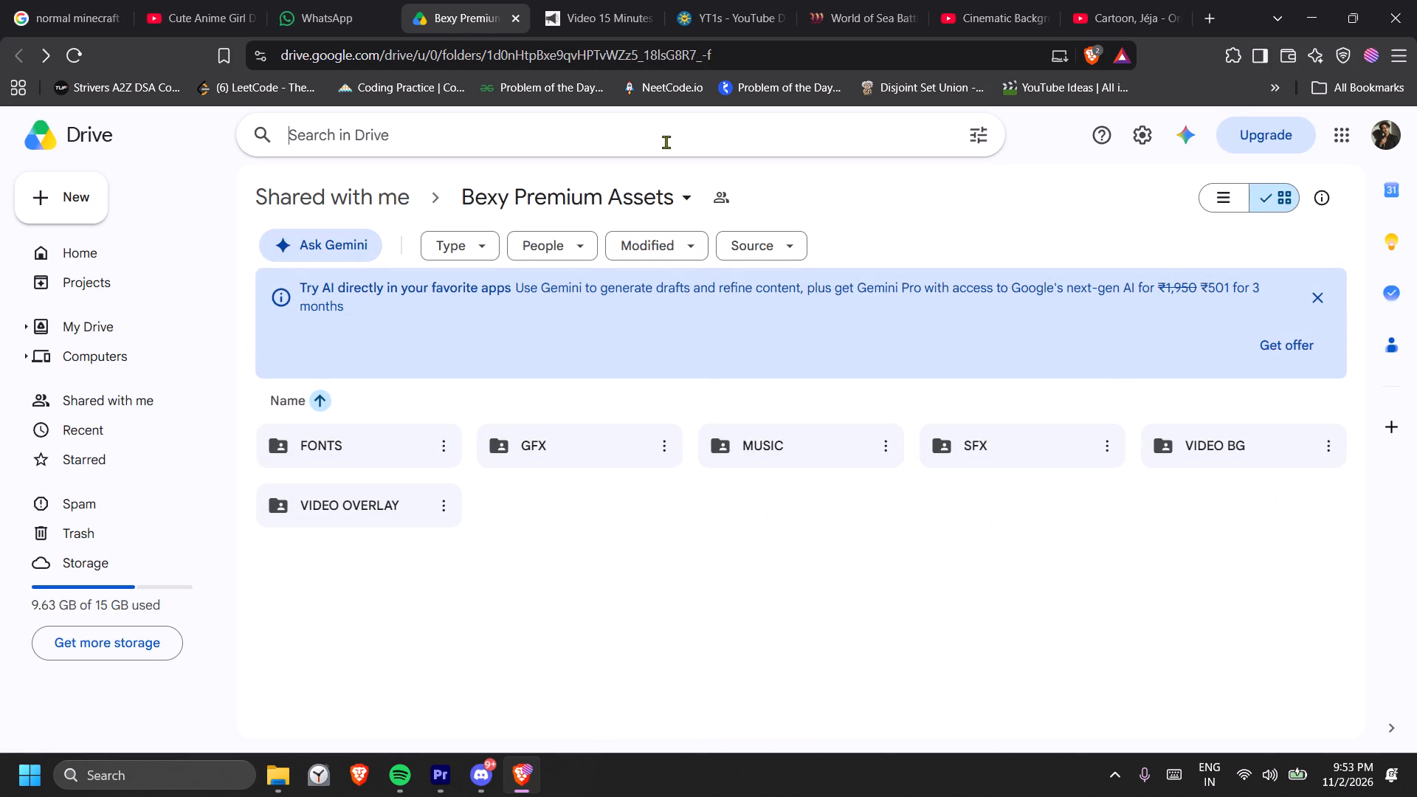
pyautogui.write('coo')
pyautogui.press('BackSpace')
pyautogui.write('rrec')
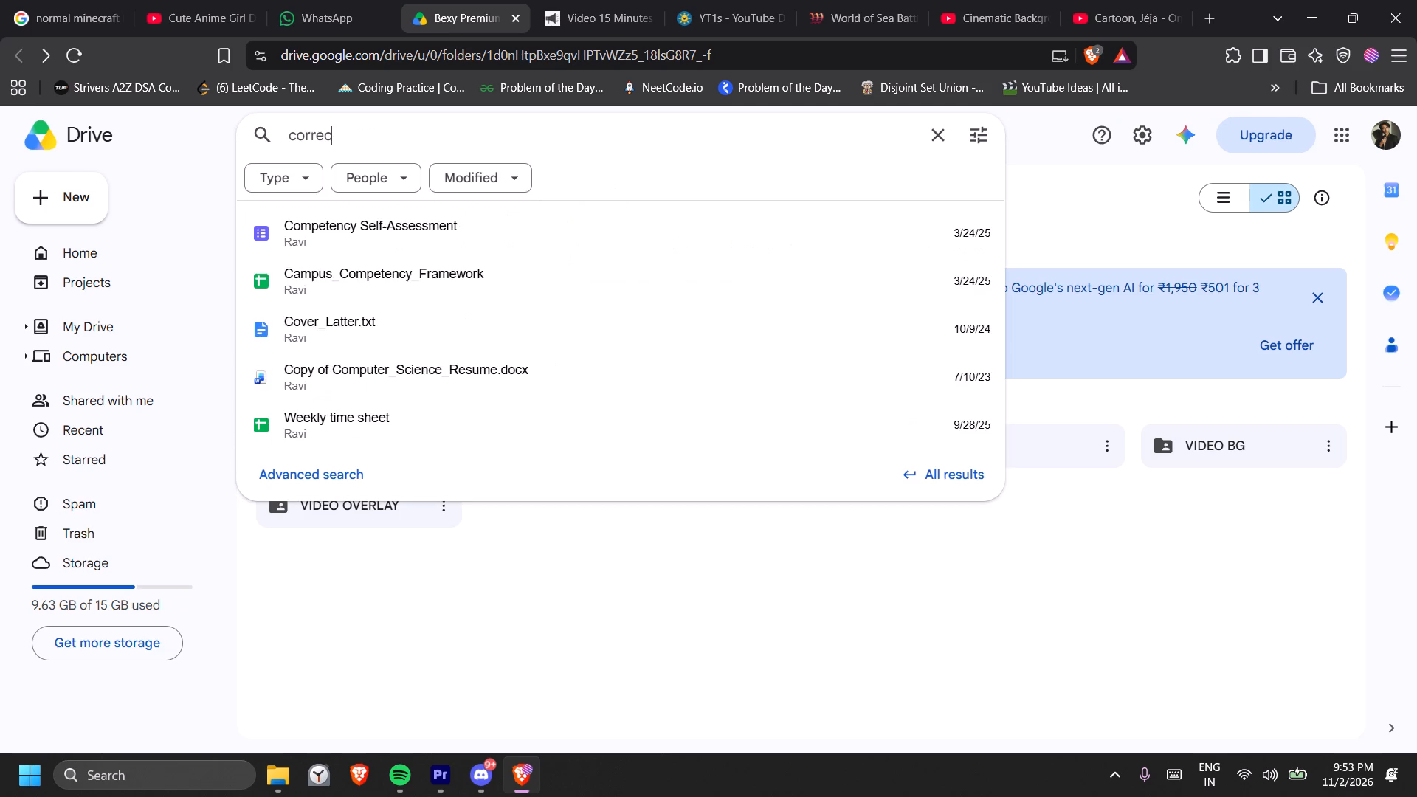
pyautogui.press('t')
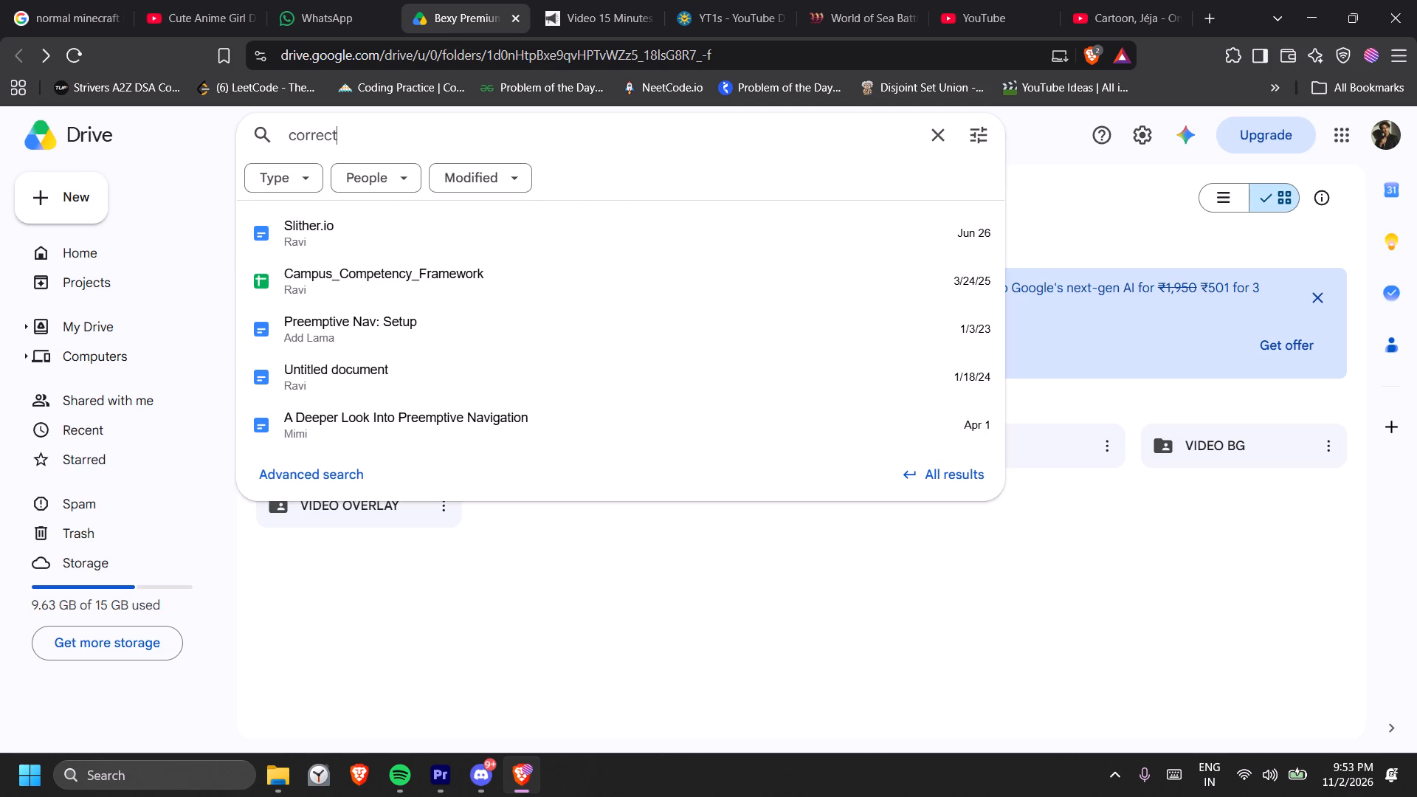
pyautogui.press('Return')
pyautogui.scroll(-16, 765, 317)
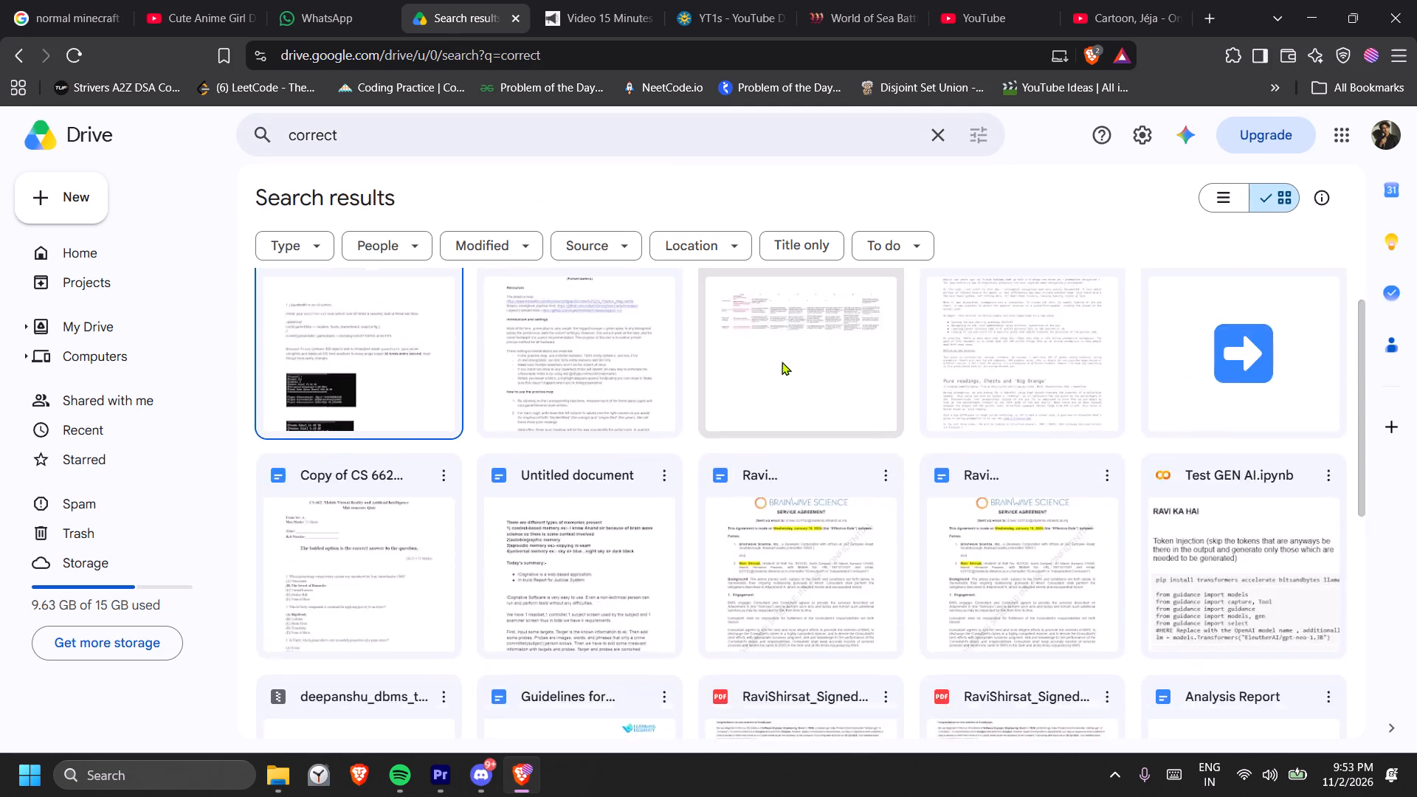
# Return to Bexy Premium Assets and check the MUSIC folder.
pyautogui.scroll(5, 785, 359)
pyautogui.click(807, 354)
pyautogui.doubleClick(745, 435)
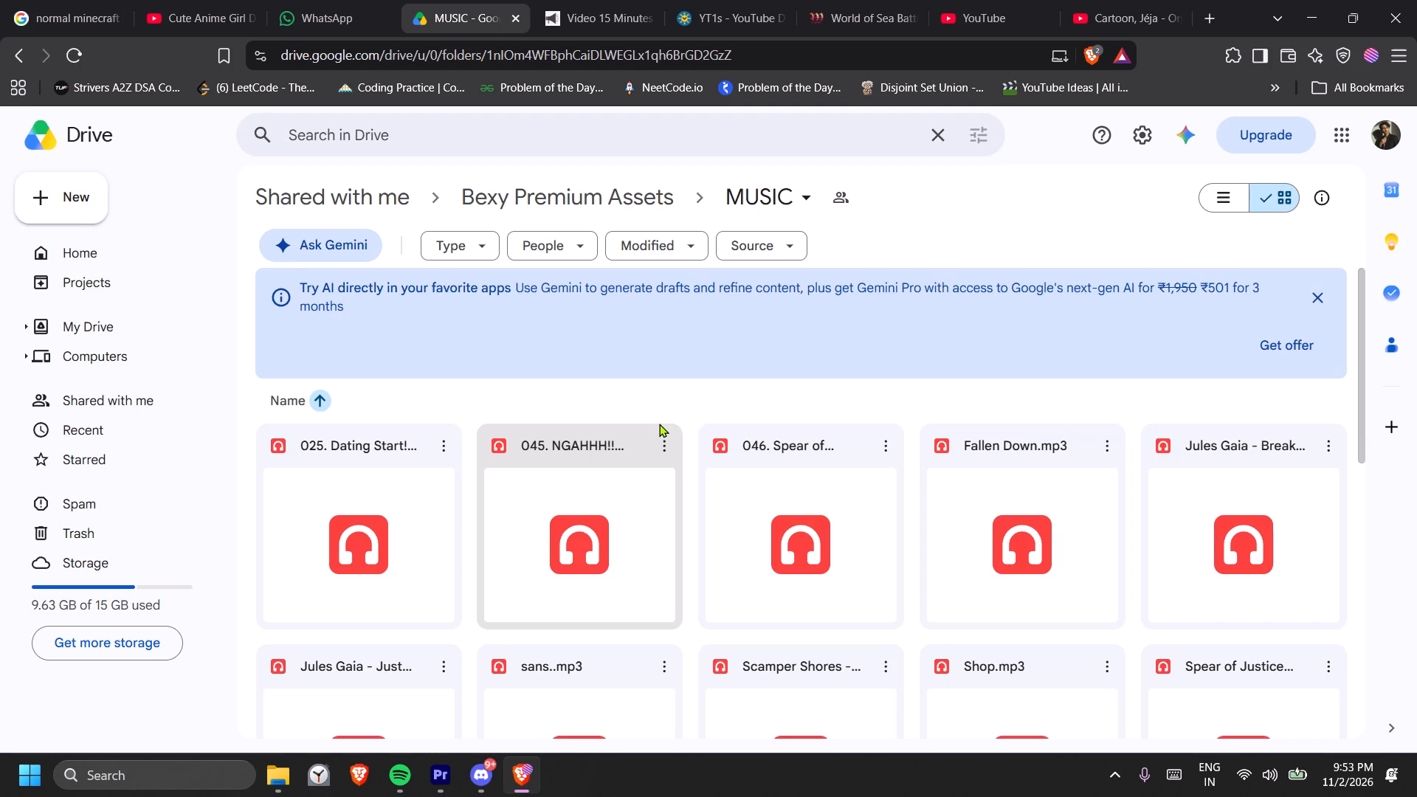
pyautogui.click(659, 422)
# Open the GFX folder of Bexy Premium Assets and look through its green-screen clips.
pyautogui.doubleClick(567, 452)
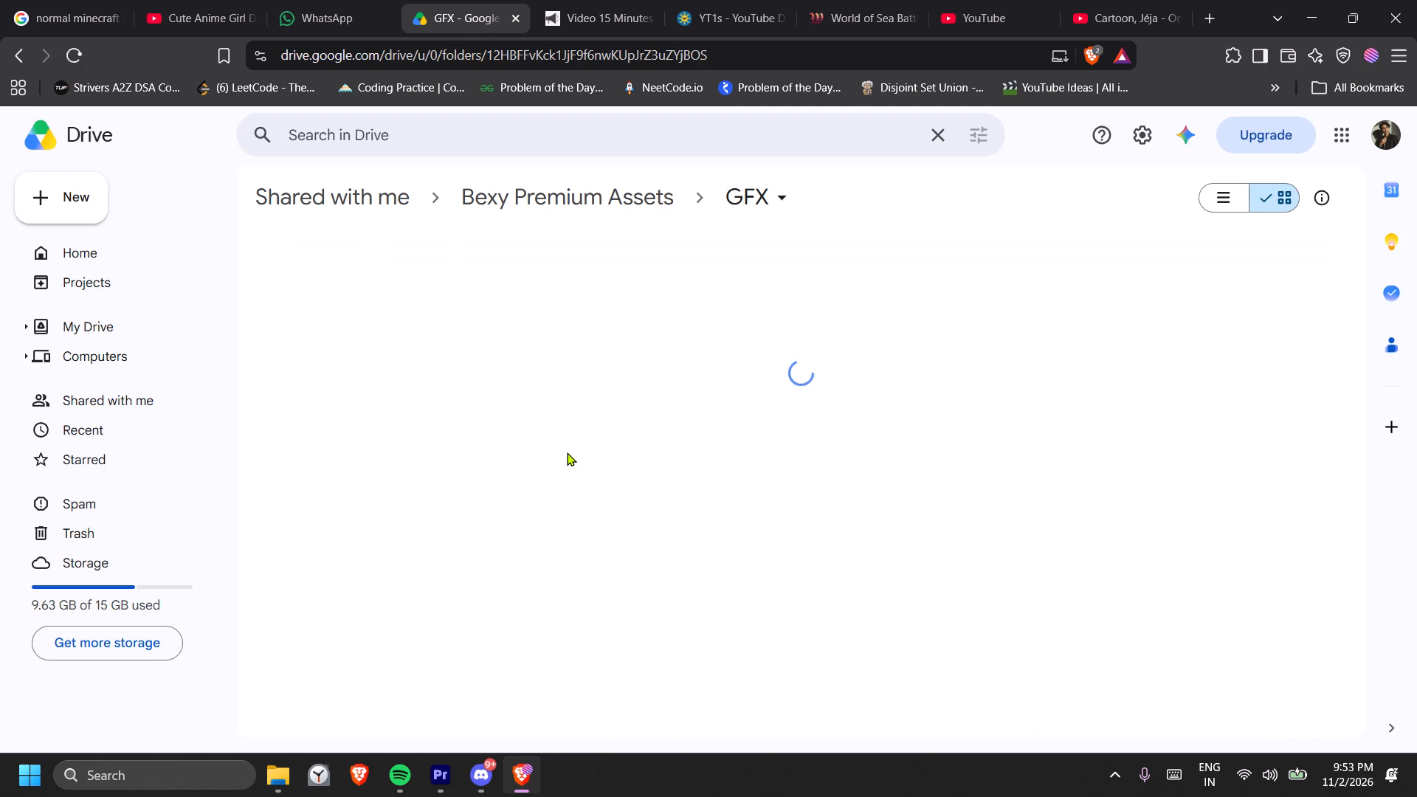
pyautogui.scroll(-5, 567, 452)
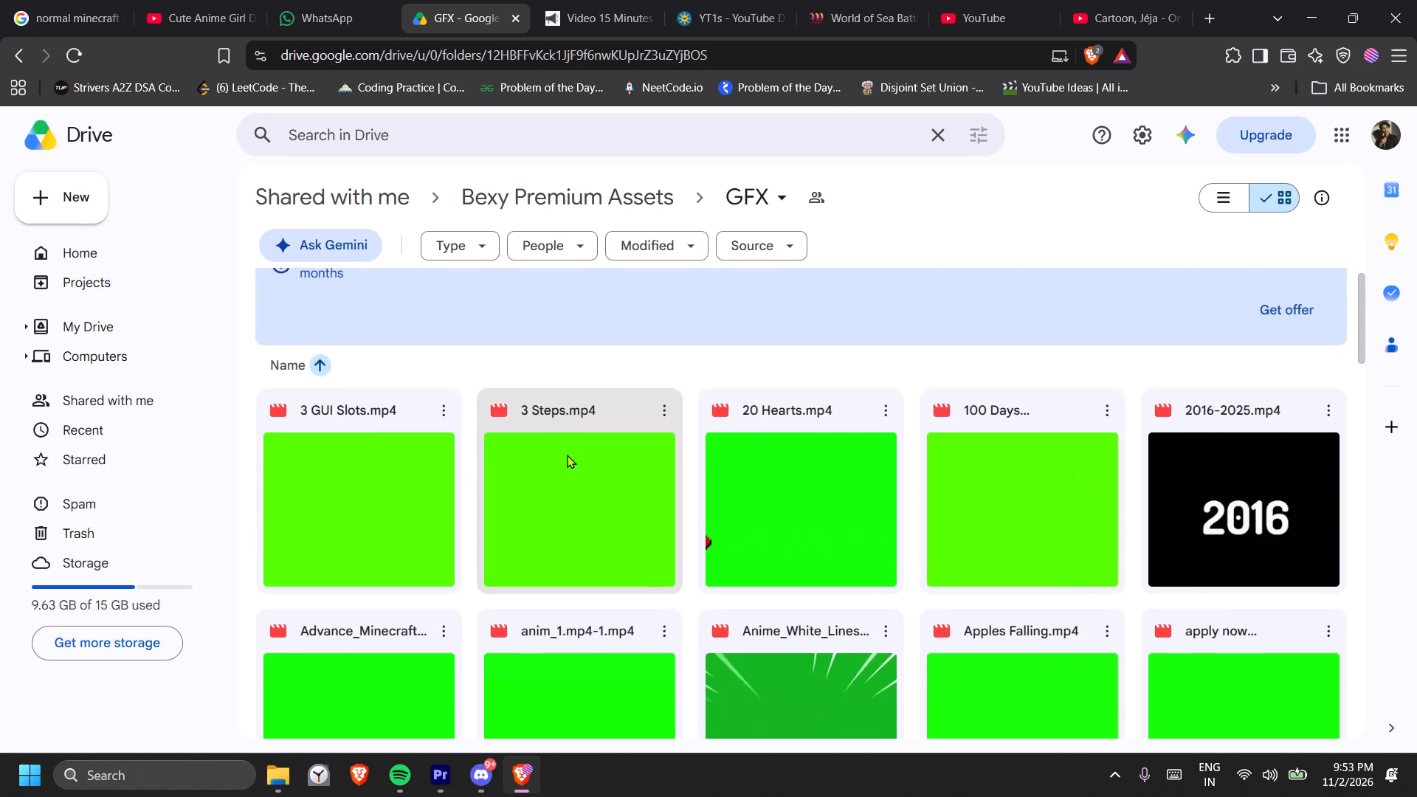
pyautogui.scroll(-8, 567, 455)
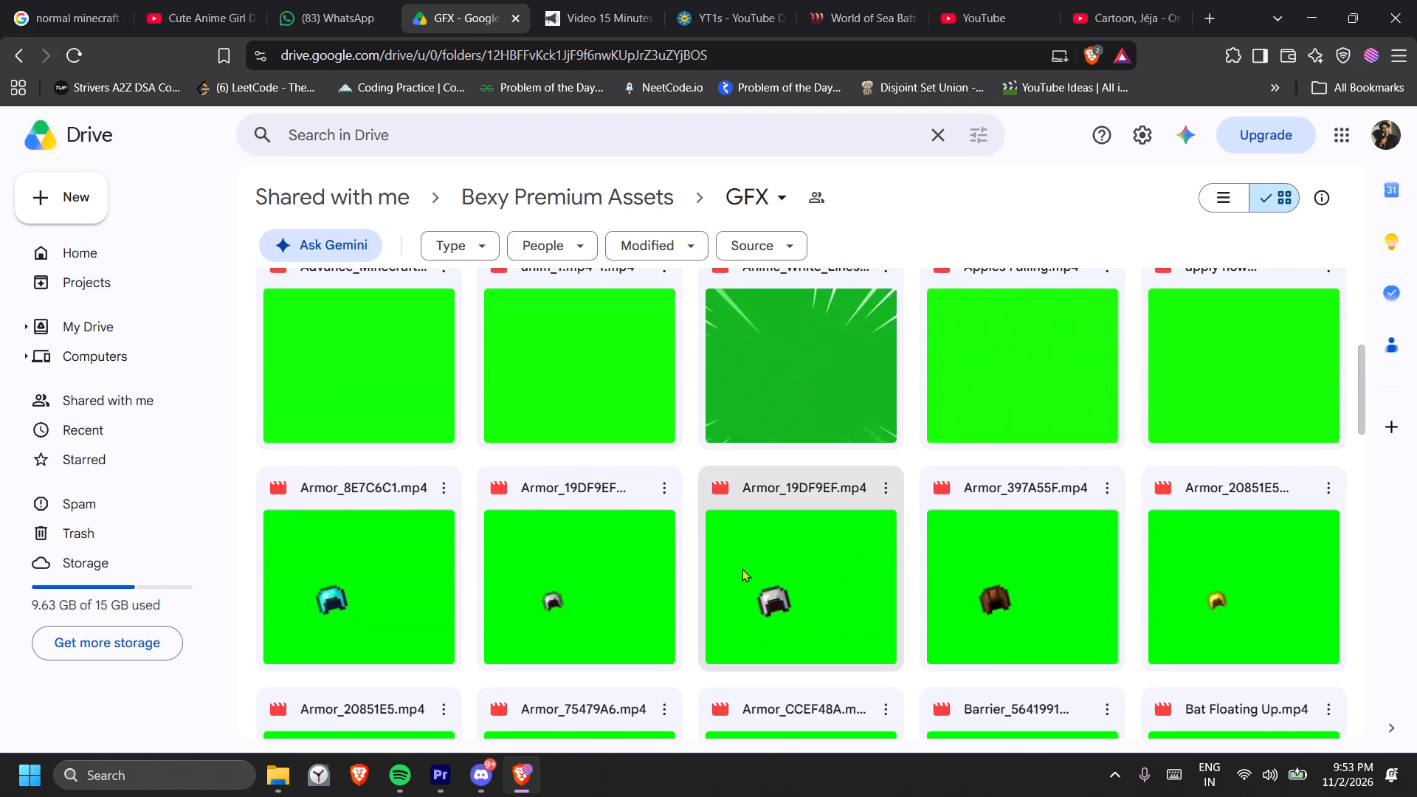
pyautogui.scroll(-6, 741, 569)
pyautogui.scroll(-6, 457, 498)
pyautogui.scroll(-7, 1041, 464)
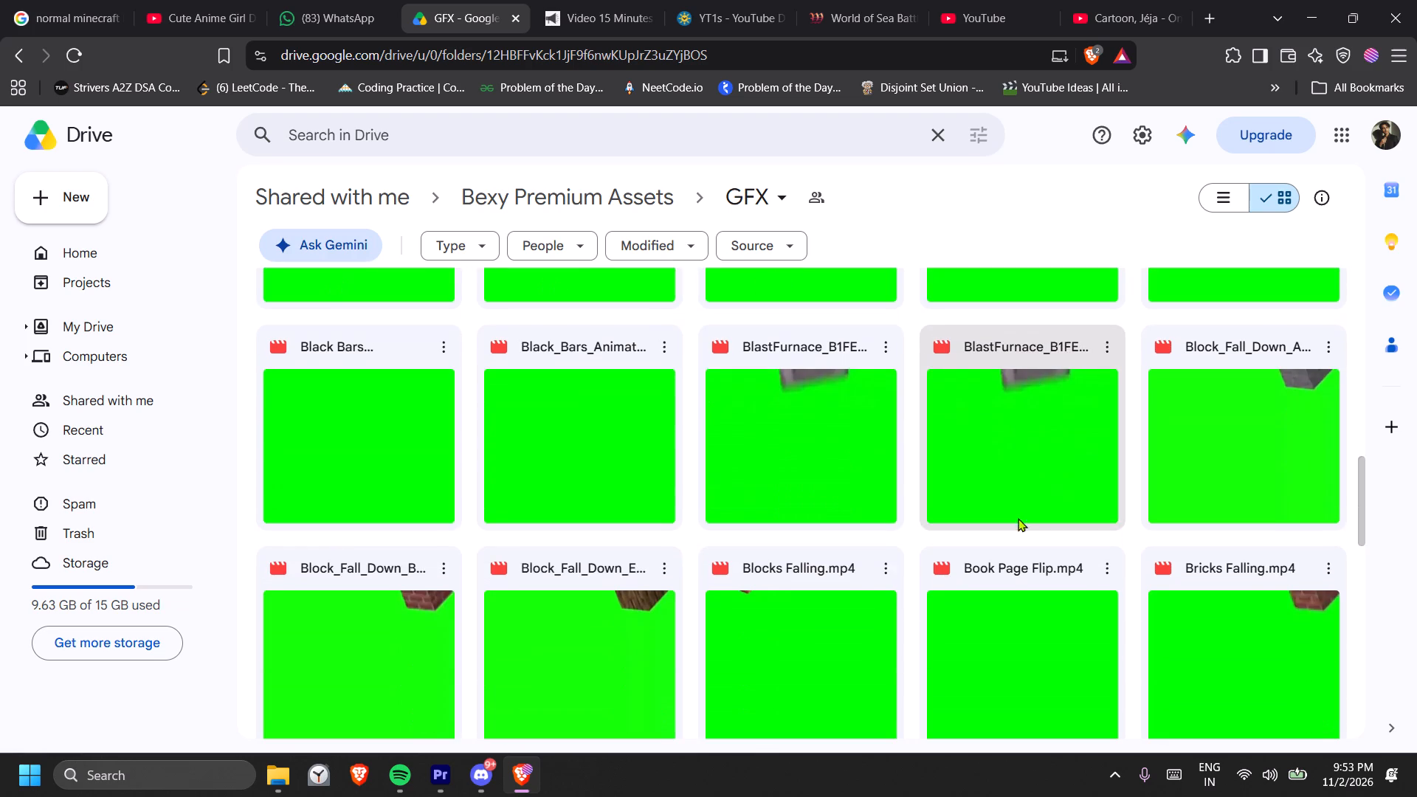
# Preview the BlastFurnace_B1FEEBA (1).mp4 clip and its neighbours, including the two black-bars clips and Bat Floating Up.mp4.
pyautogui.doubleClick(811, 477)
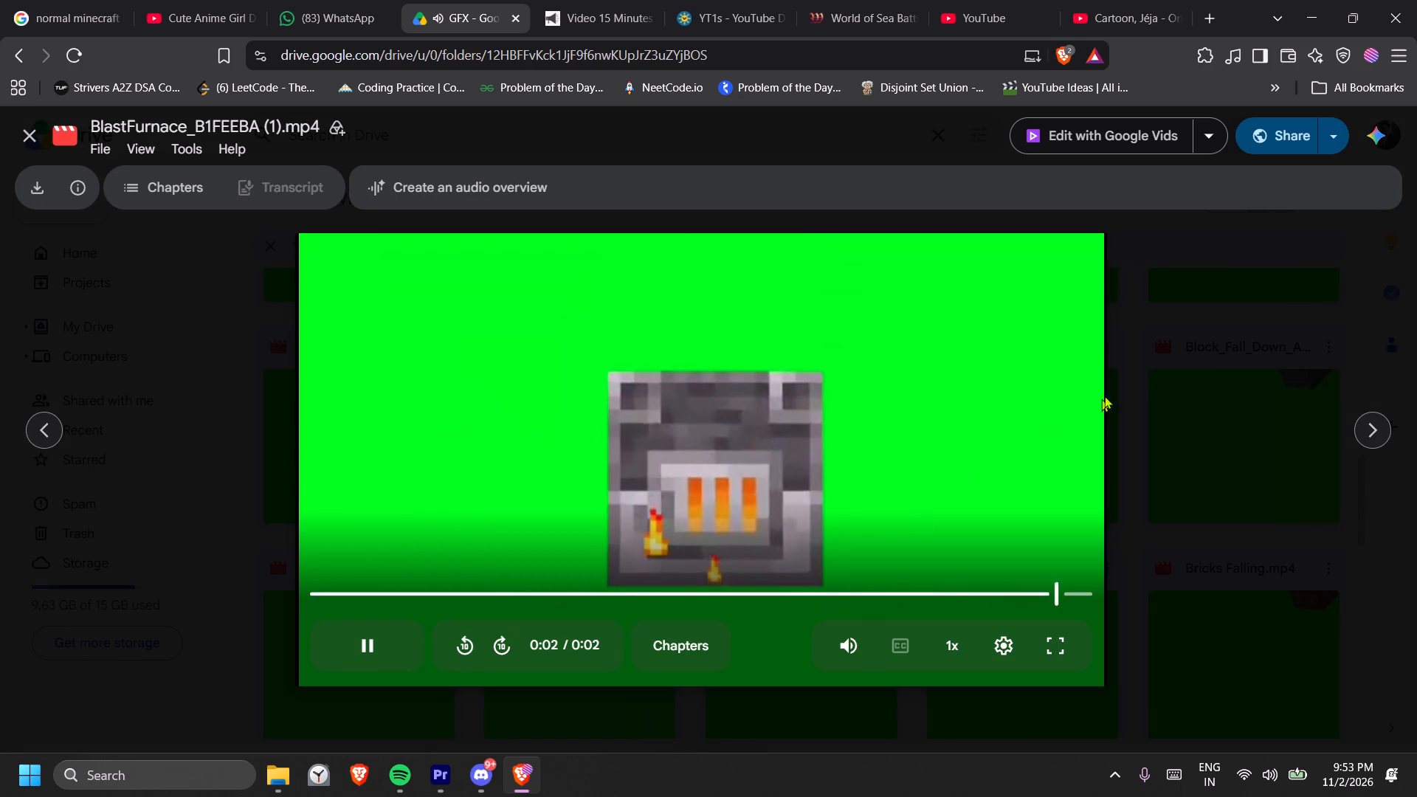
pyautogui.click(1362, 435)
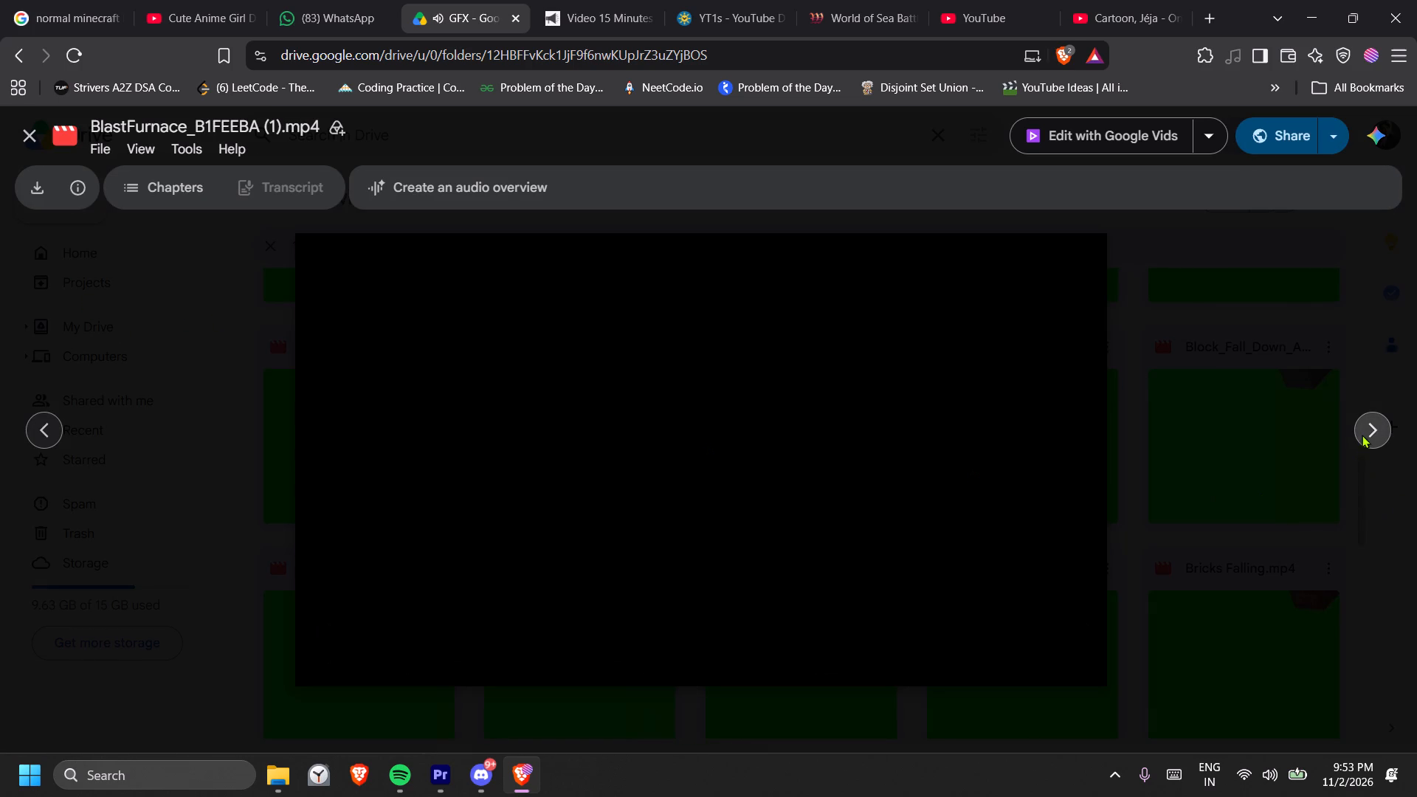
pyautogui.click(1361, 435)
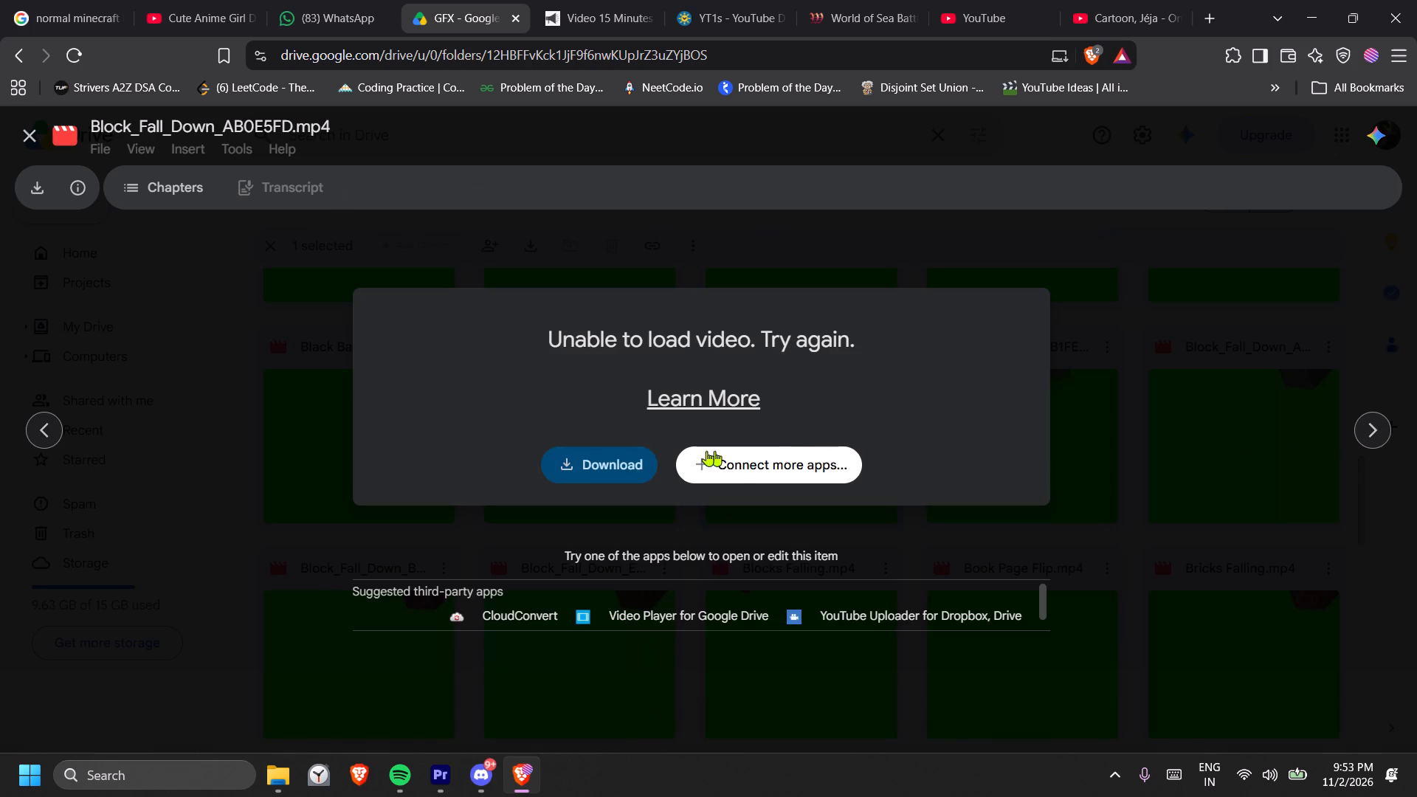
pyautogui.click(47, 424)
pyautogui.click(47, 424)
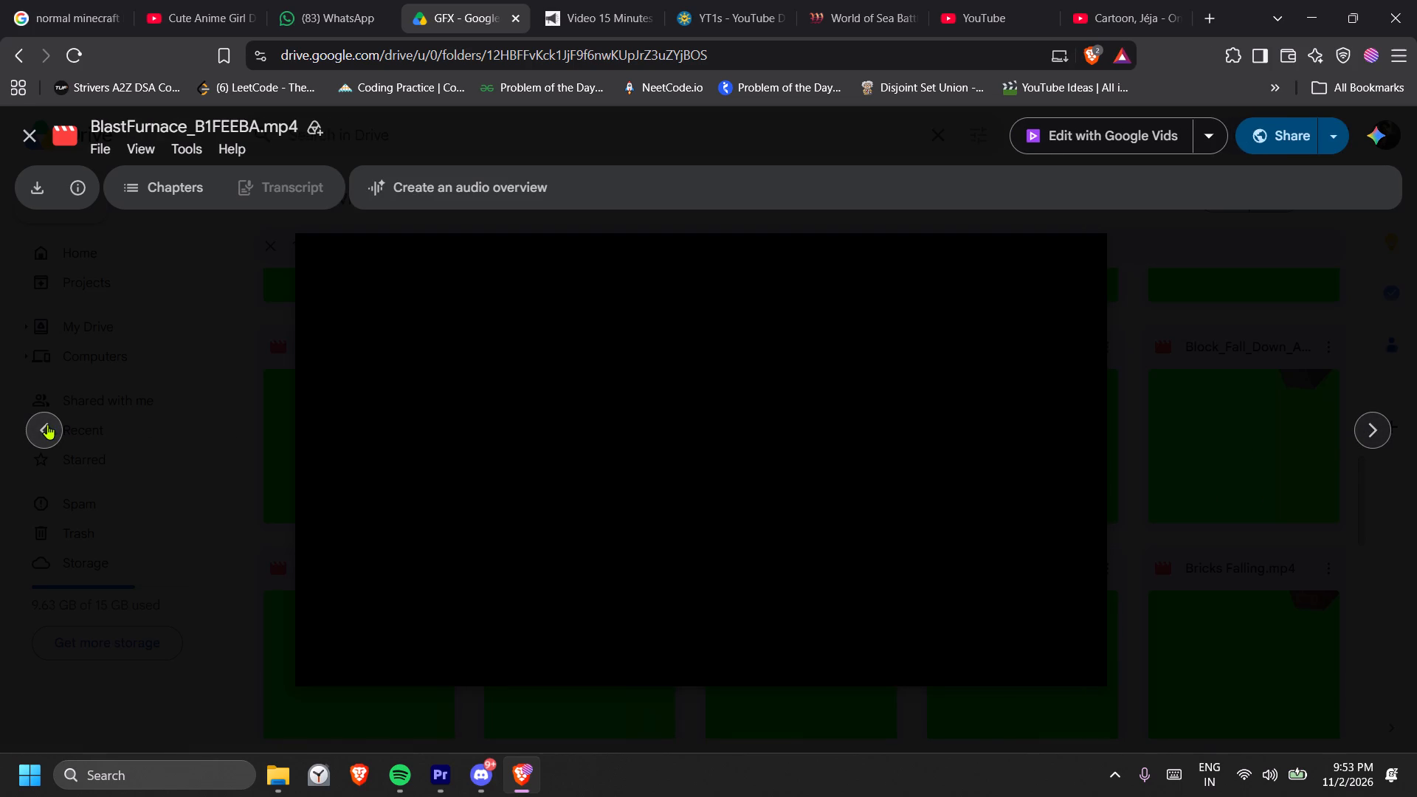
pyautogui.click(47, 427)
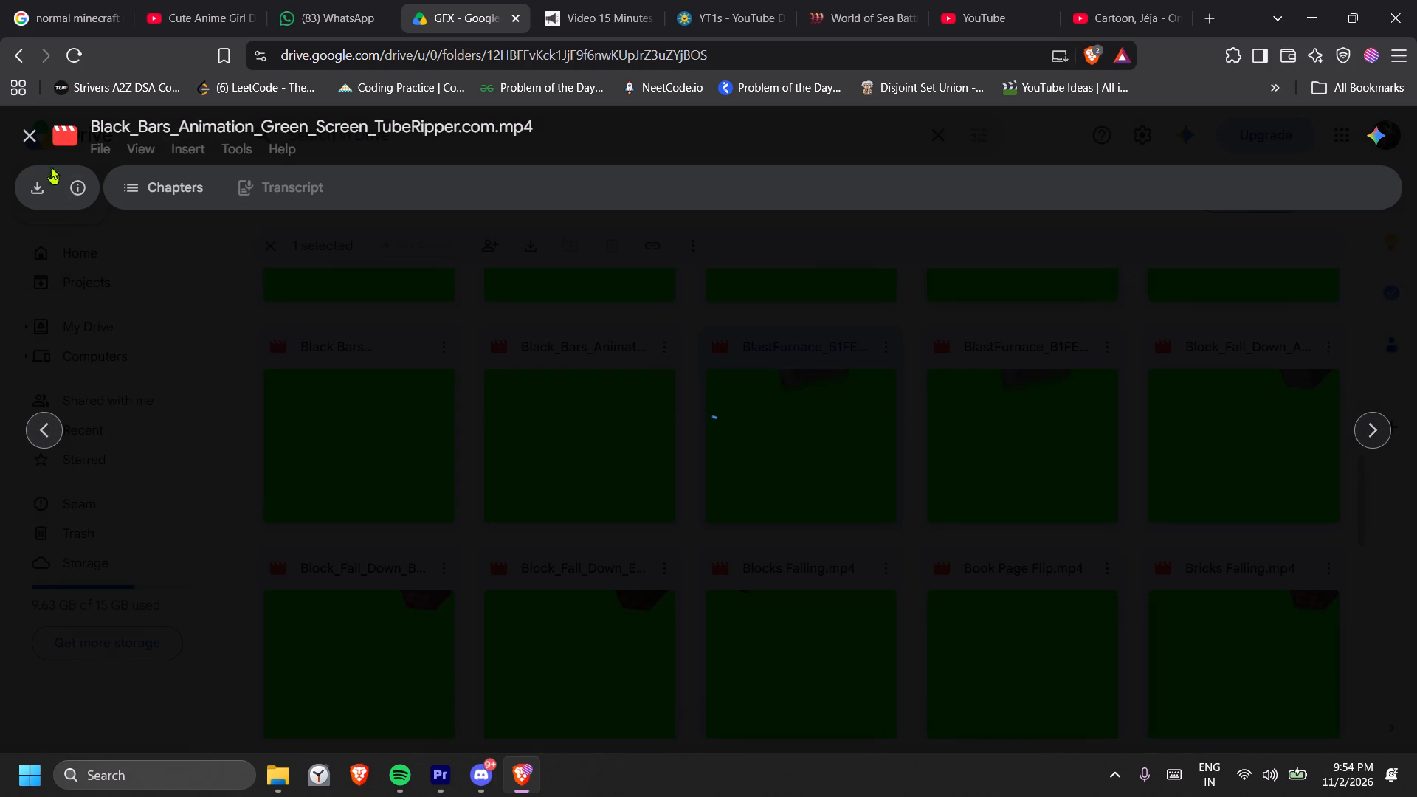
pyautogui.click(644, 417)
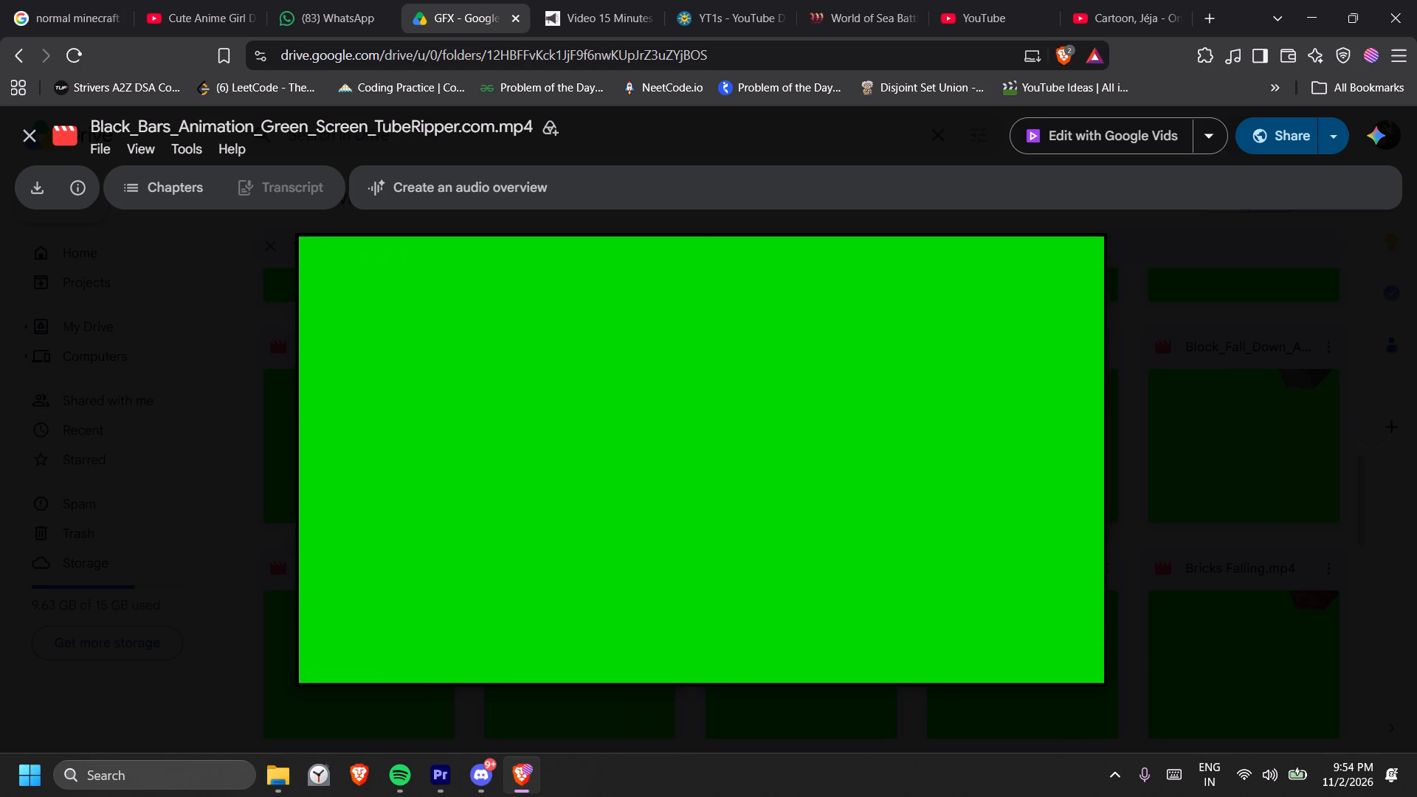
pyautogui.click(42, 421)
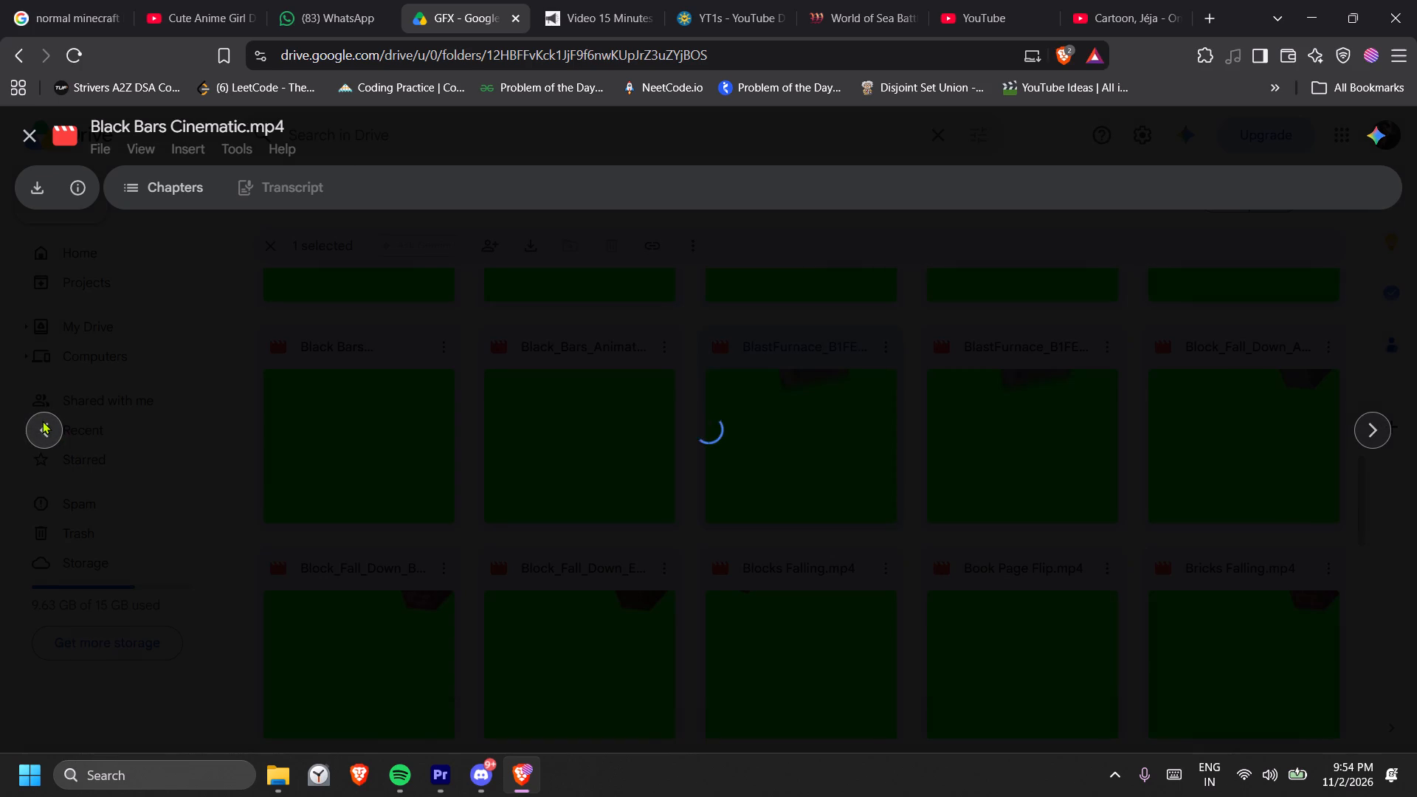
pyautogui.click(676, 487)
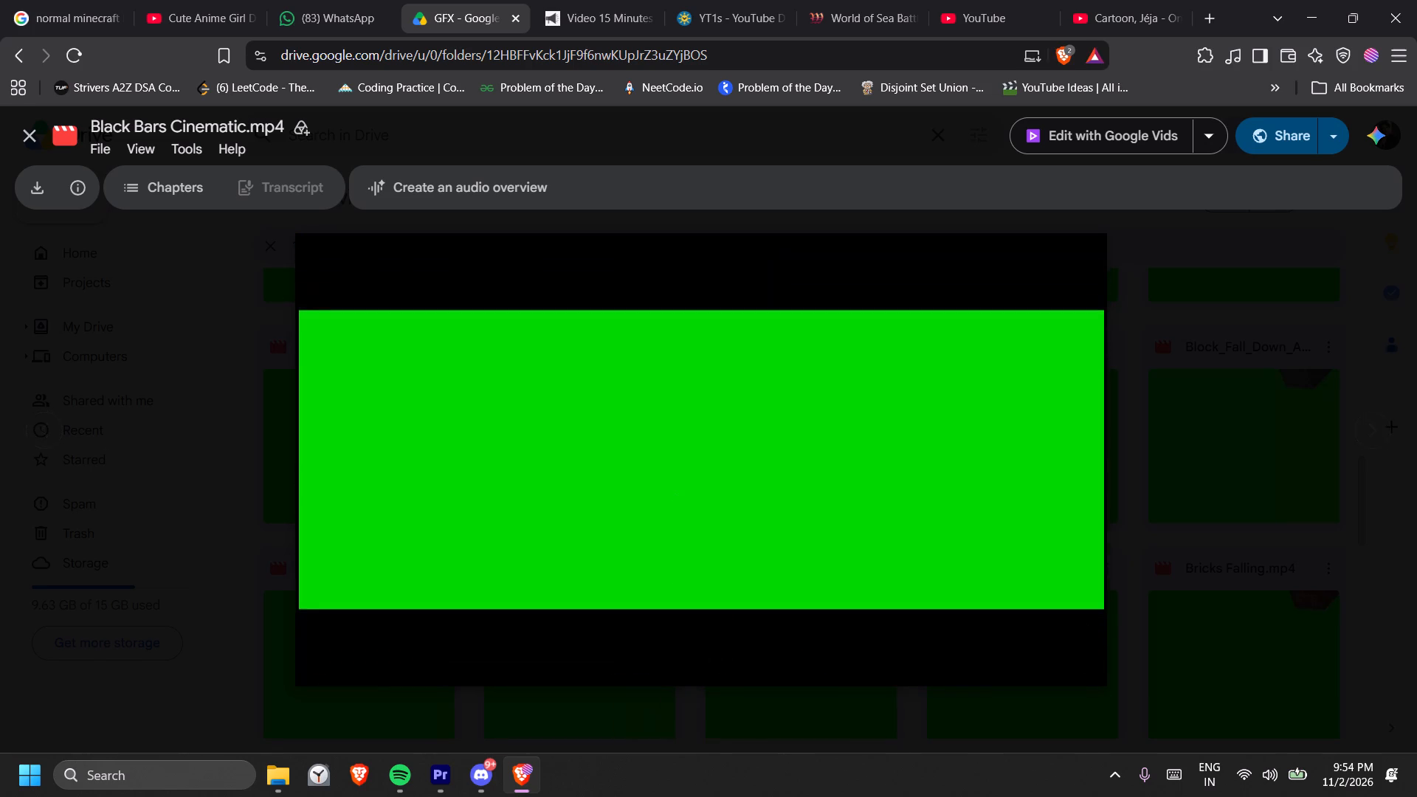
pyautogui.click(47, 421)
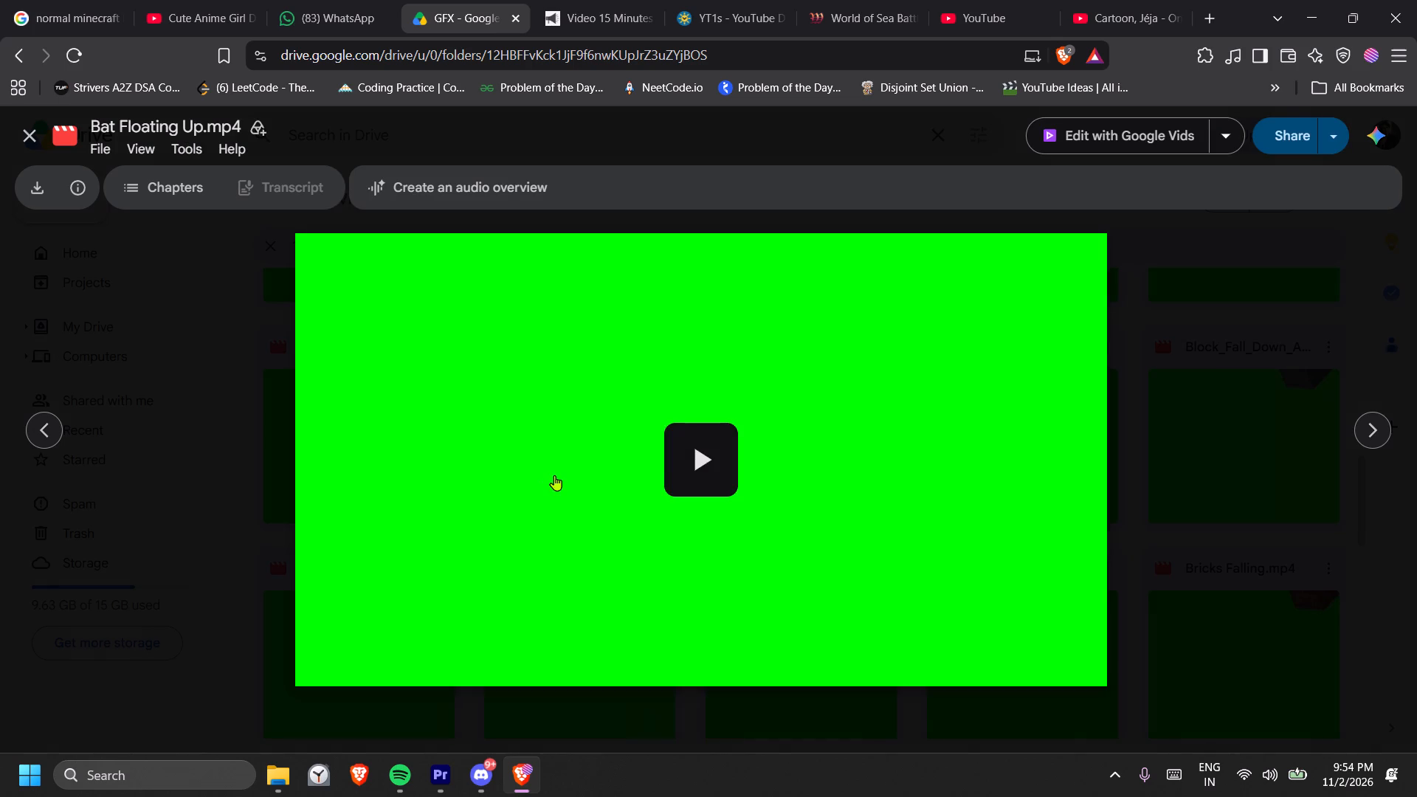
pyautogui.click(650, 480)
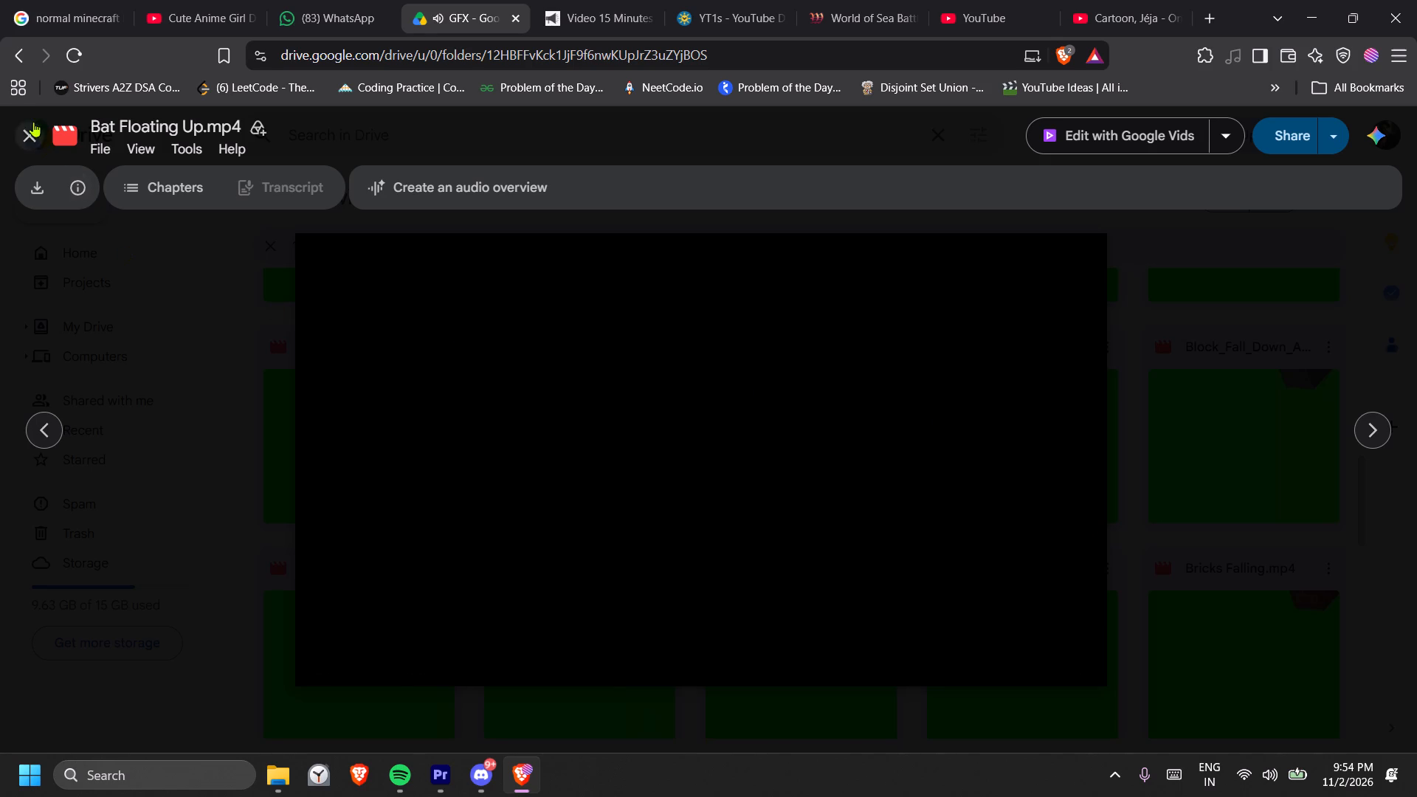
pyautogui.click(33, 122)
# Find the chain lock animation clip further down the GFX folder, play its preview and close it.
pyautogui.scroll(-15, 747, 435)
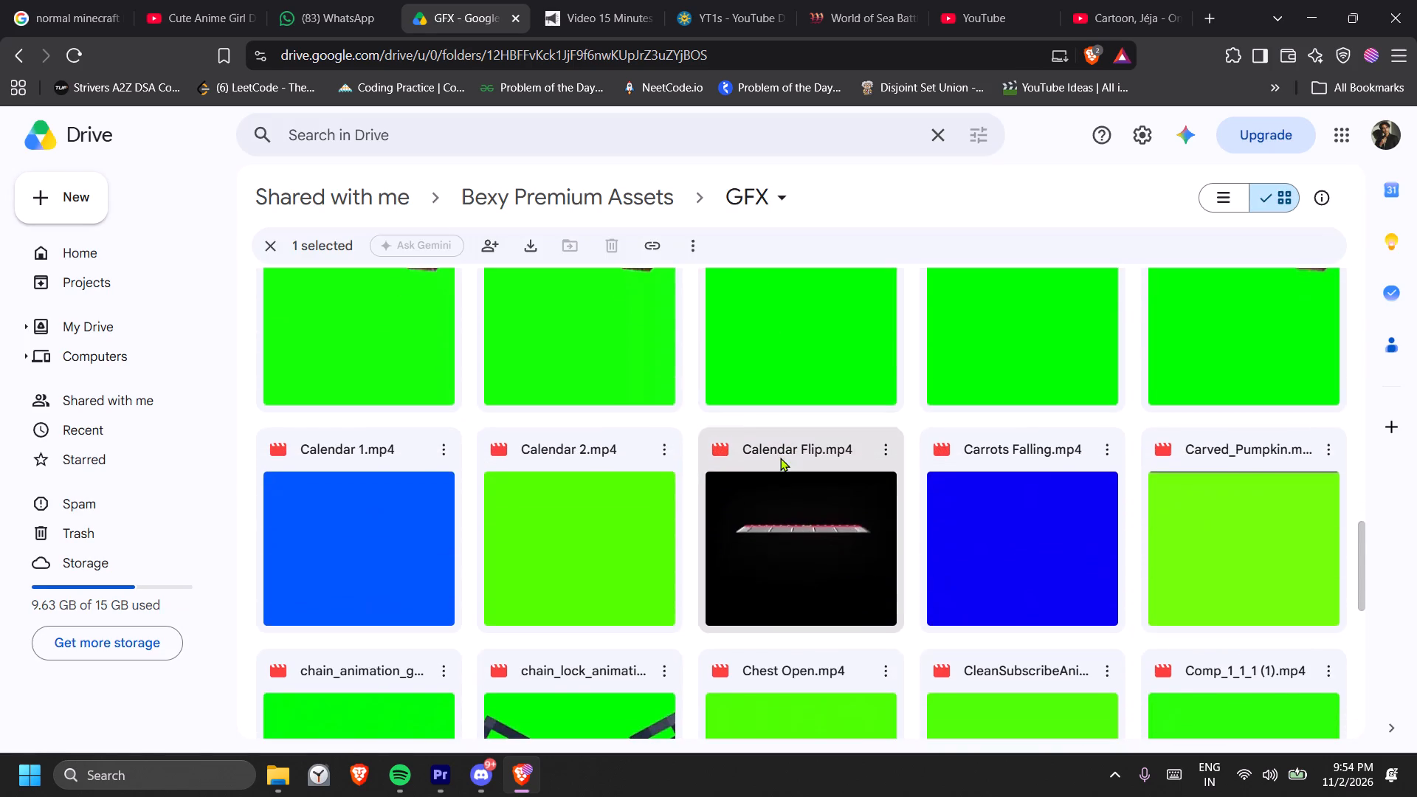
pyautogui.scroll(-10, 780, 458)
pyautogui.scroll(1, 780, 458)
pyautogui.click(605, 364)
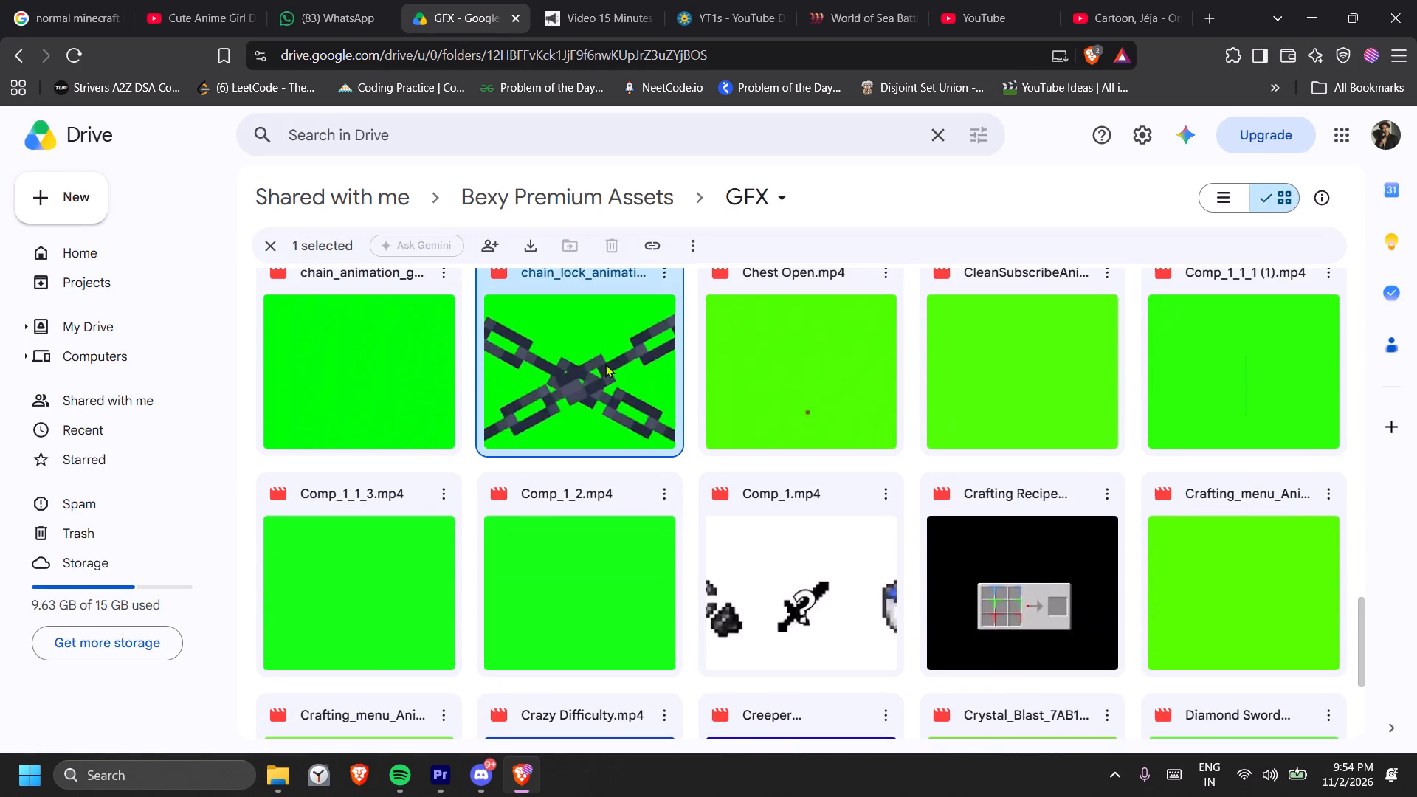
pyautogui.doubleClick(605, 364)
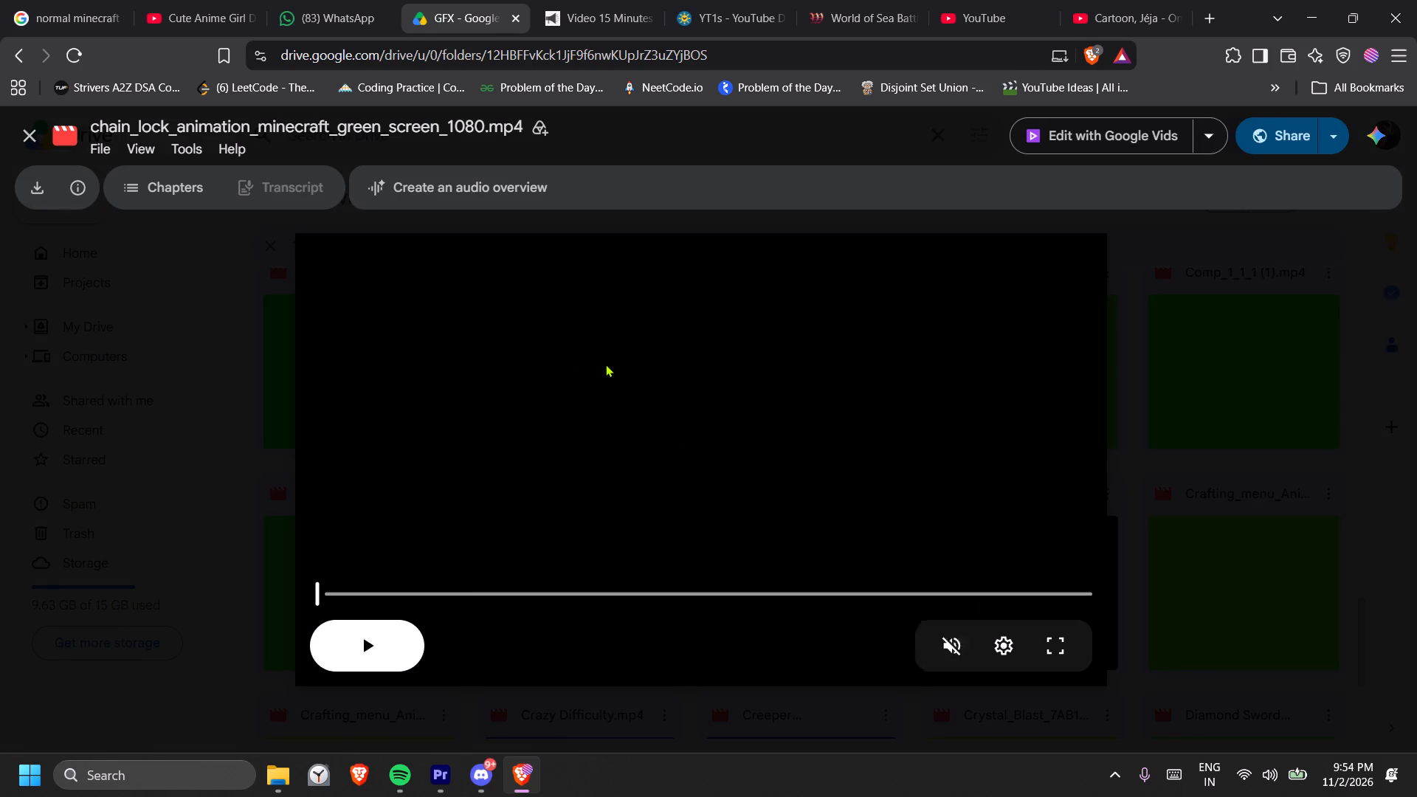
pyautogui.click(387, 632)
pyautogui.click(387, 643)
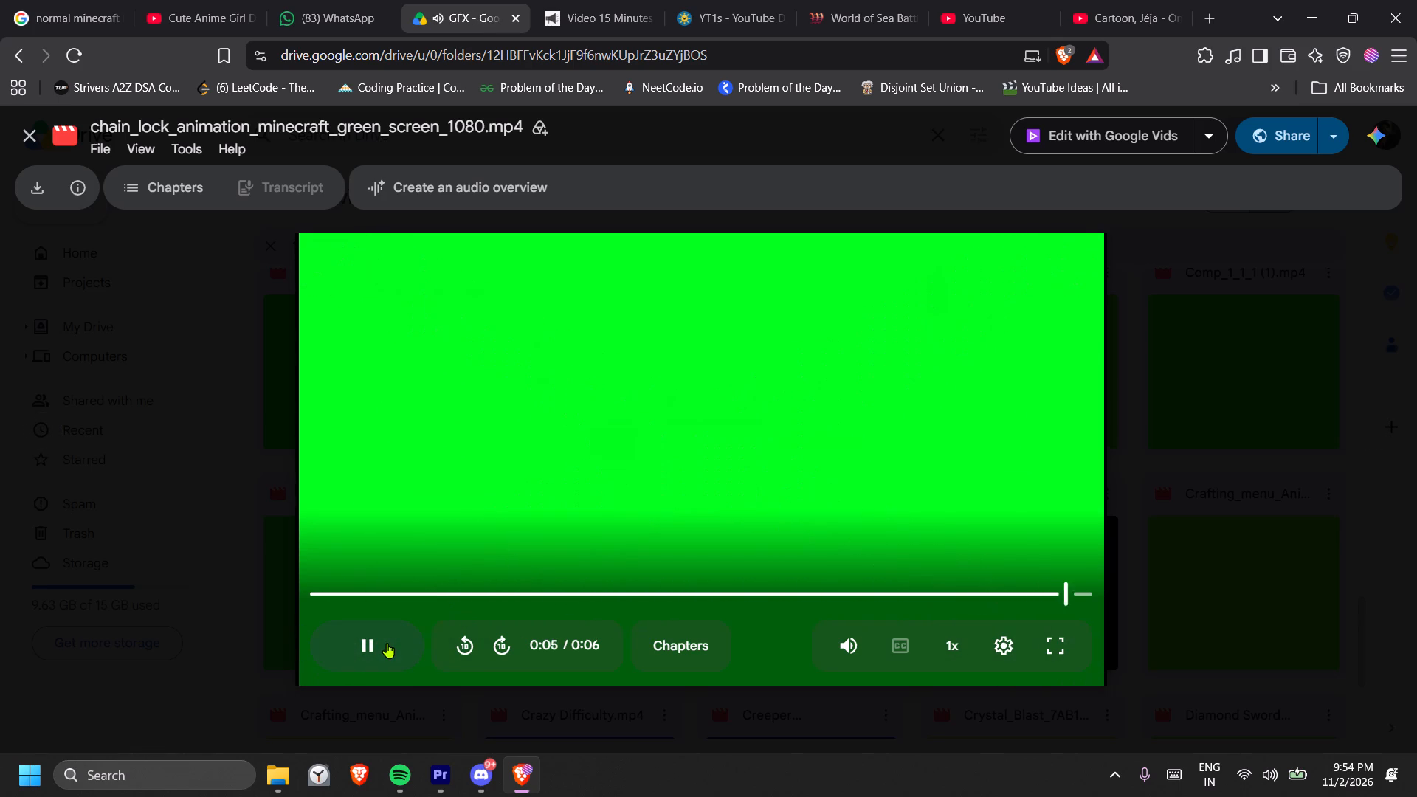
pyautogui.click(28, 134)
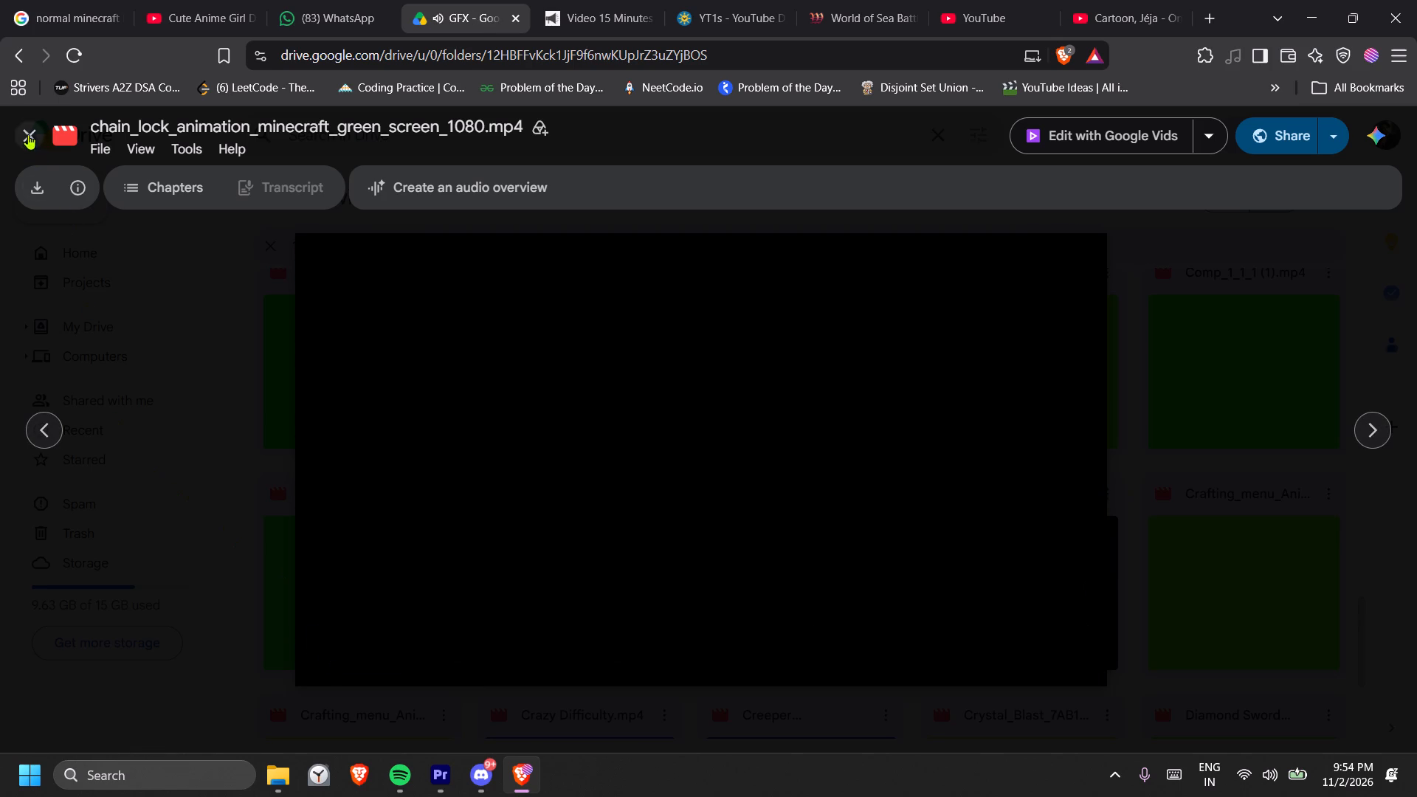
# Go back to the start of the GFX folder, preview 20 Hearts.mp4 and close it.
pyautogui.scroll(18, 609, 464)
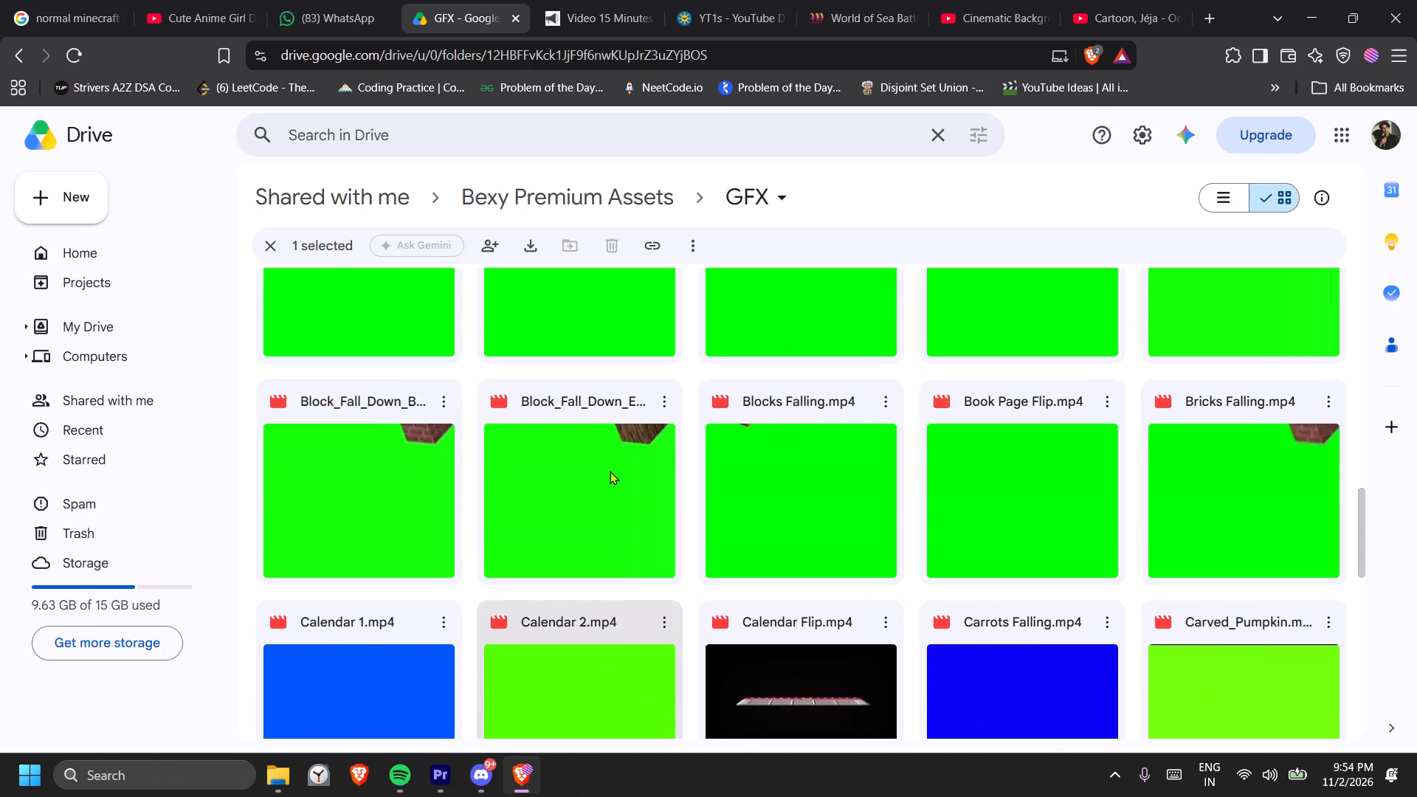
pyautogui.scroll(17, 1096, 495)
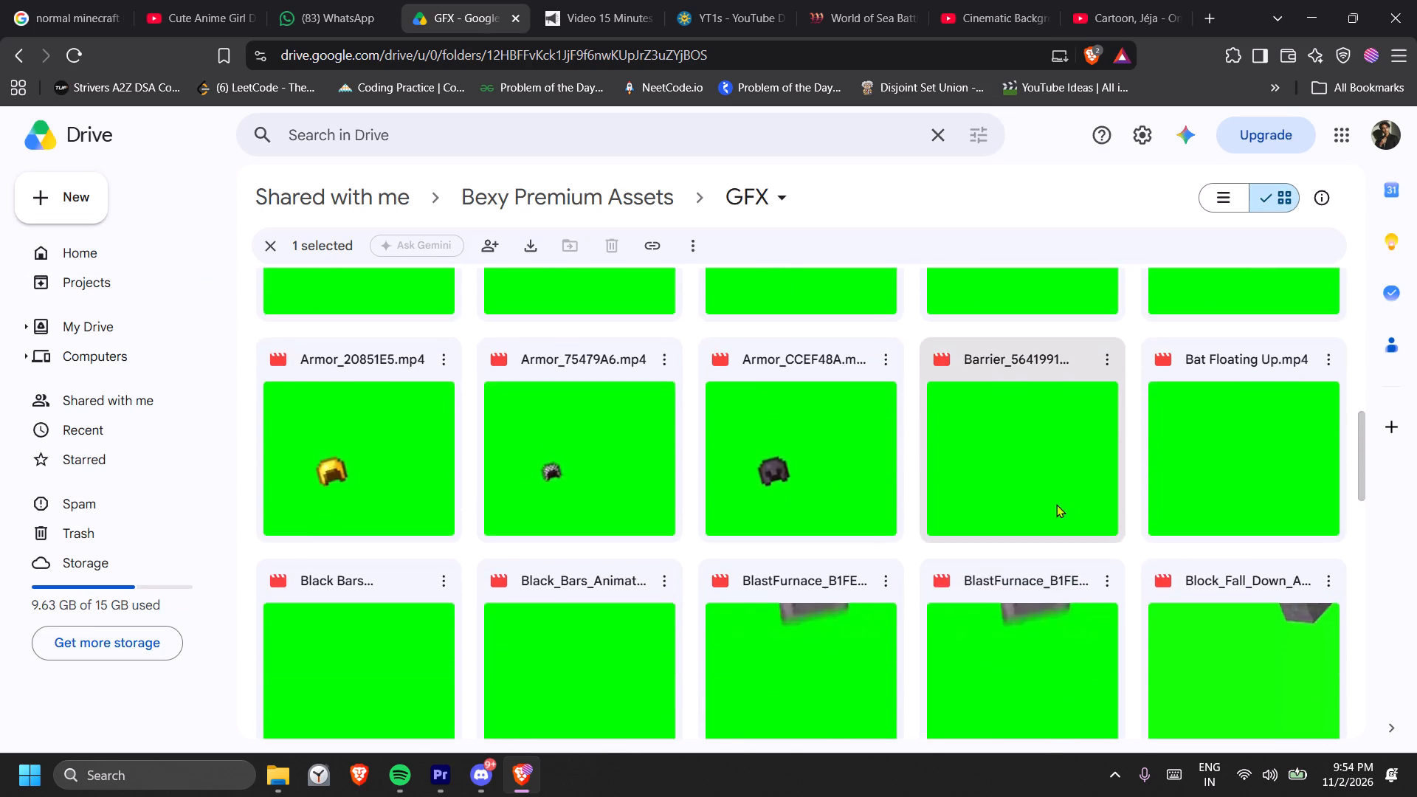
pyautogui.scroll(20, 1056, 504)
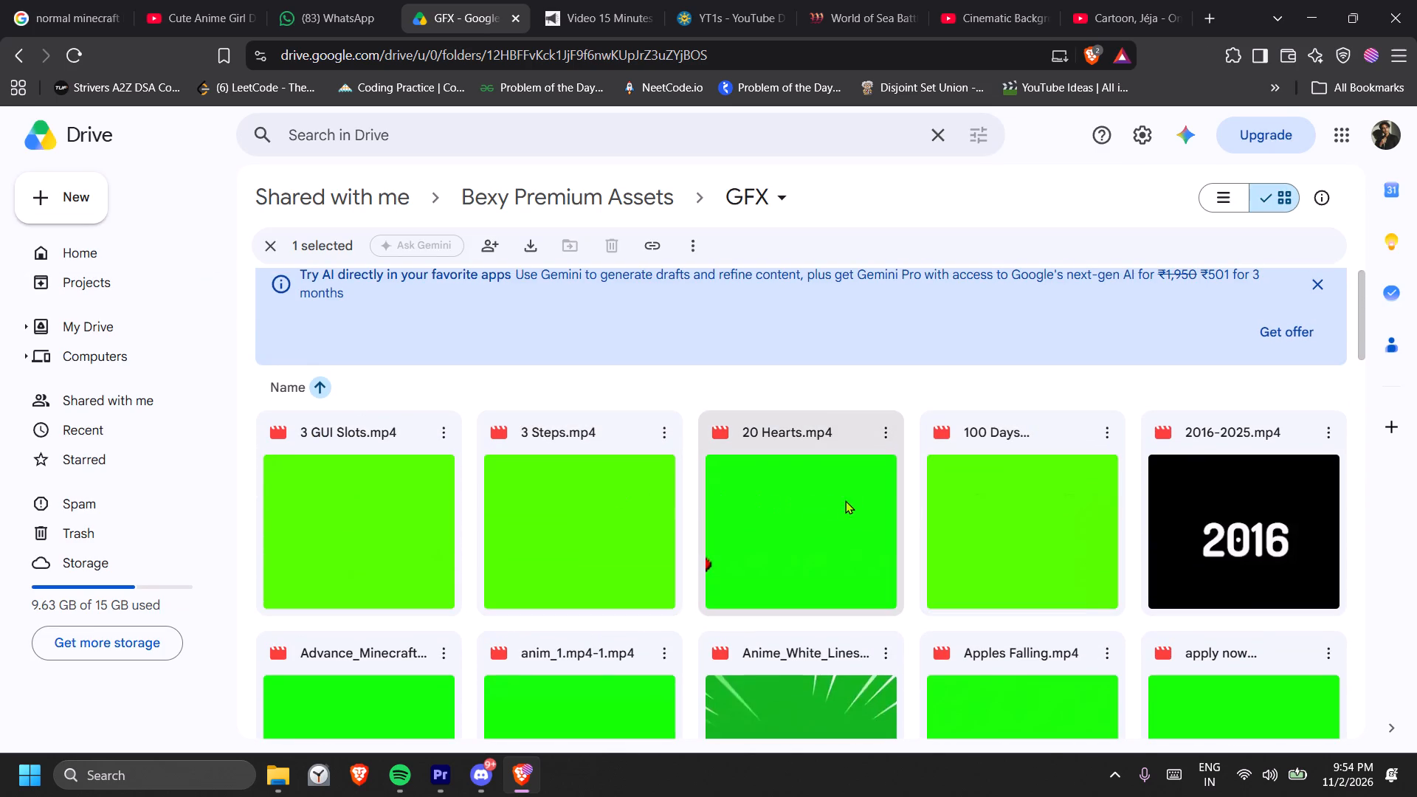
pyautogui.scroll(1, 1047, 511)
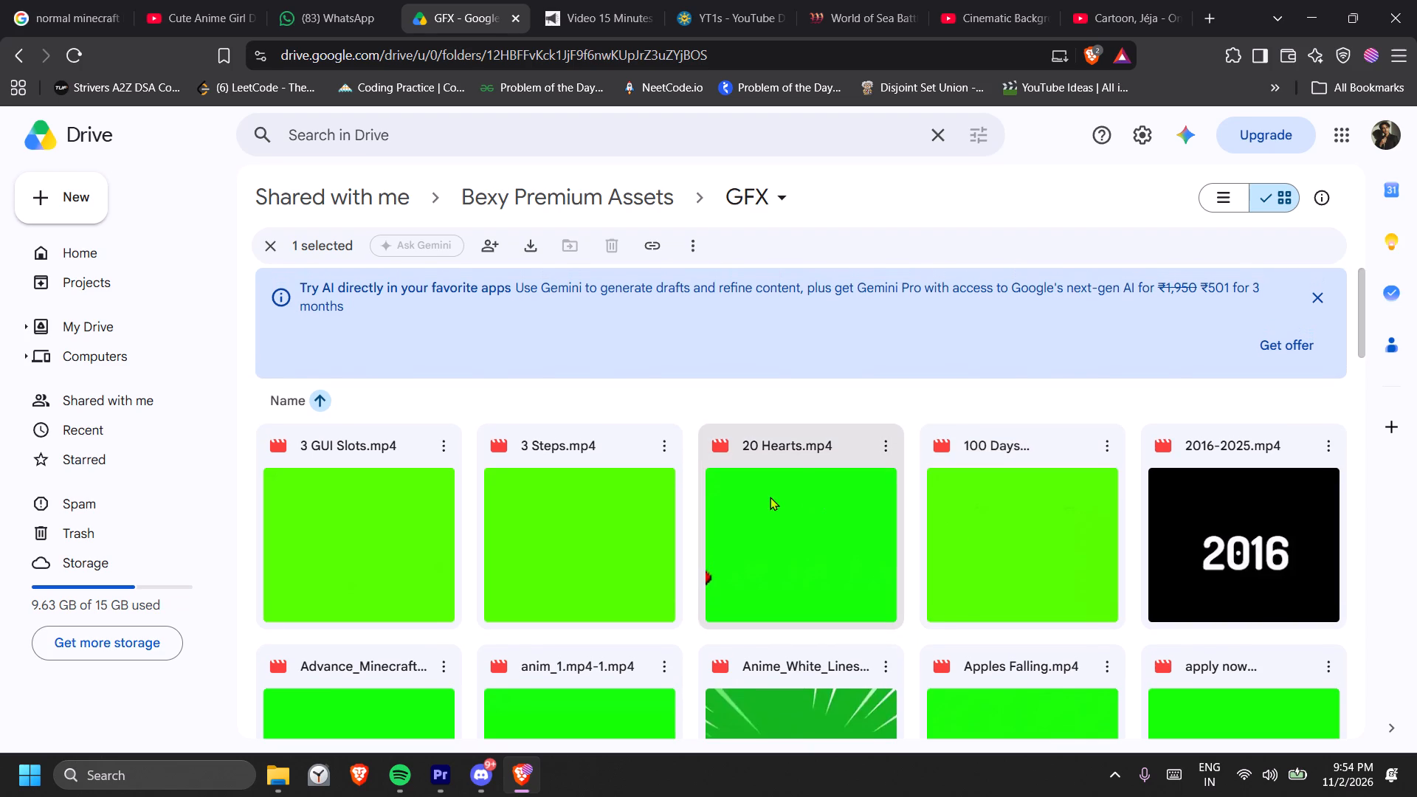
pyautogui.doubleClick(770, 497)
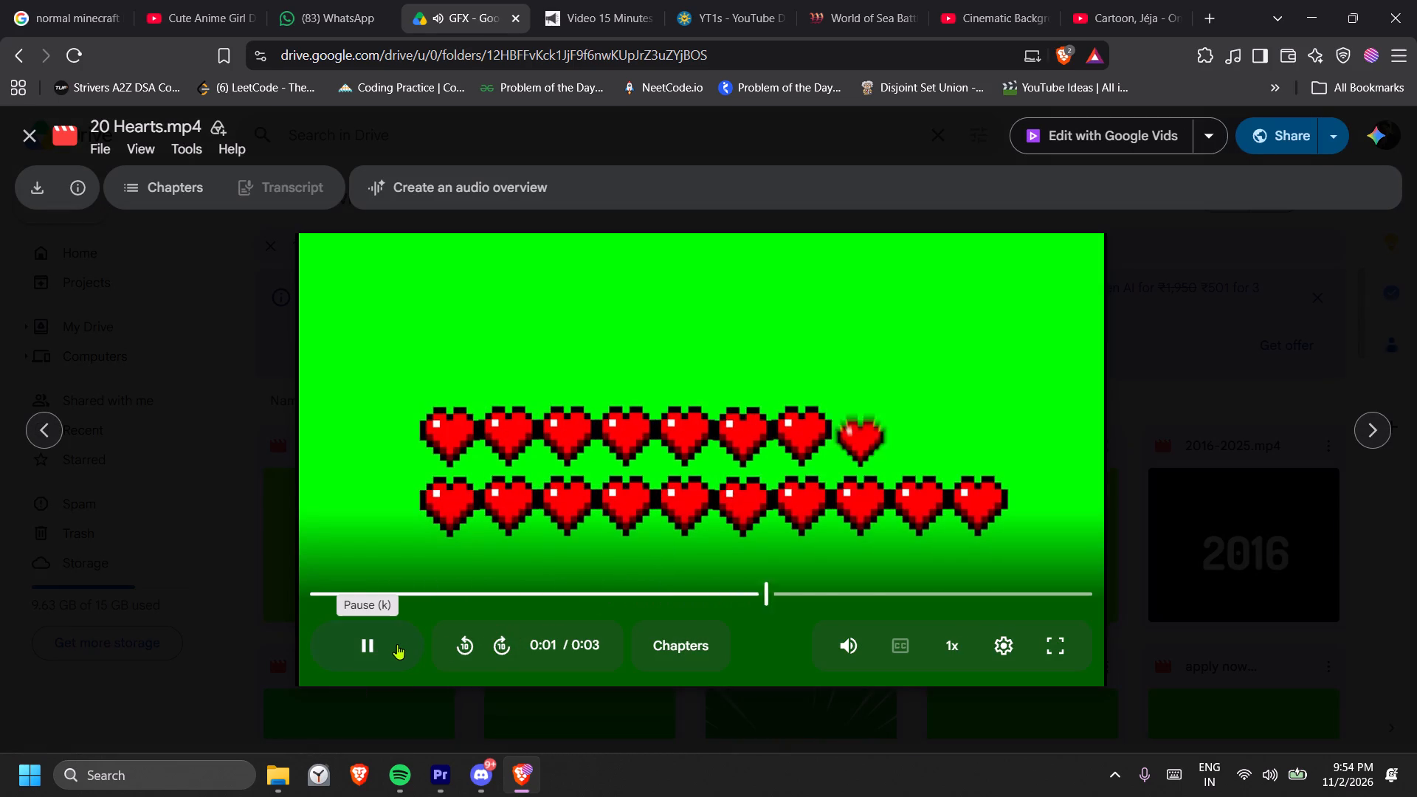
pyautogui.click(237, 373)
# Look through the GFX clips down to Carved_Pumpkin.mp4, play its preview and close it.
pyautogui.scroll(-7, 722, 491)
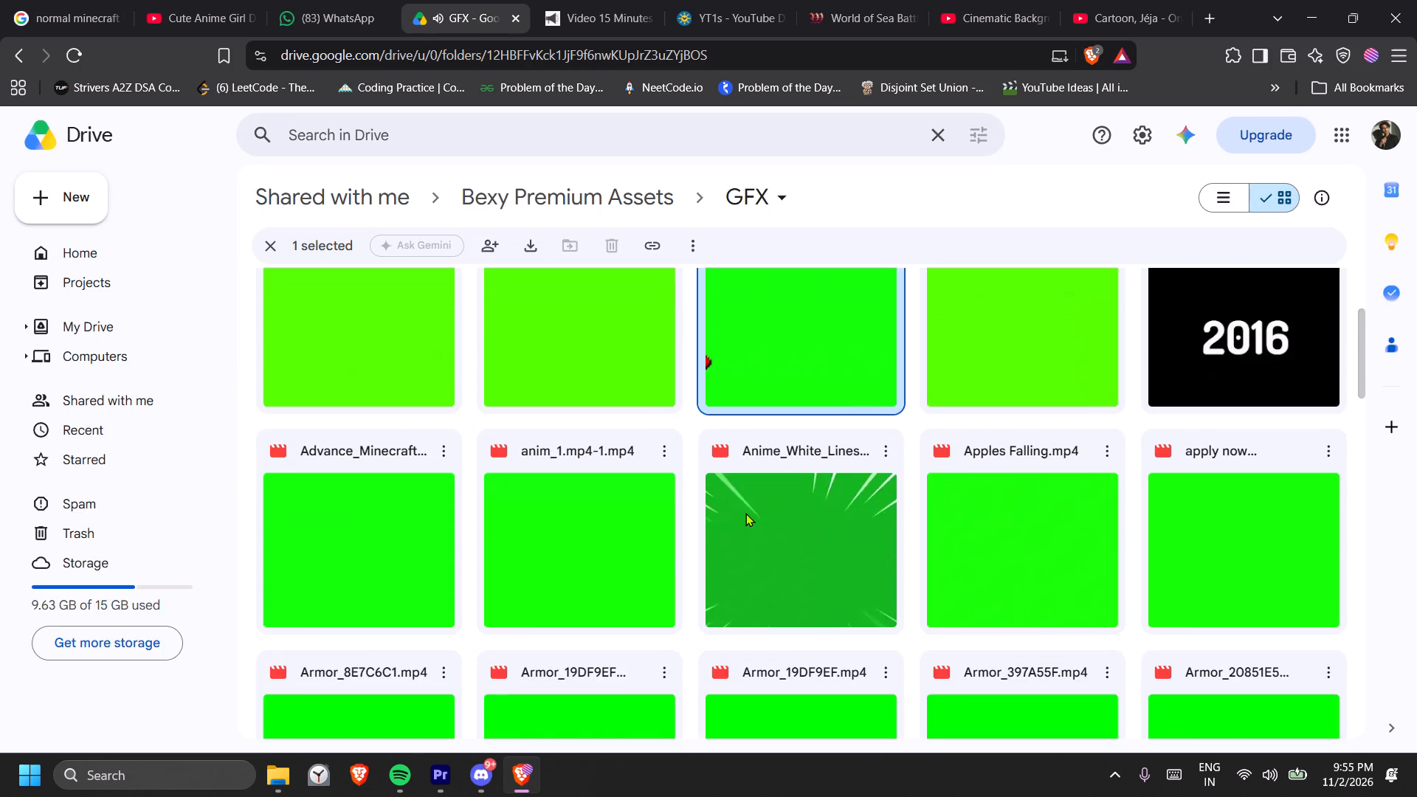
pyautogui.scroll(-7, 745, 513)
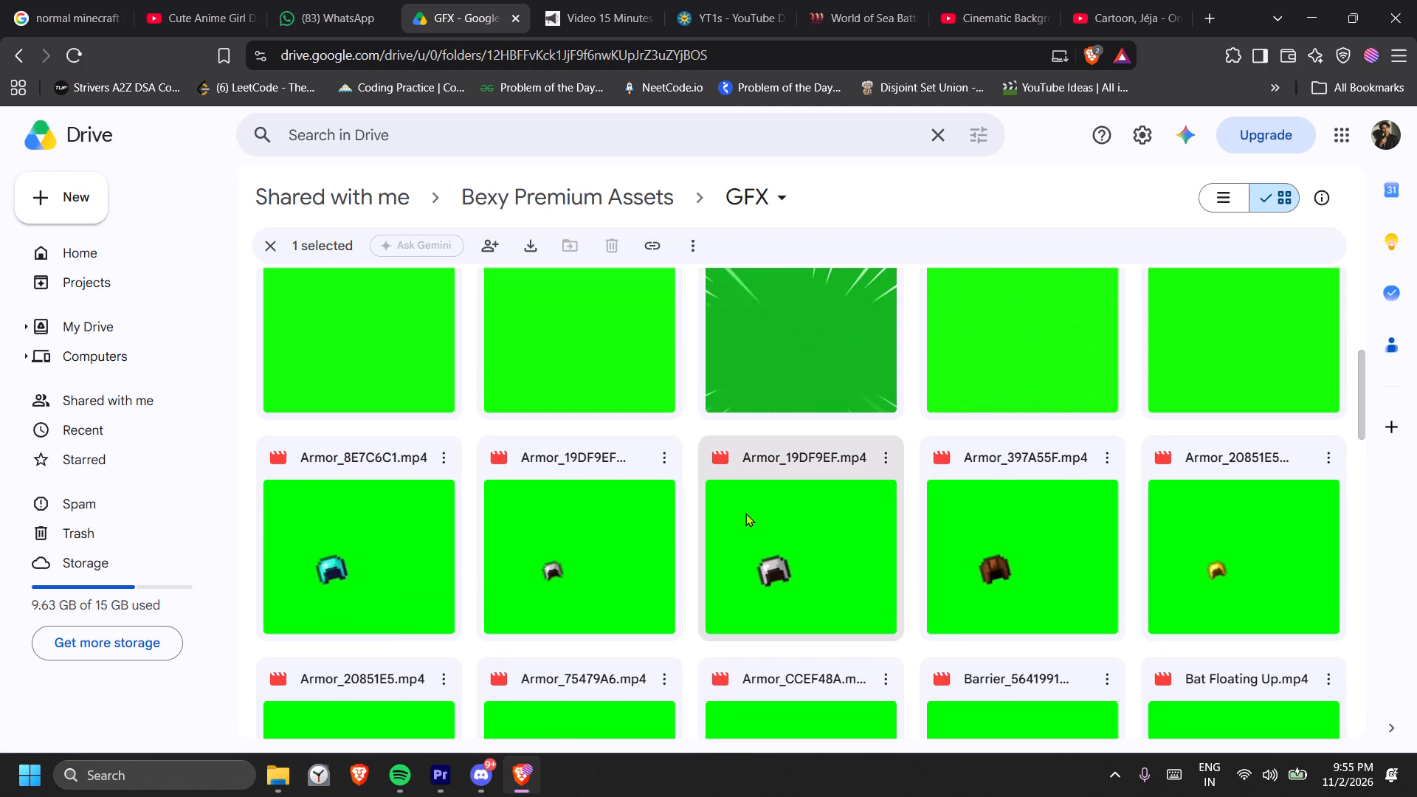
pyautogui.scroll(-20, 748, 515)
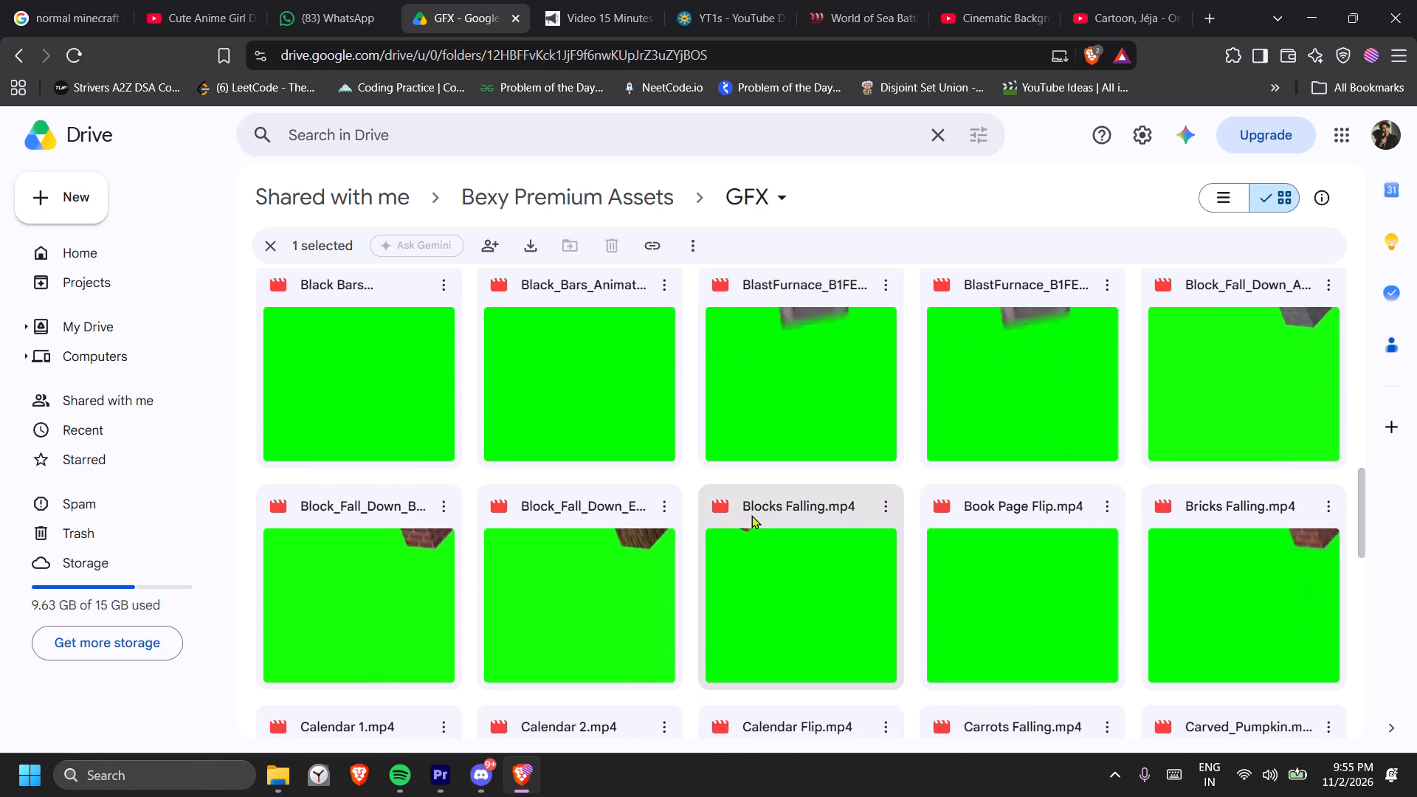
pyautogui.scroll(-7, 751, 515)
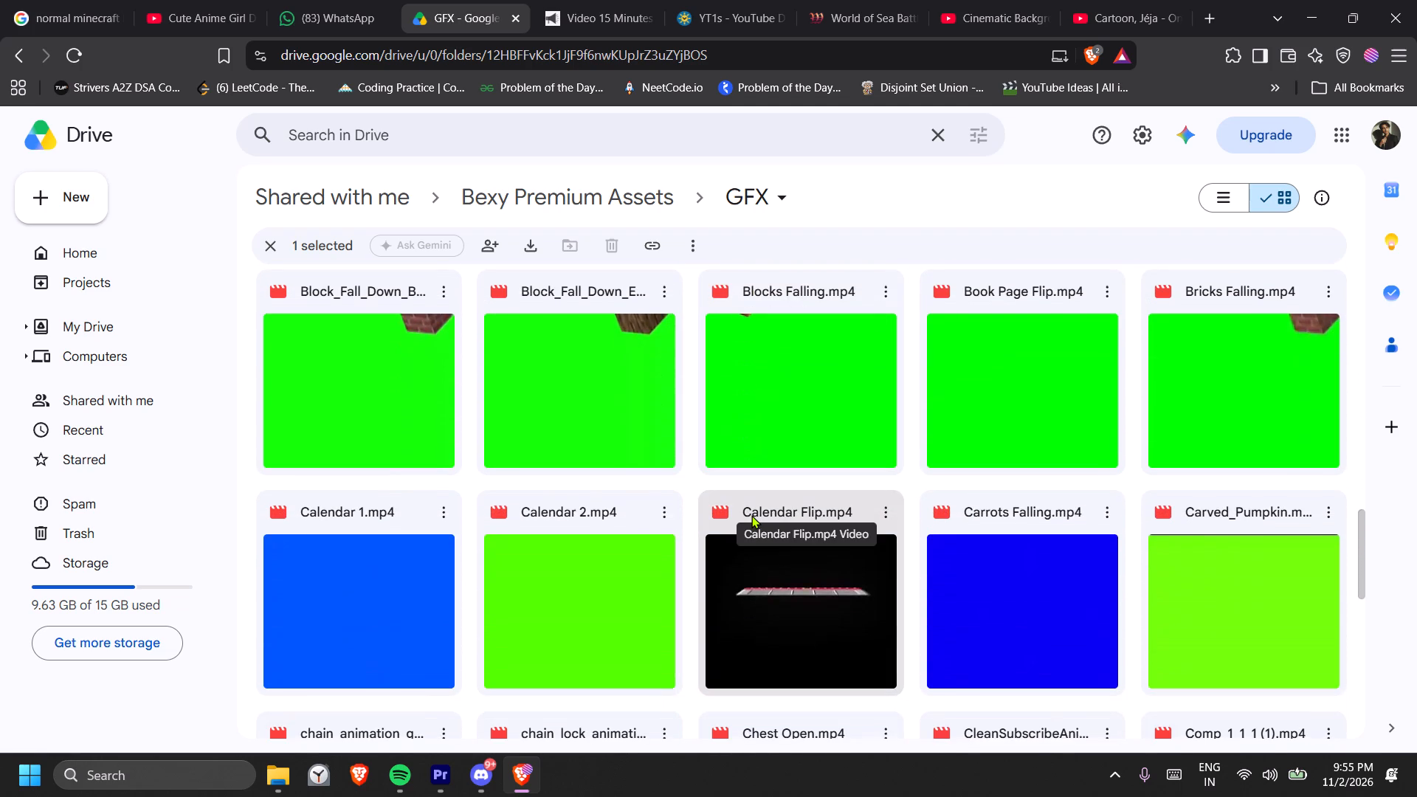
pyautogui.scroll(-7, 751, 515)
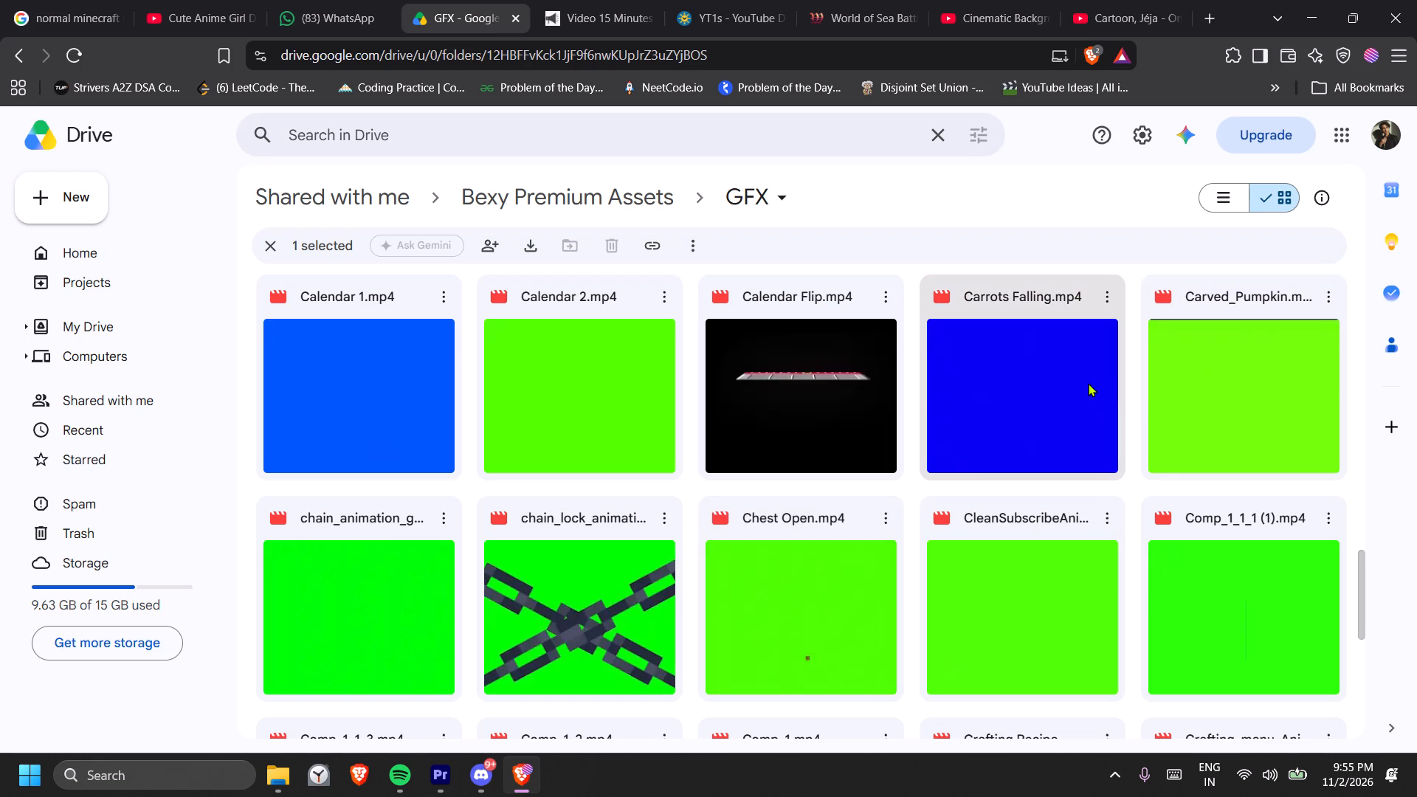
pyautogui.doubleClick(1150, 378)
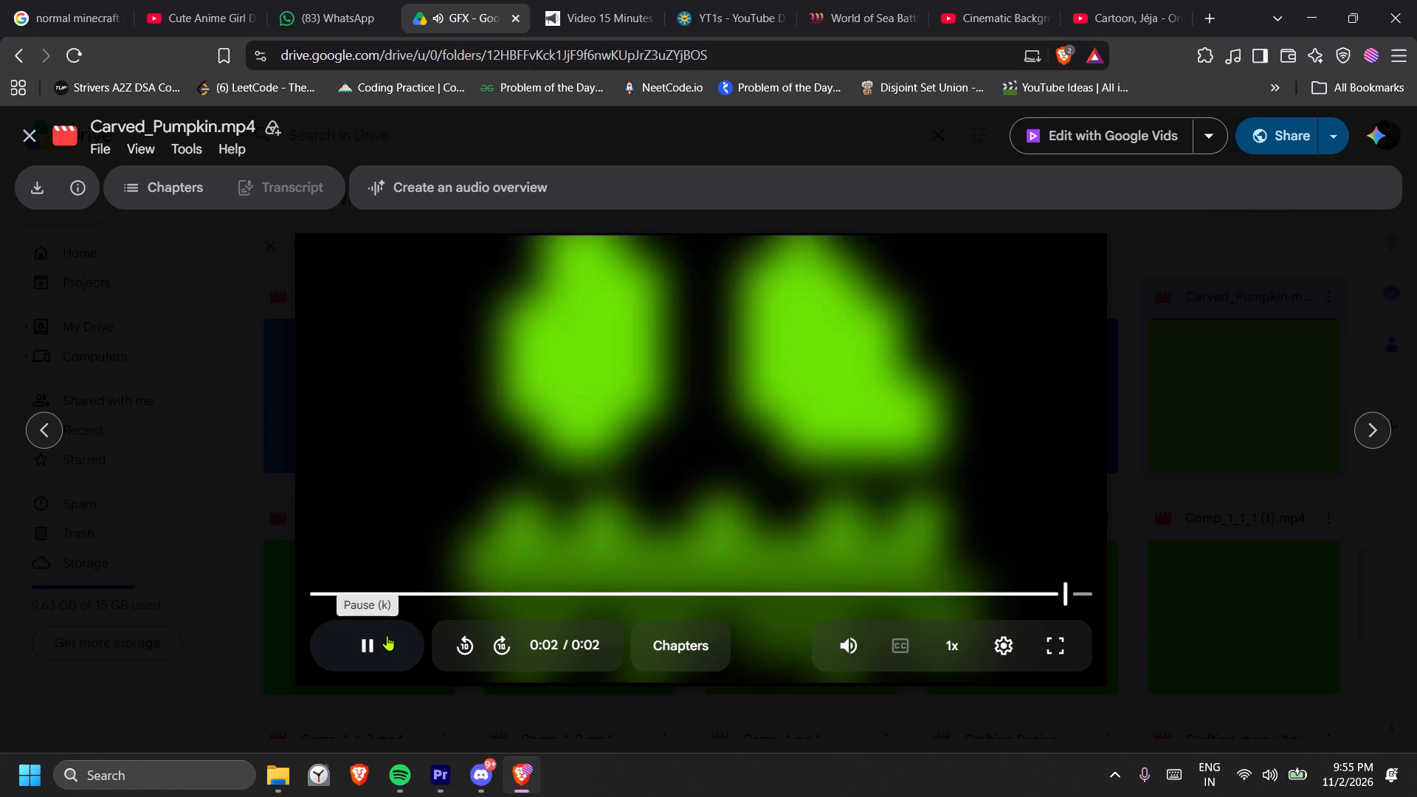
pyautogui.click(387, 635)
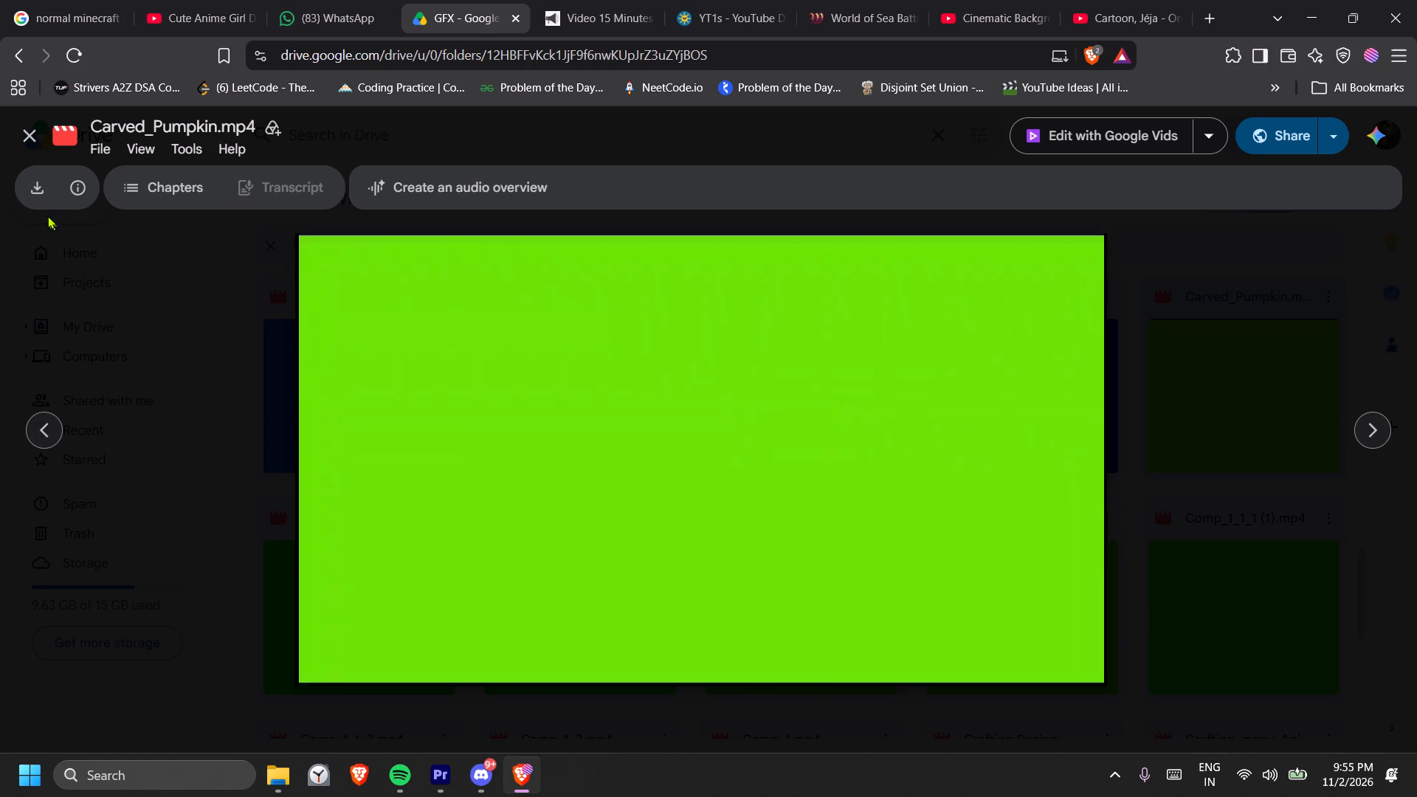
pyautogui.click(30, 123)
# Browse the GFX clips beyond the crafting and difficulty animations for a suitable effect.
pyautogui.scroll(-11, 937, 464)
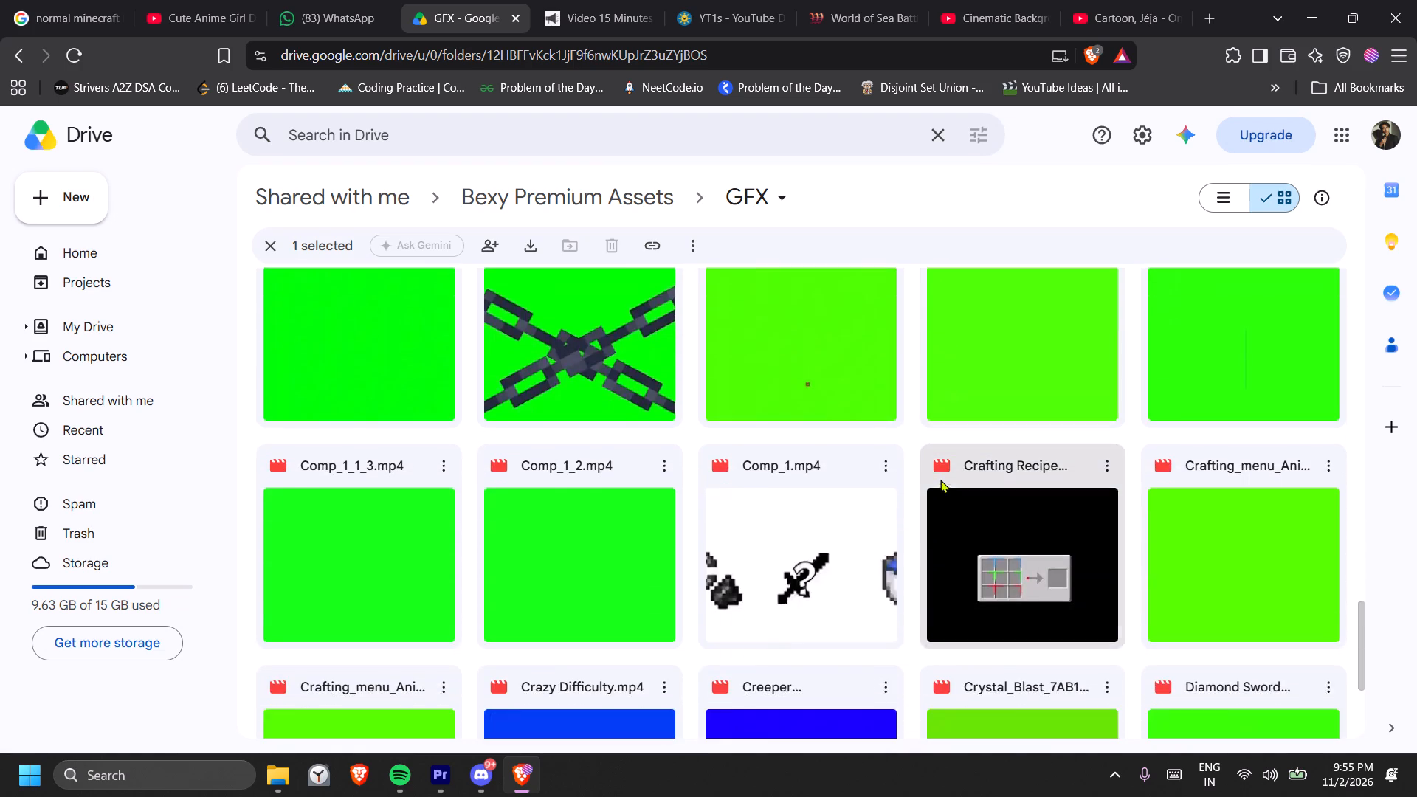
pyautogui.scroll(-4, 898, 493)
pyautogui.scroll(6, 854, 504)
pyautogui.scroll(-16, 854, 504)
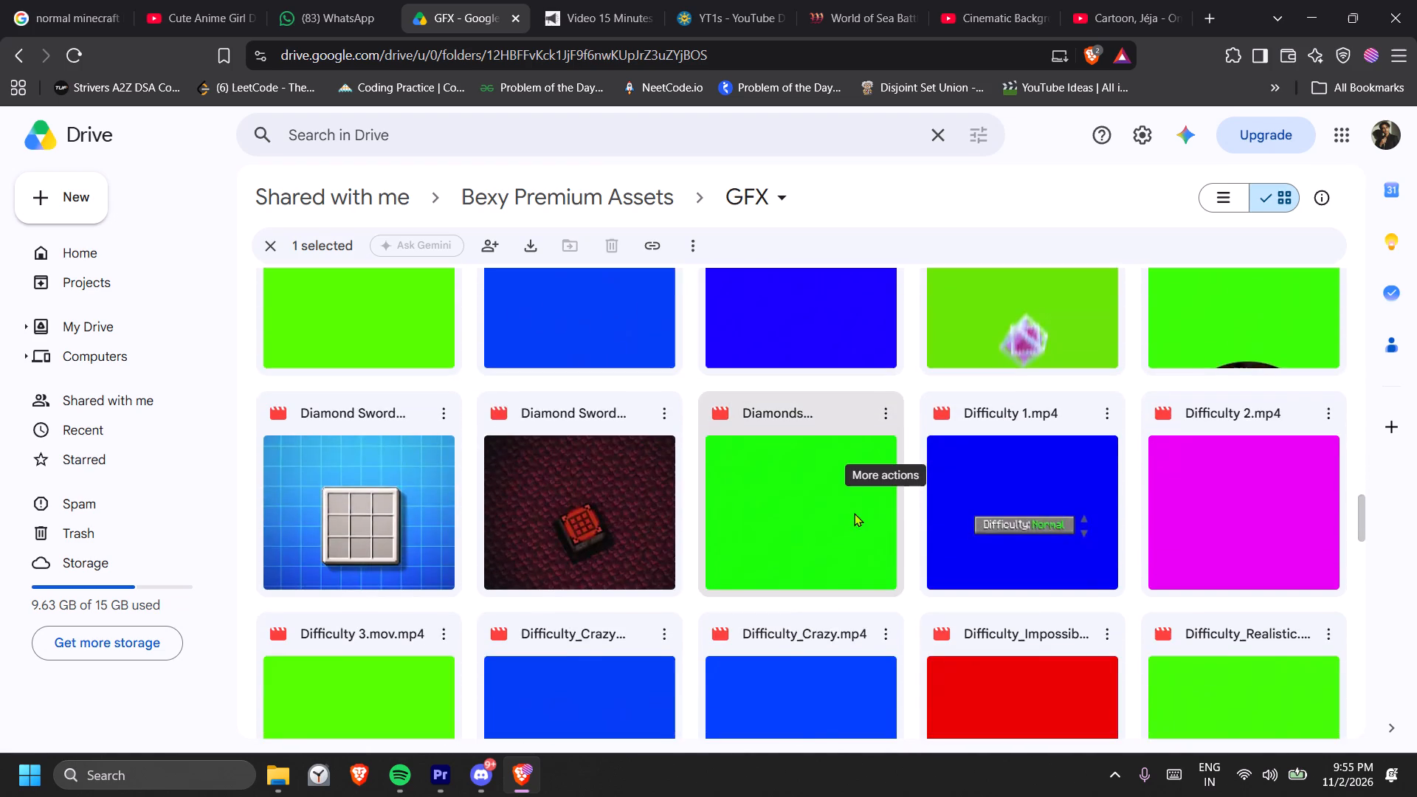
pyautogui.scroll(-14, 854, 513)
pyautogui.scroll(-17, 846, 539)
pyautogui.scroll(-4, 844, 558)
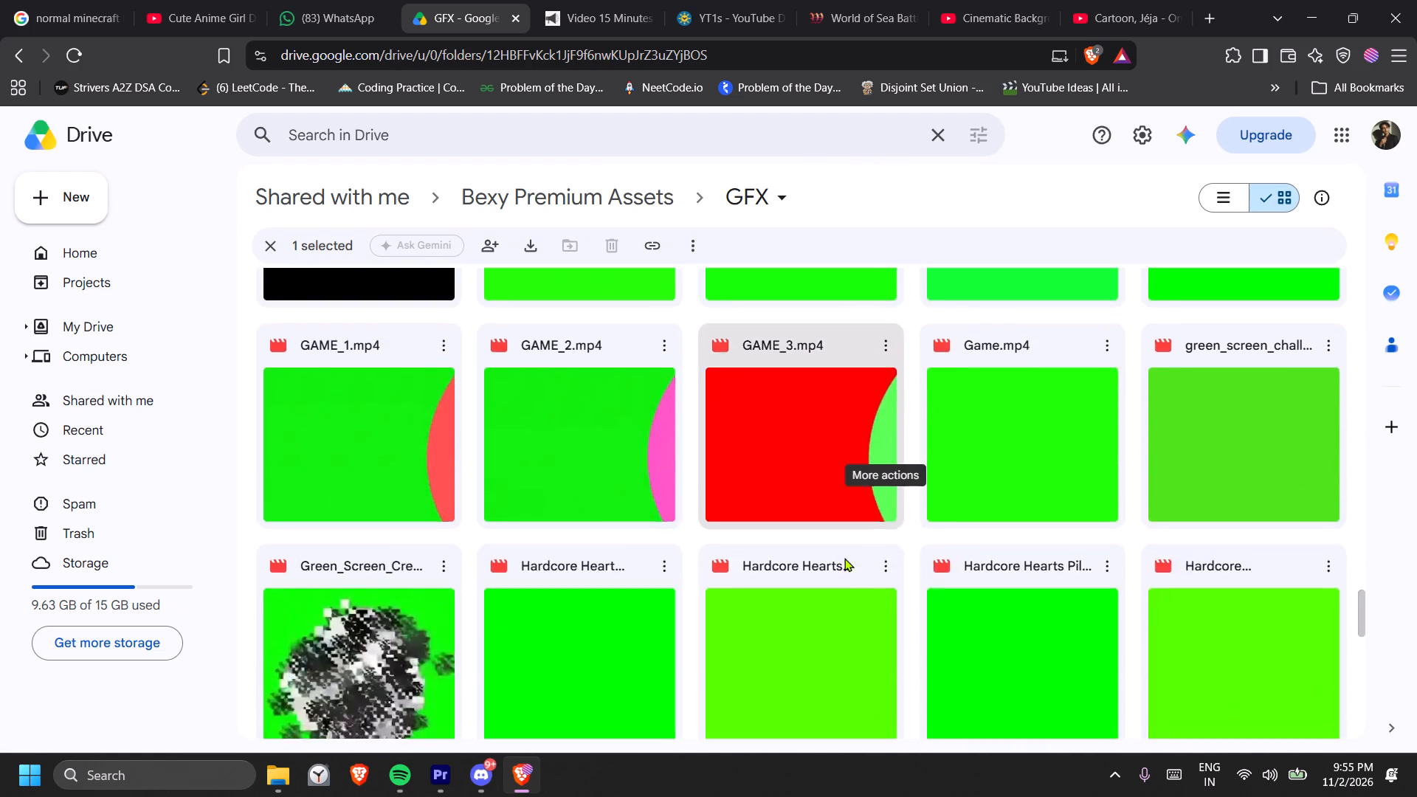
pyautogui.scroll(-20, 844, 558)
pyautogui.scroll(-14, 847, 562)
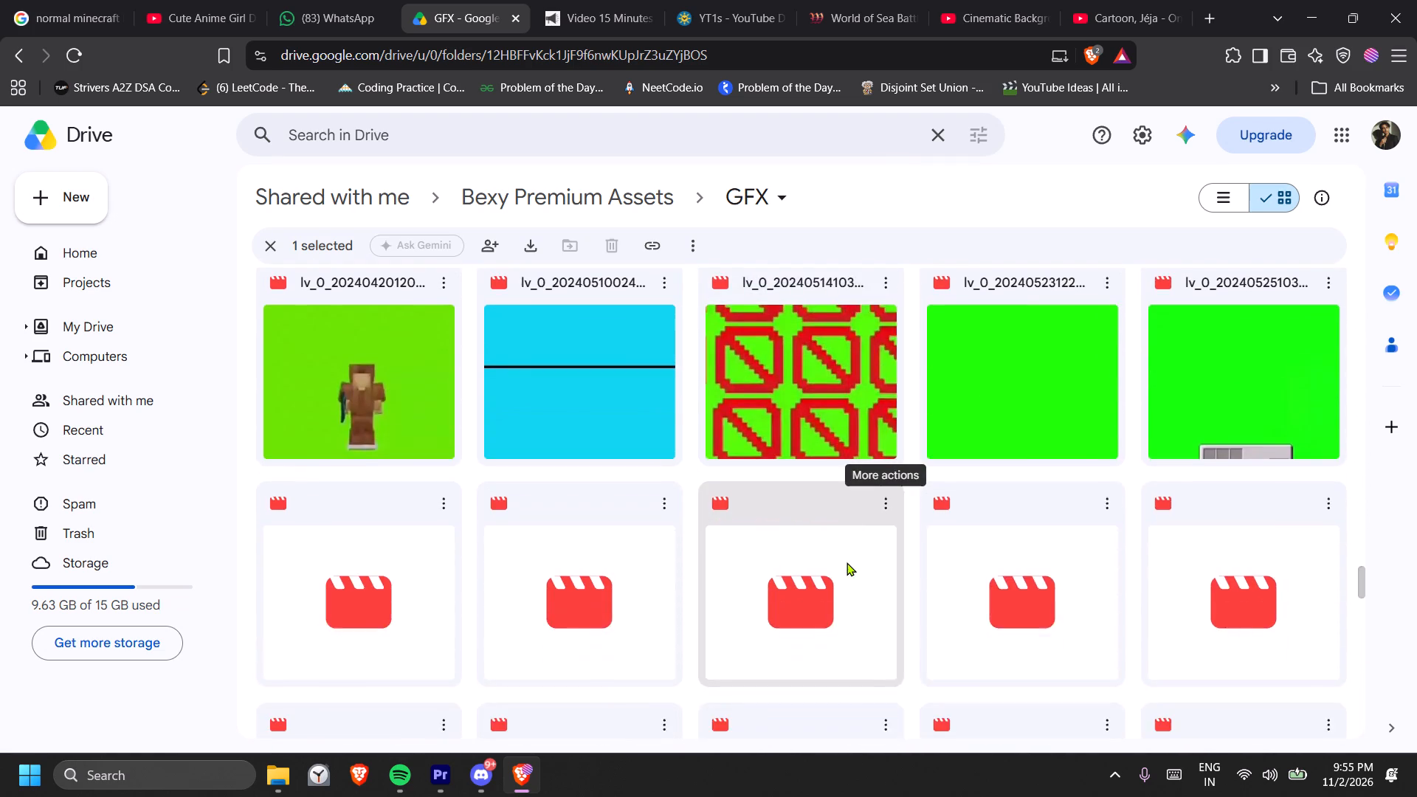
# Play the preview of the Minecraft map clip like_bhi_krdo_EA3B89A.mp4 and close it.
pyautogui.scroll(19, 847, 562)
pyautogui.click(827, 534)
pyautogui.doubleClick(827, 534)
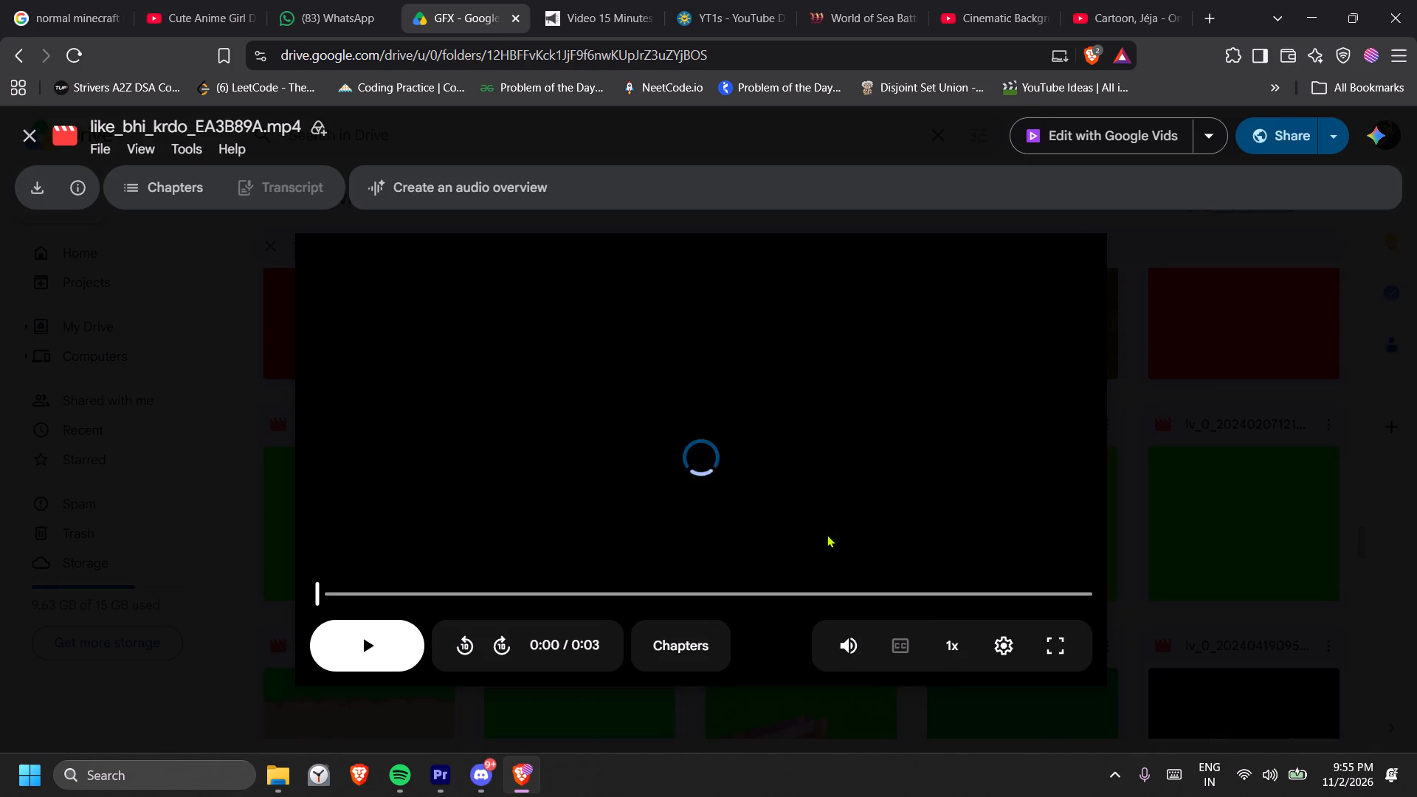
pyautogui.click(382, 629)
pyautogui.click(382, 629)
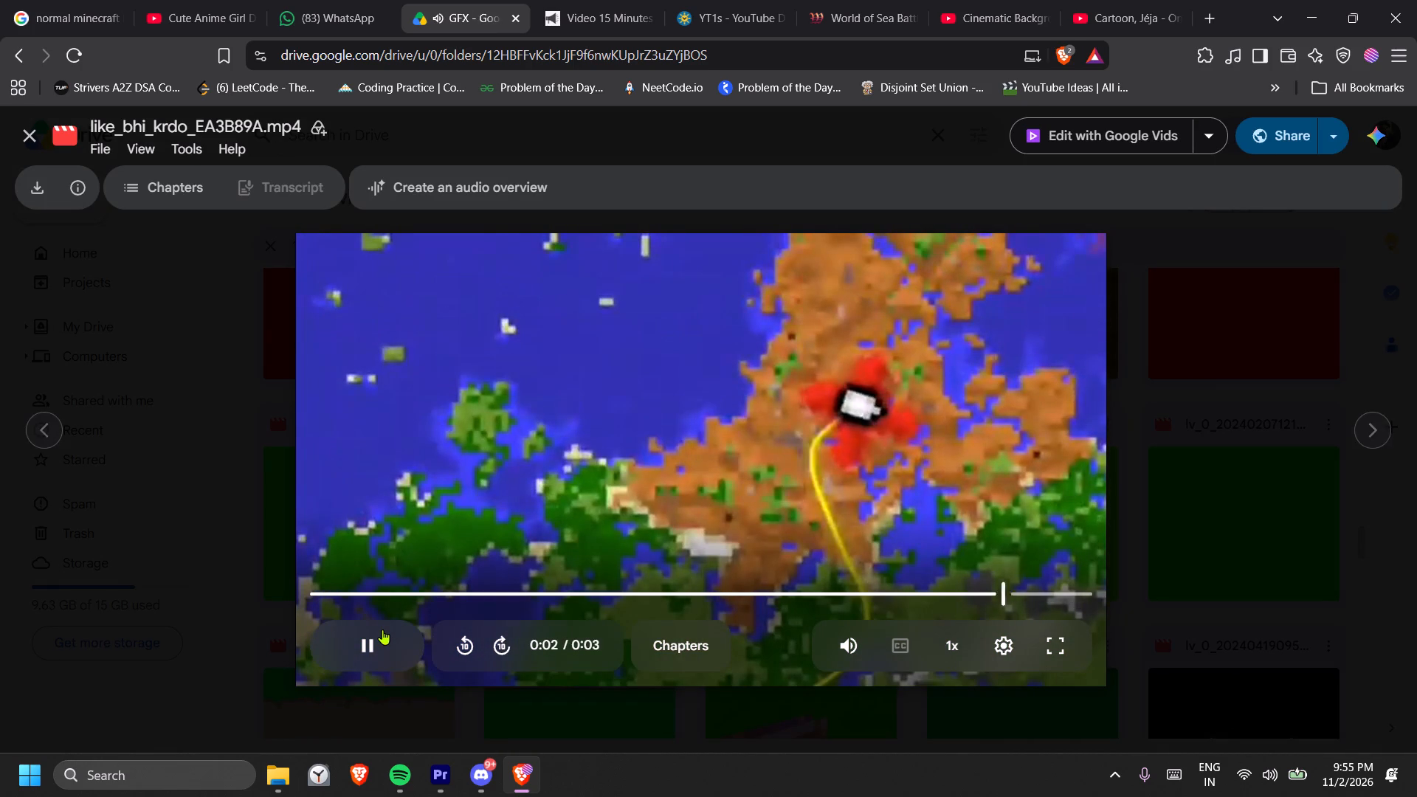
pyautogui.click(382, 629)
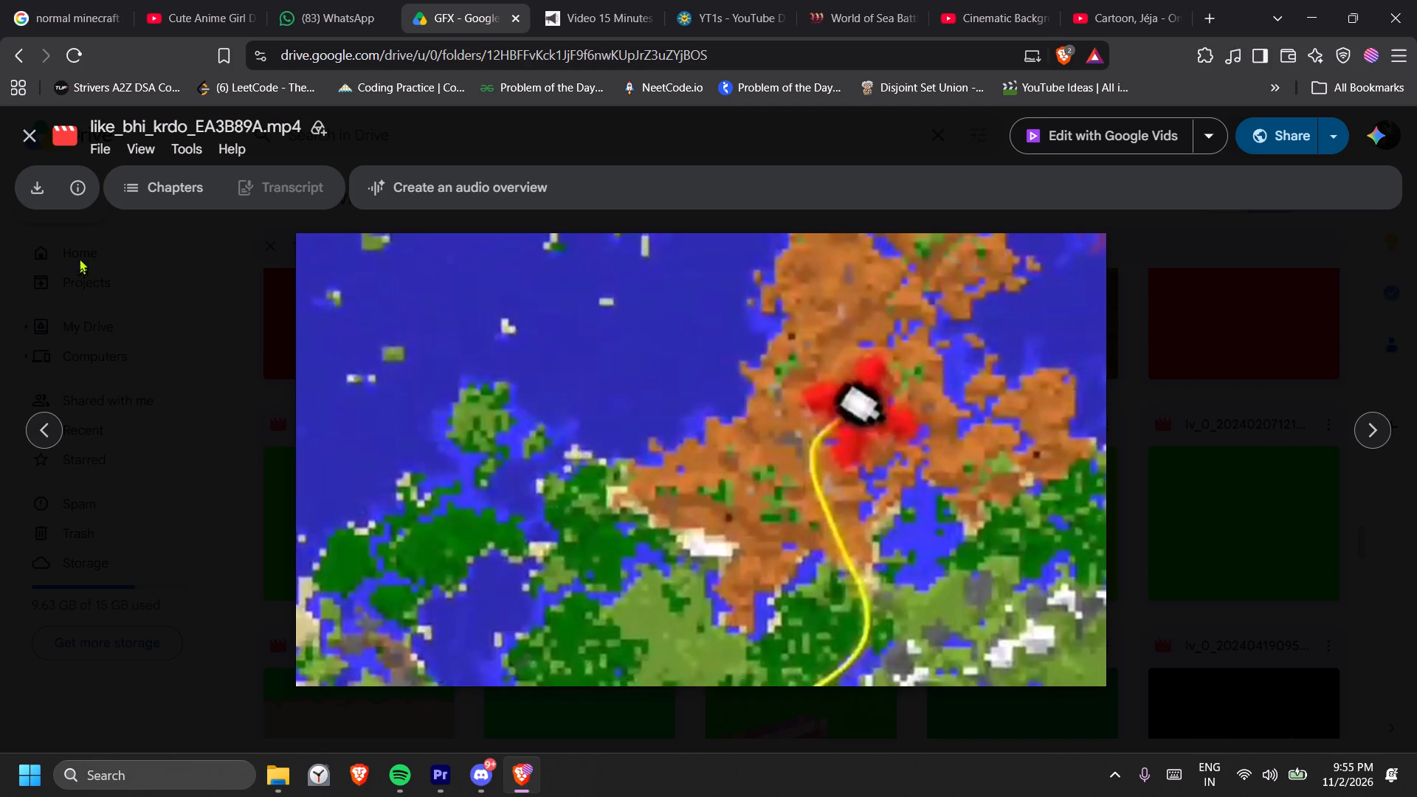
pyautogui.click(26, 120)
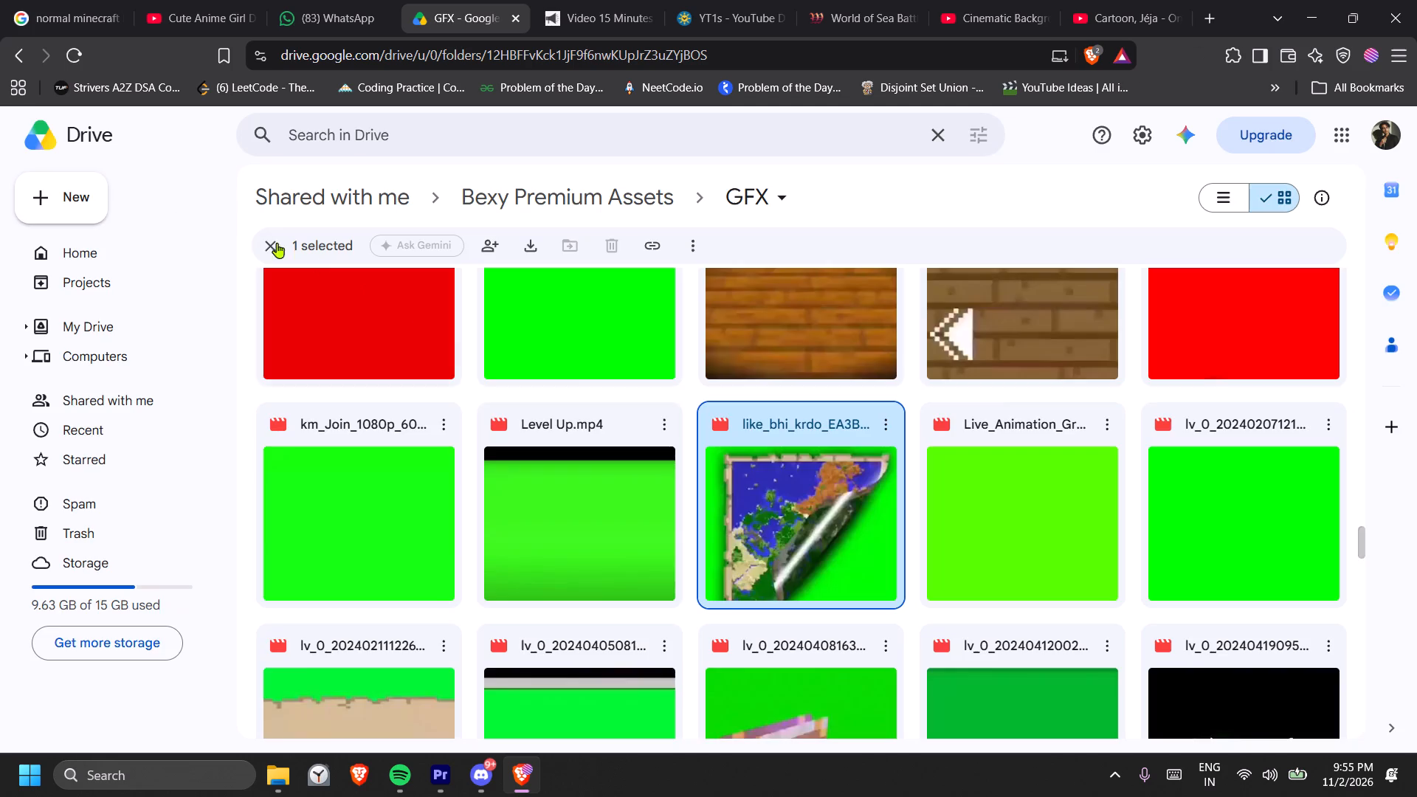
# Look through the GFX clips past the map and Minecraft animations down to the Progress.mp4 and Scary Difficulty.mp4 rows.
pyautogui.scroll(-13, 708, 434)
pyautogui.scroll(-8, 731, 458)
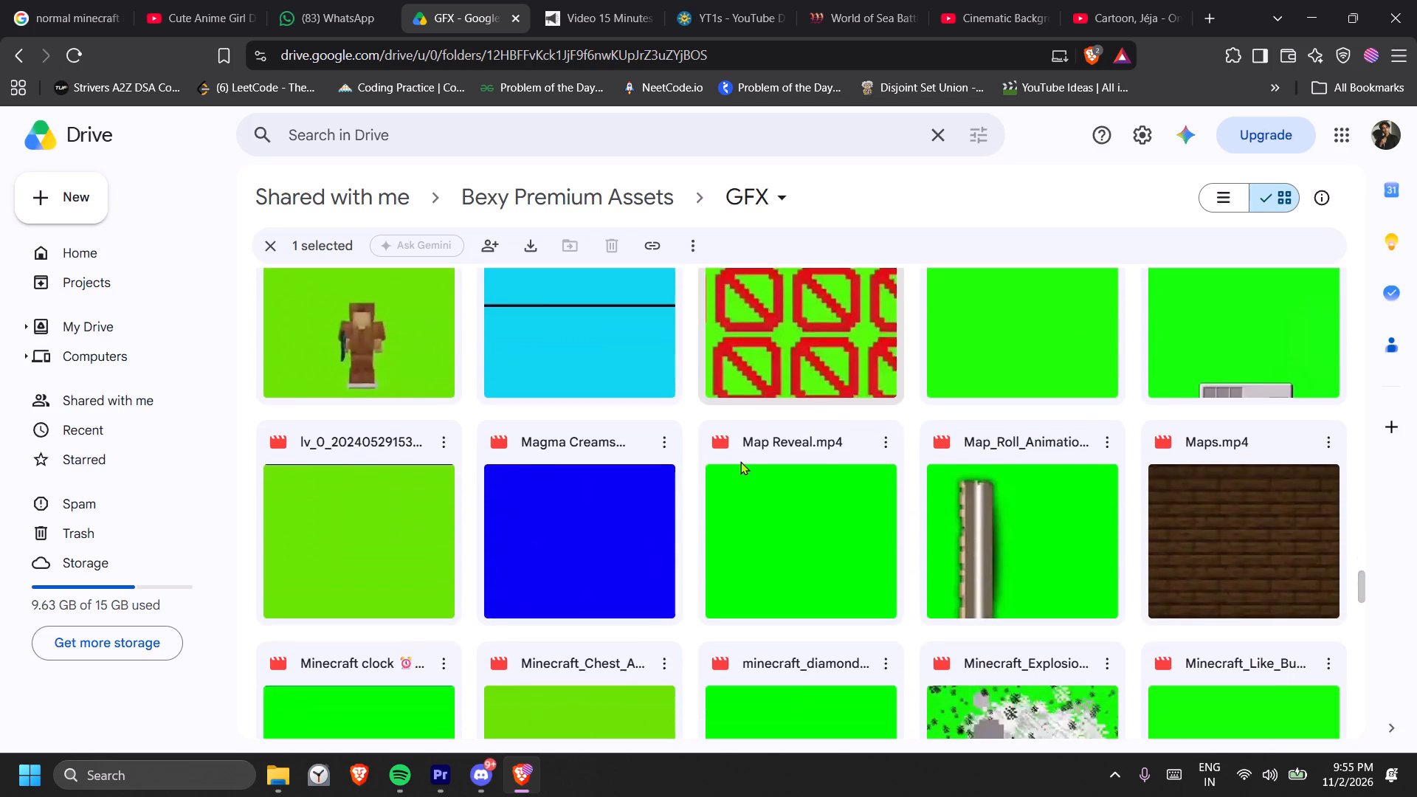
pyautogui.scroll(-17, 742, 463)
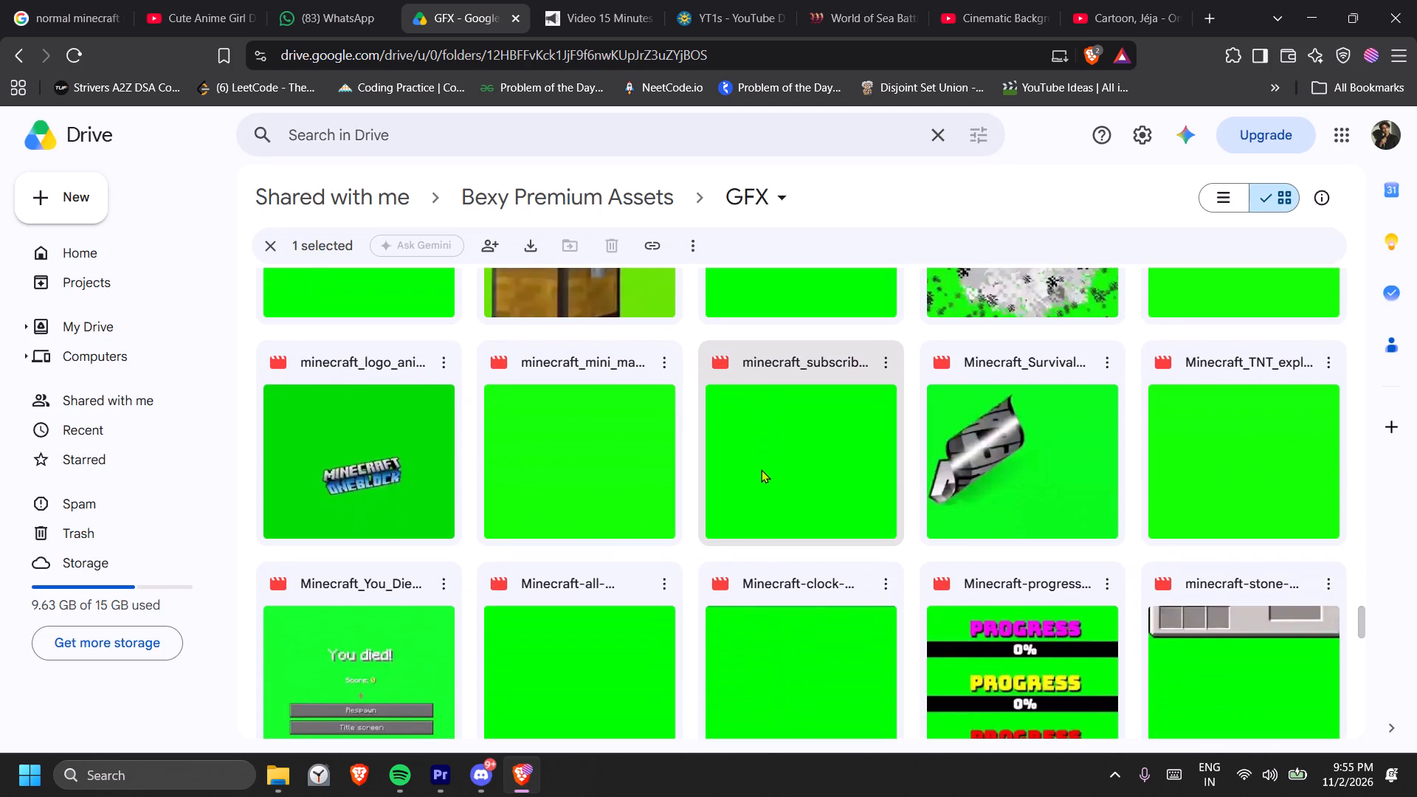
pyautogui.scroll(-18, 761, 469)
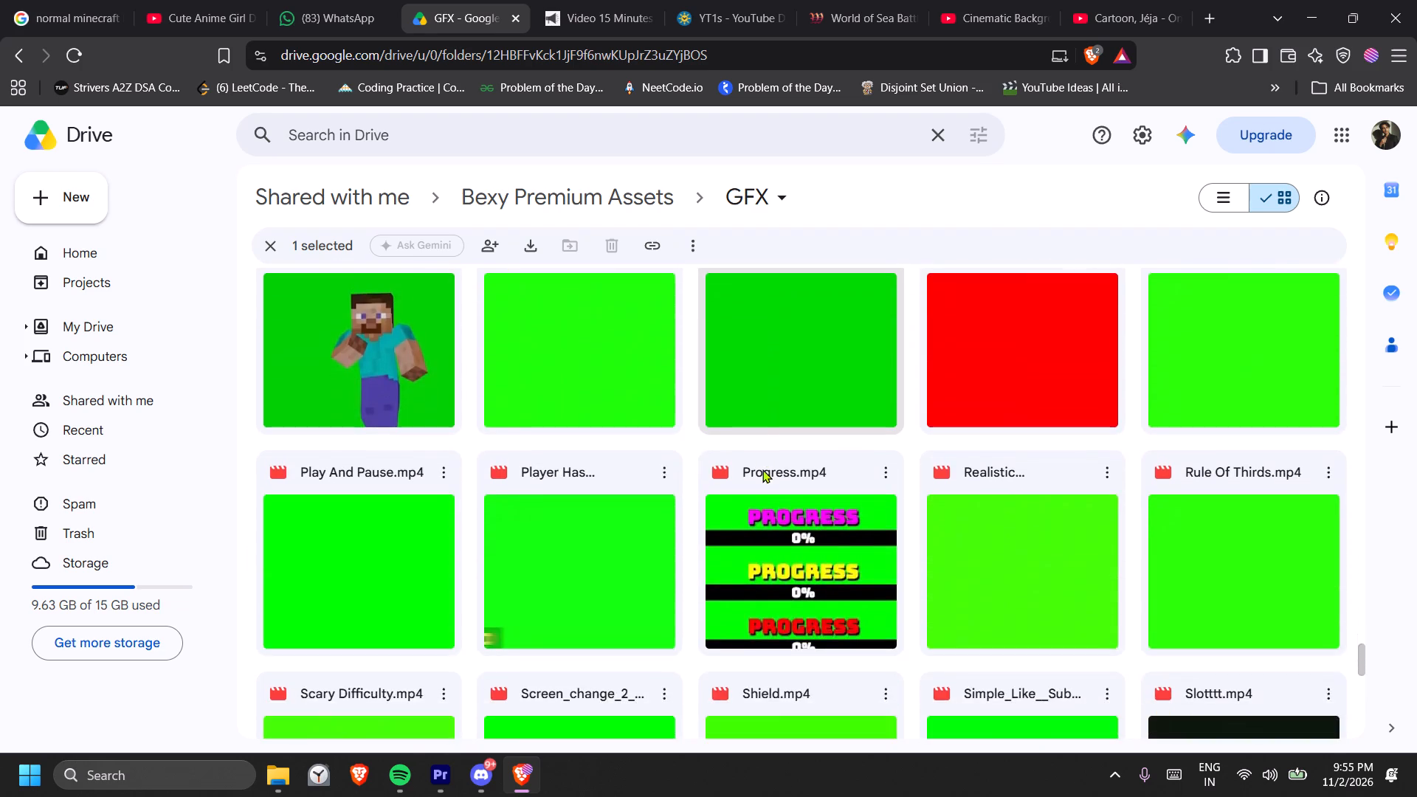
# Look back through the GFX clips, past the map and hardcore heart clips, to the Discord call and explosion clips.
pyautogui.scroll(19, 762, 469)
pyautogui.scroll(10, 845, 460)
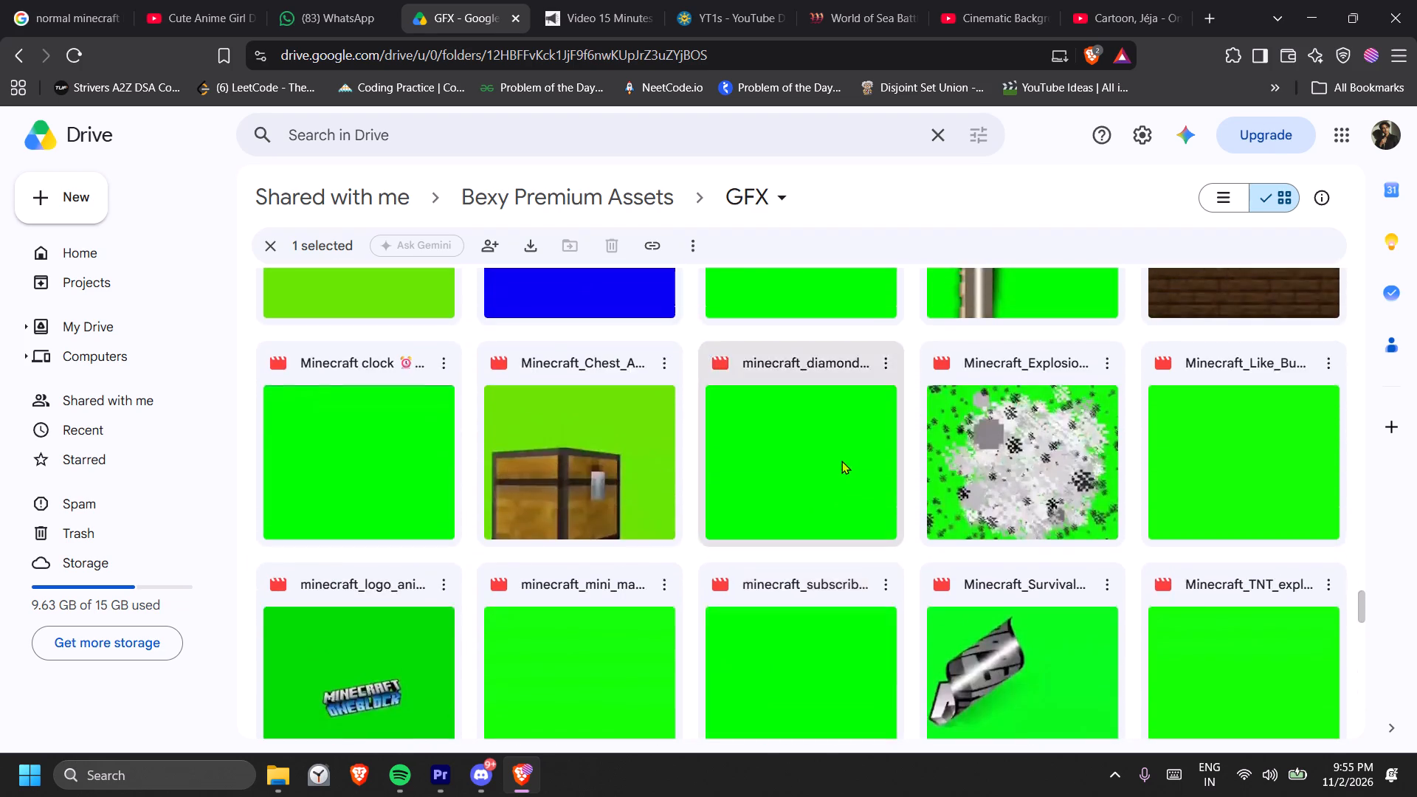
pyautogui.scroll(14, 841, 460)
pyautogui.scroll(7, 832, 469)
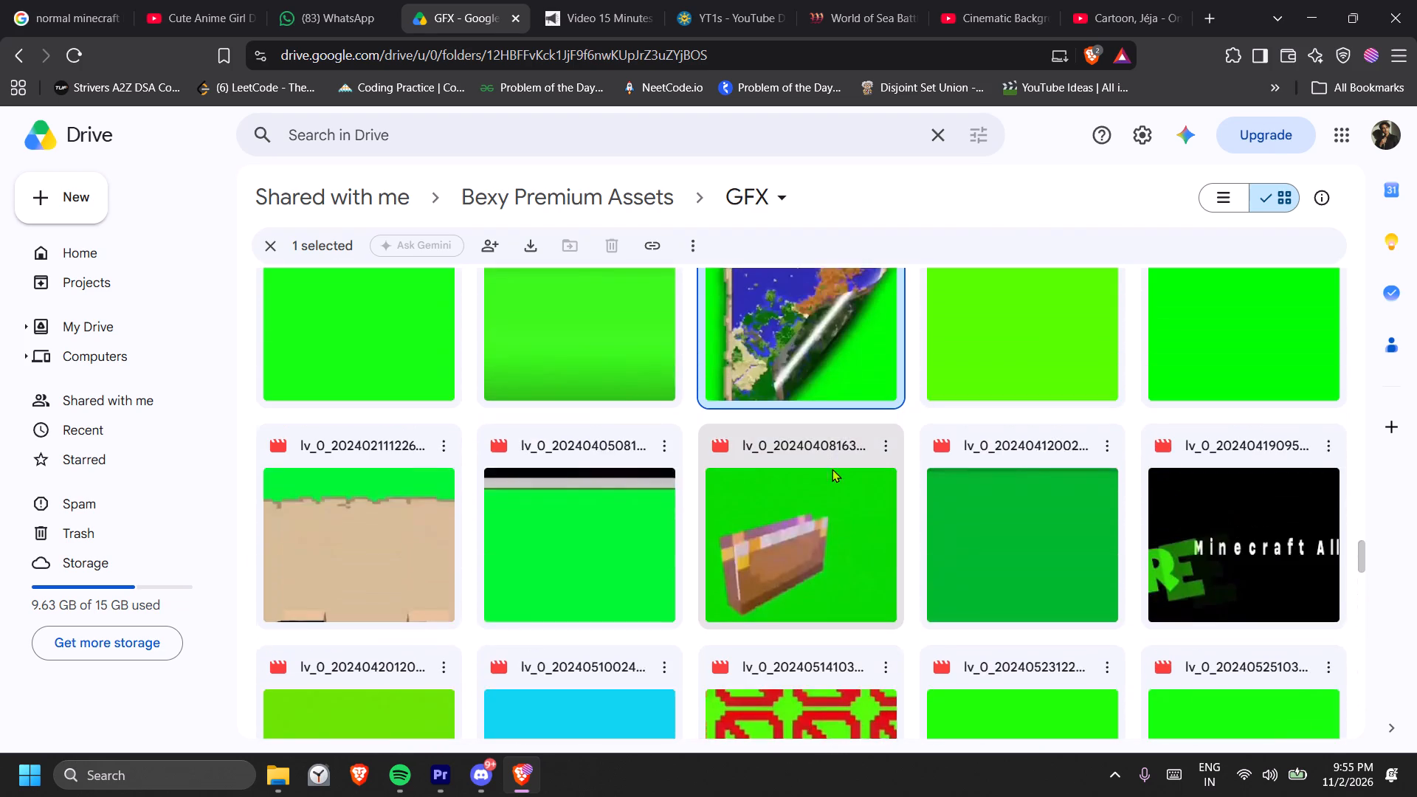
pyautogui.scroll(11, 832, 469)
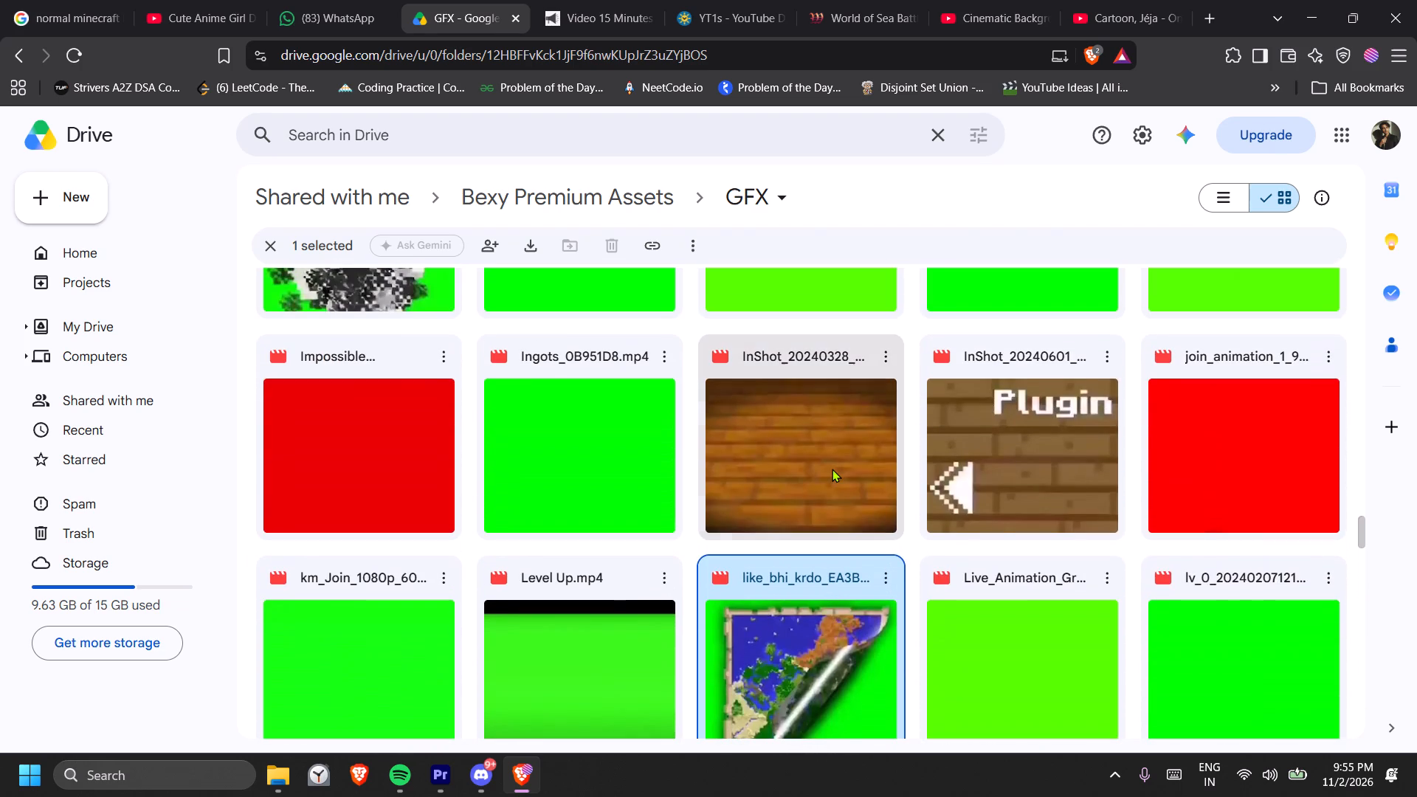
pyautogui.scroll(16, 832, 466)
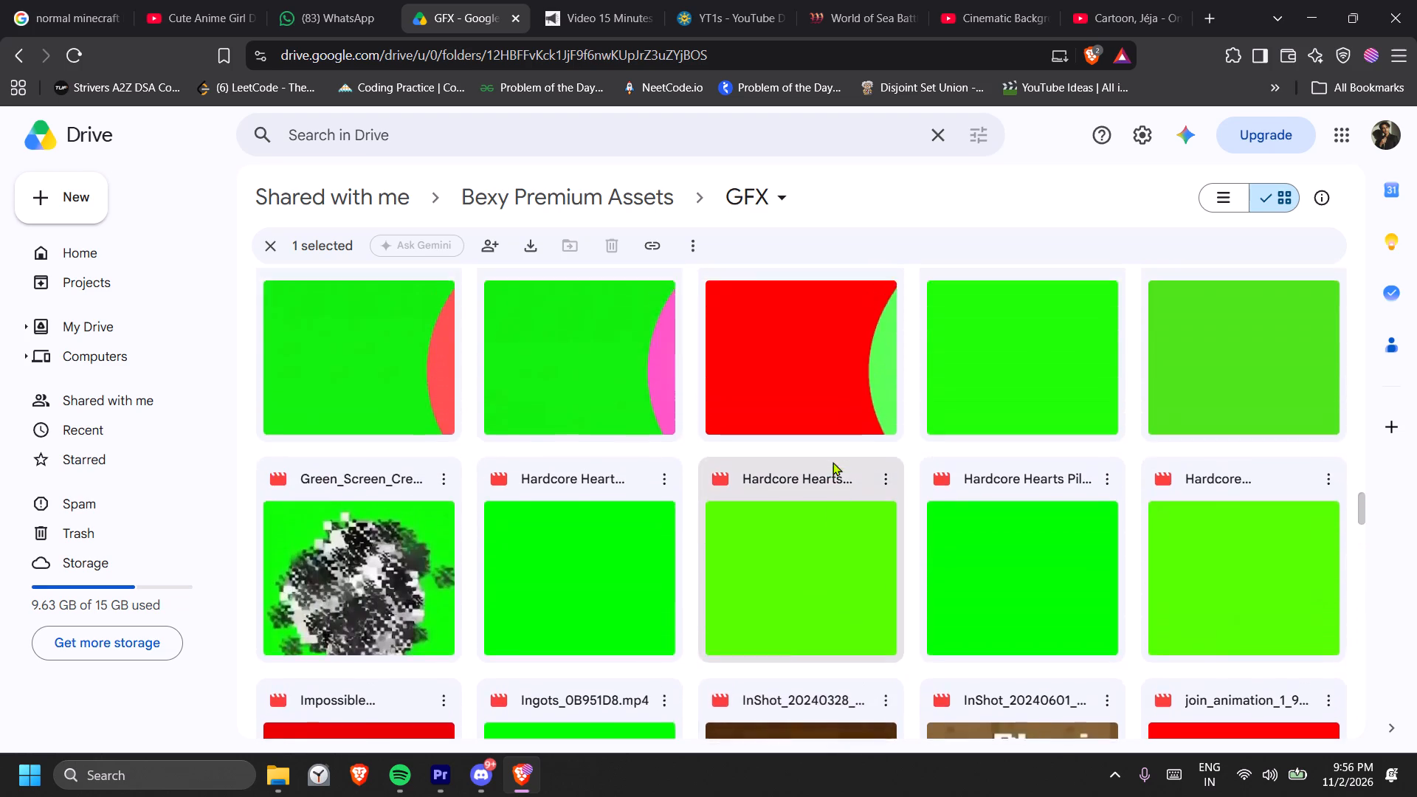
pyautogui.scroll(10, 832, 462)
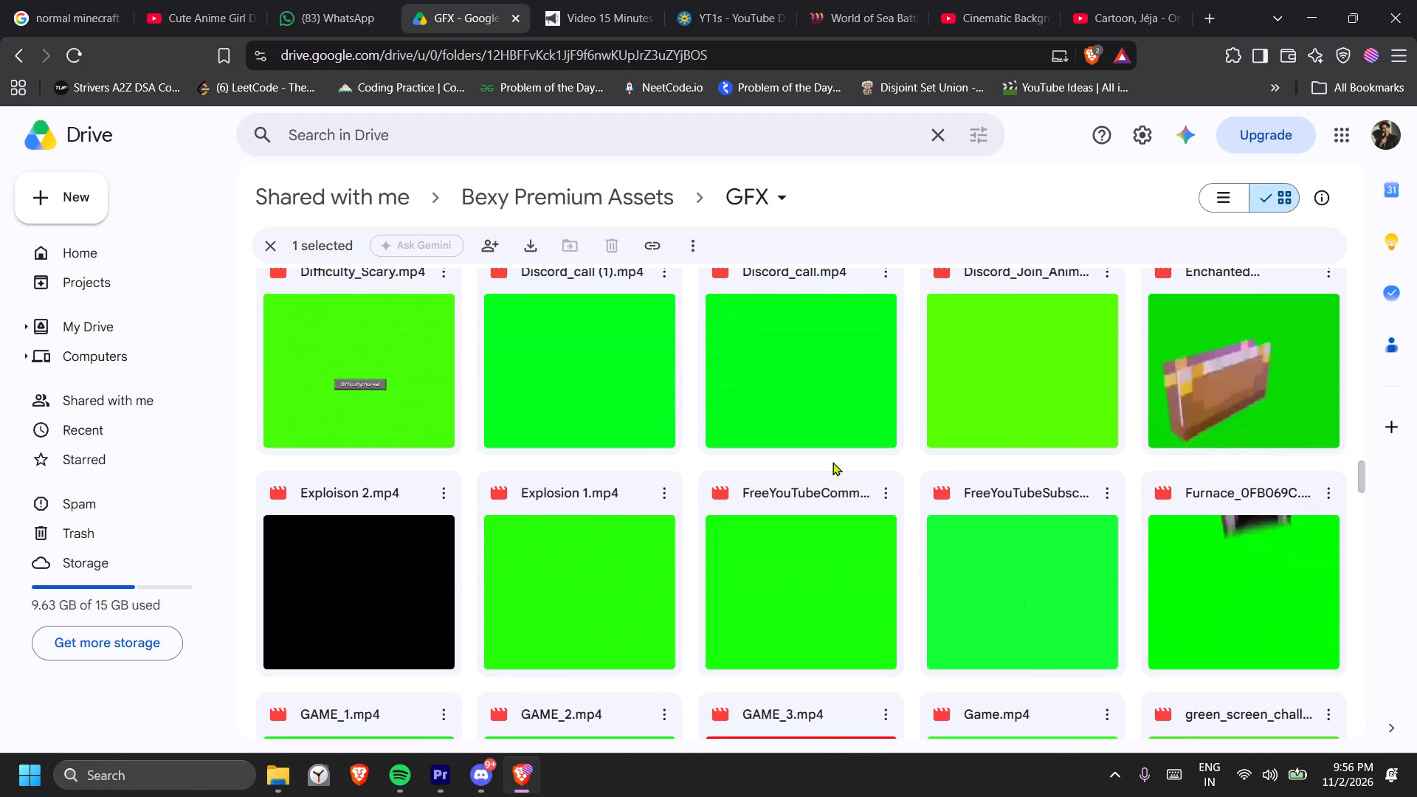
pyautogui.scroll(-6, 1089, 507)
pyautogui.scroll(6, 830, 481)
# Open the preview of Discord_call (1).mp4 and step through the following clips to GAME_1.mp4.
pyautogui.doubleClick(607, 432)
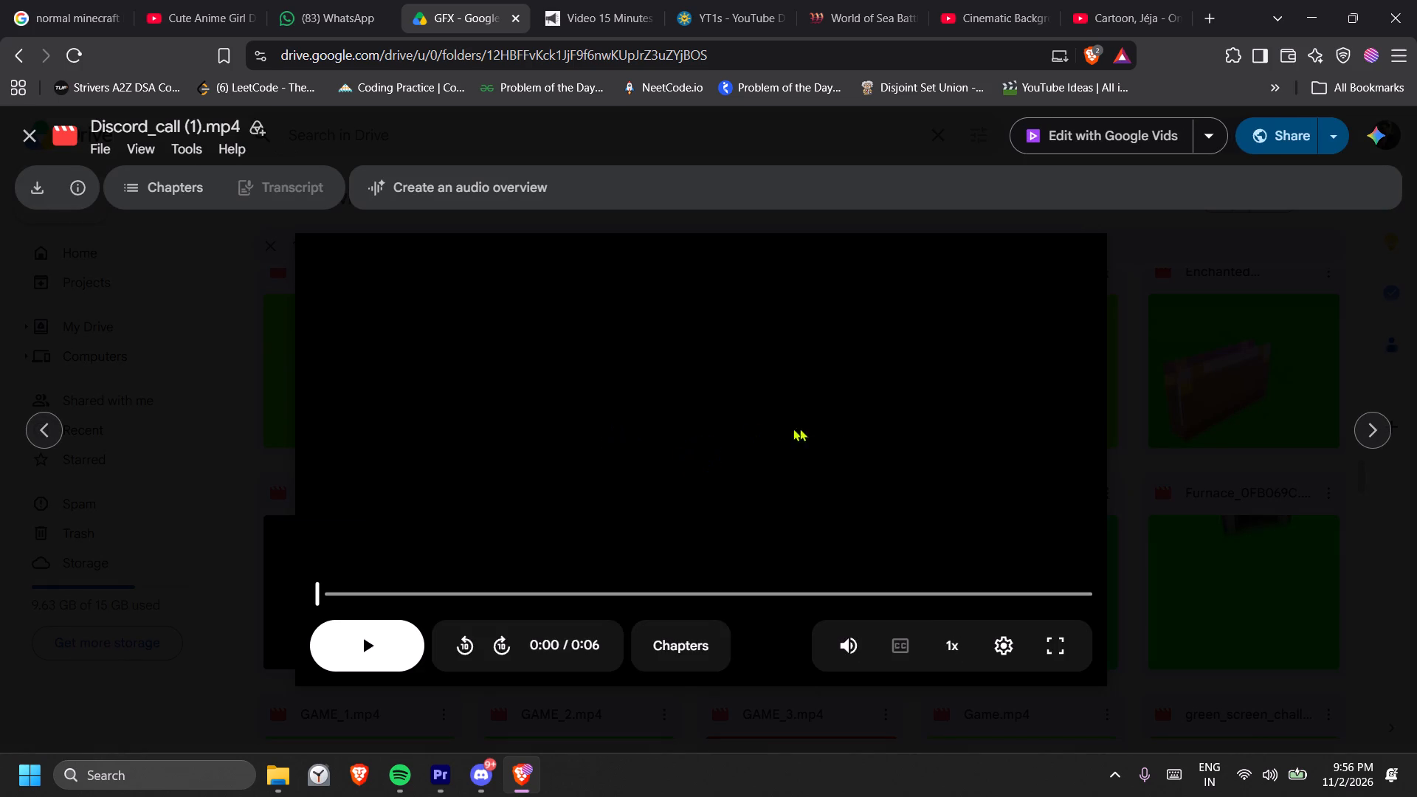
pyautogui.click(1349, 433)
pyautogui.click(1362, 433)
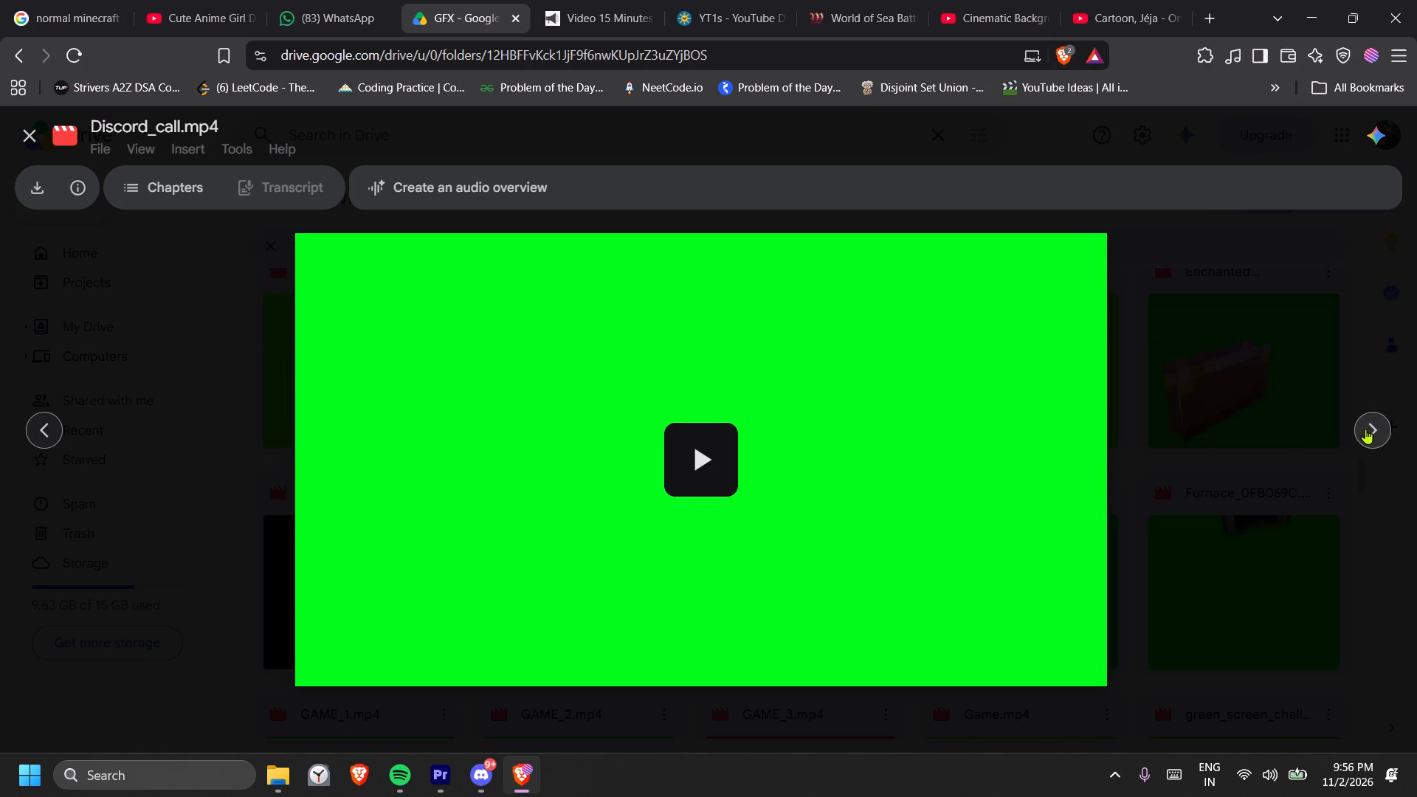
pyautogui.click(1365, 429)
pyautogui.tripleClick(1365, 427)
pyautogui.tripleClick(1365, 427)
pyautogui.click(1365, 427)
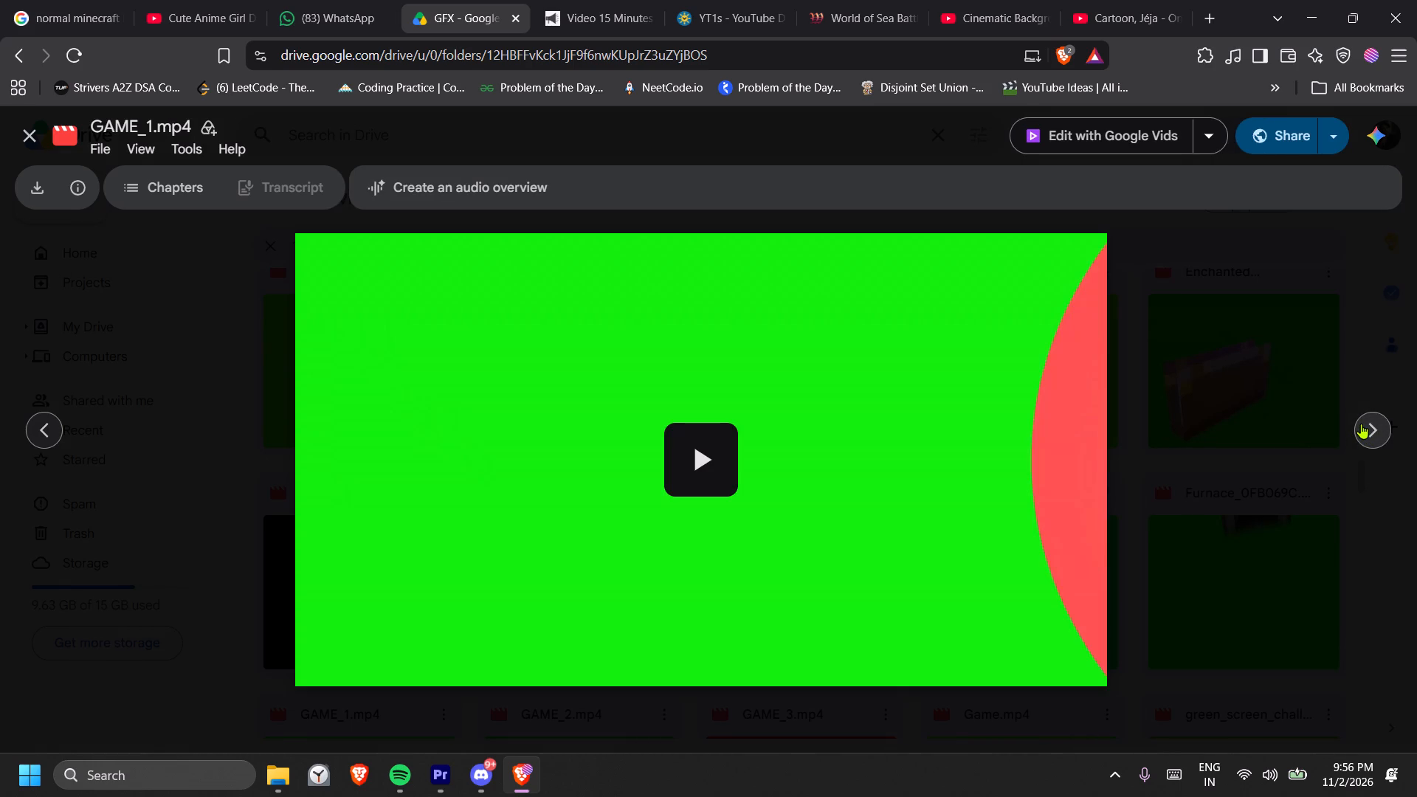
# Try playing the previews of GAME_1.mp4, GAME_2.mp4 and Game.mp4, skipping GAME_3.mp4.
pyautogui.click(728, 471)
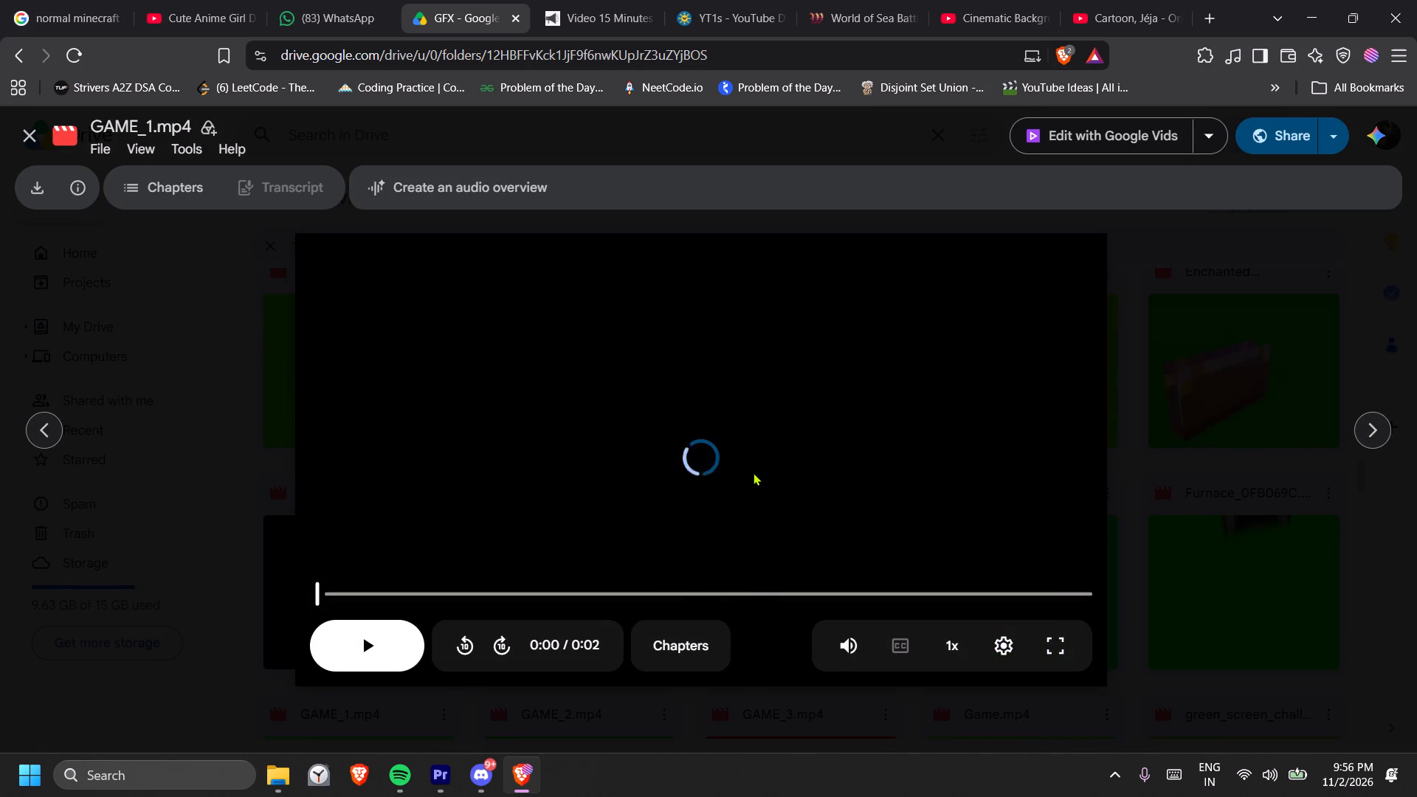
pyautogui.click(1367, 421)
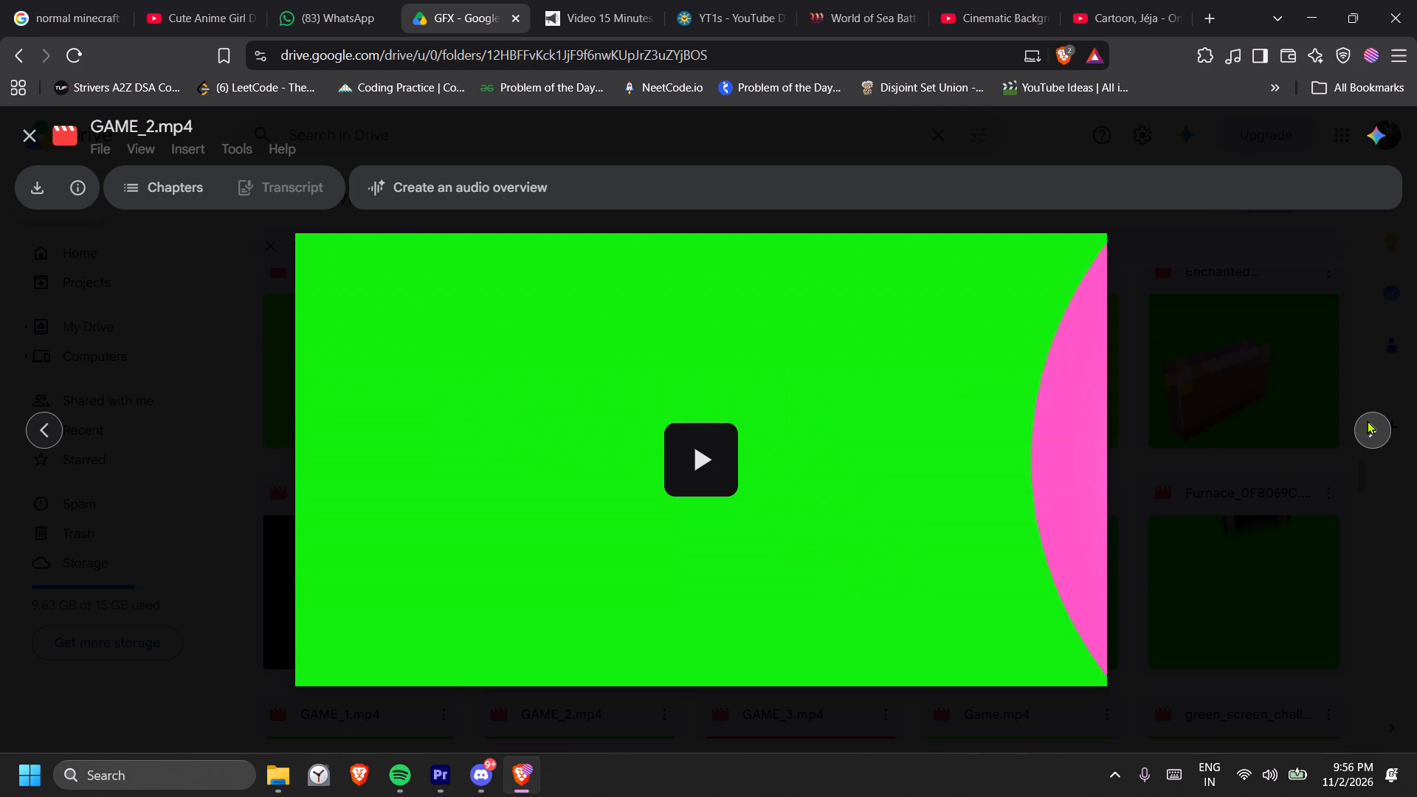
pyautogui.click(858, 469)
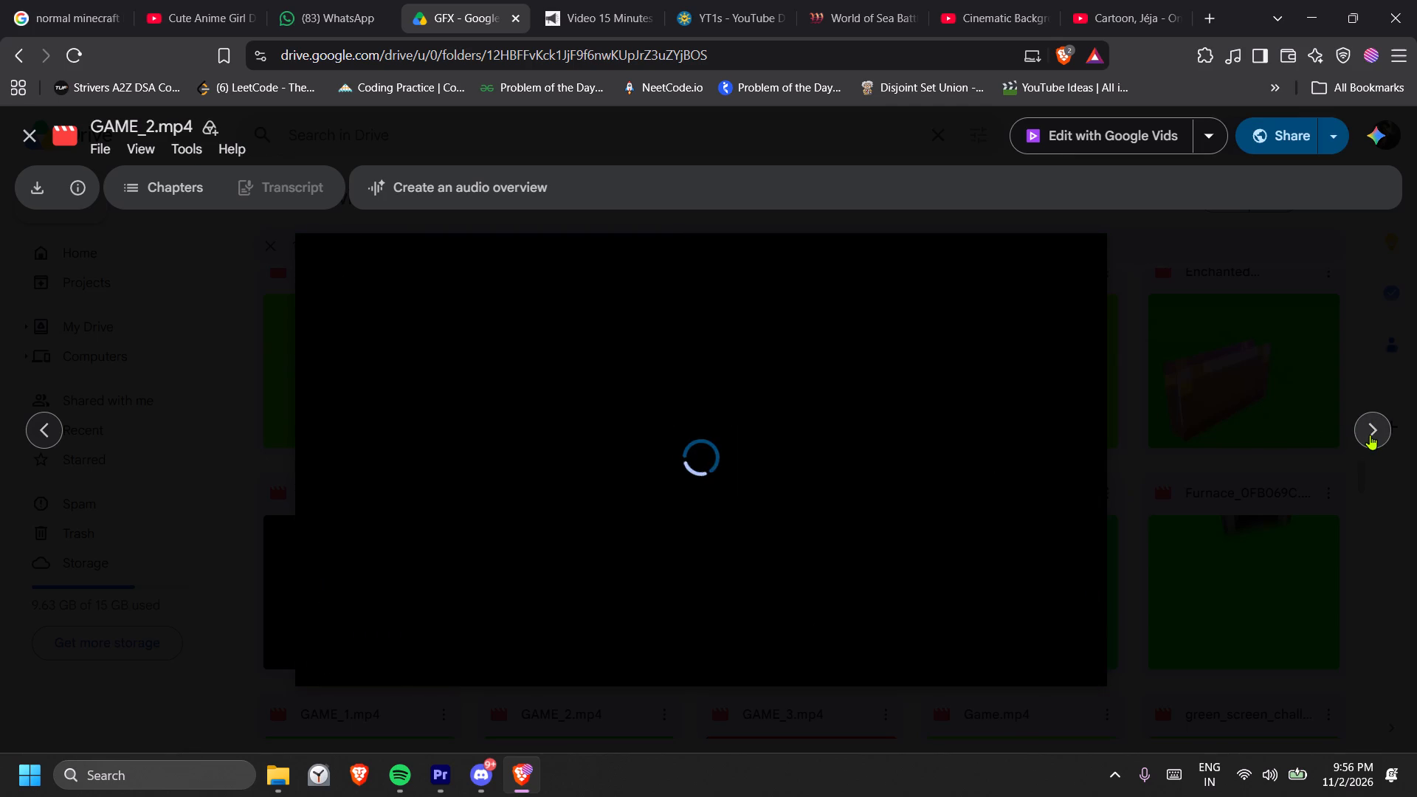
pyautogui.click(1370, 435)
pyautogui.click(1370, 435)
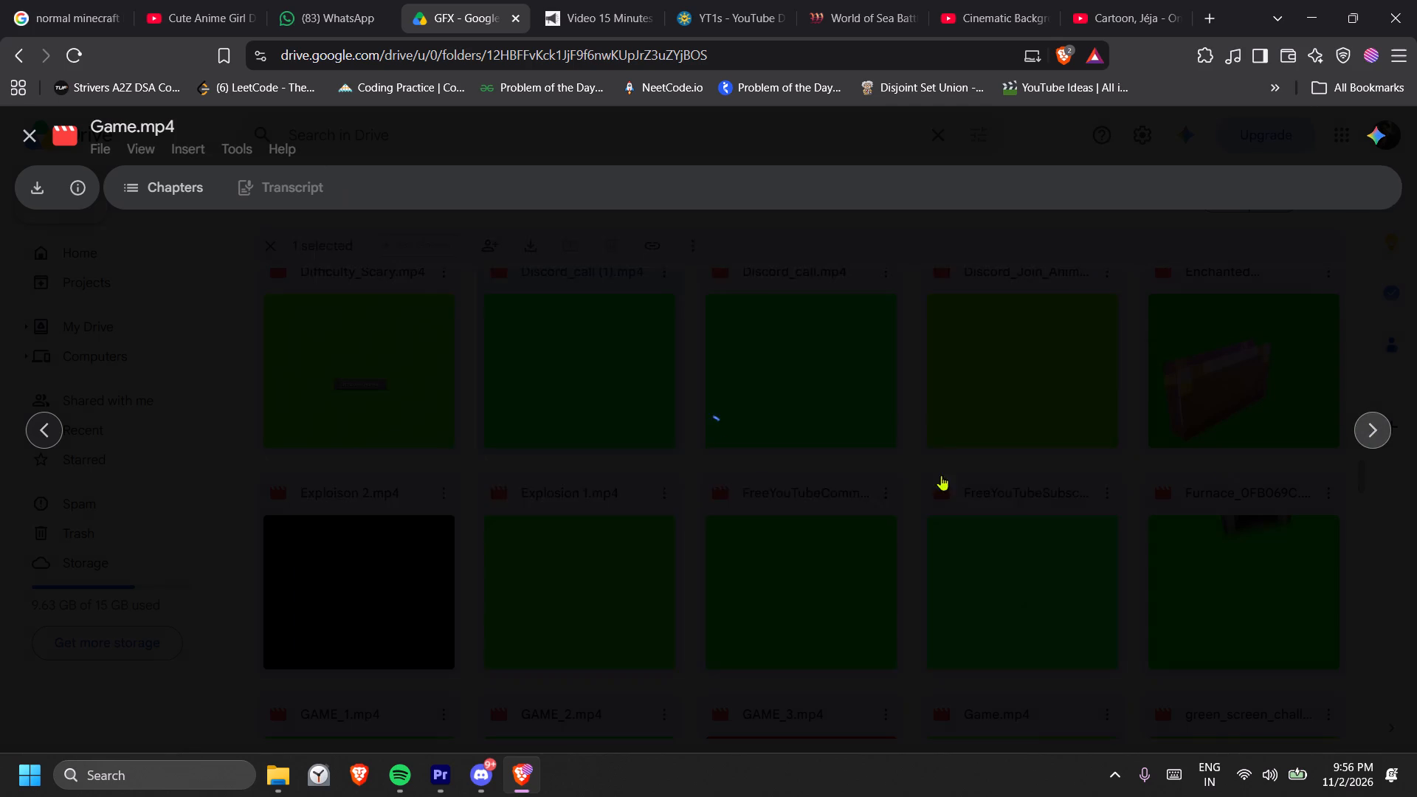
pyautogui.click(724, 478)
# Go through the hardcore heart previews, playing them from Hardcore Heart Wipe.mp4 to Hardcore Hearts.mp4.
pyautogui.tripleClick(1362, 427)
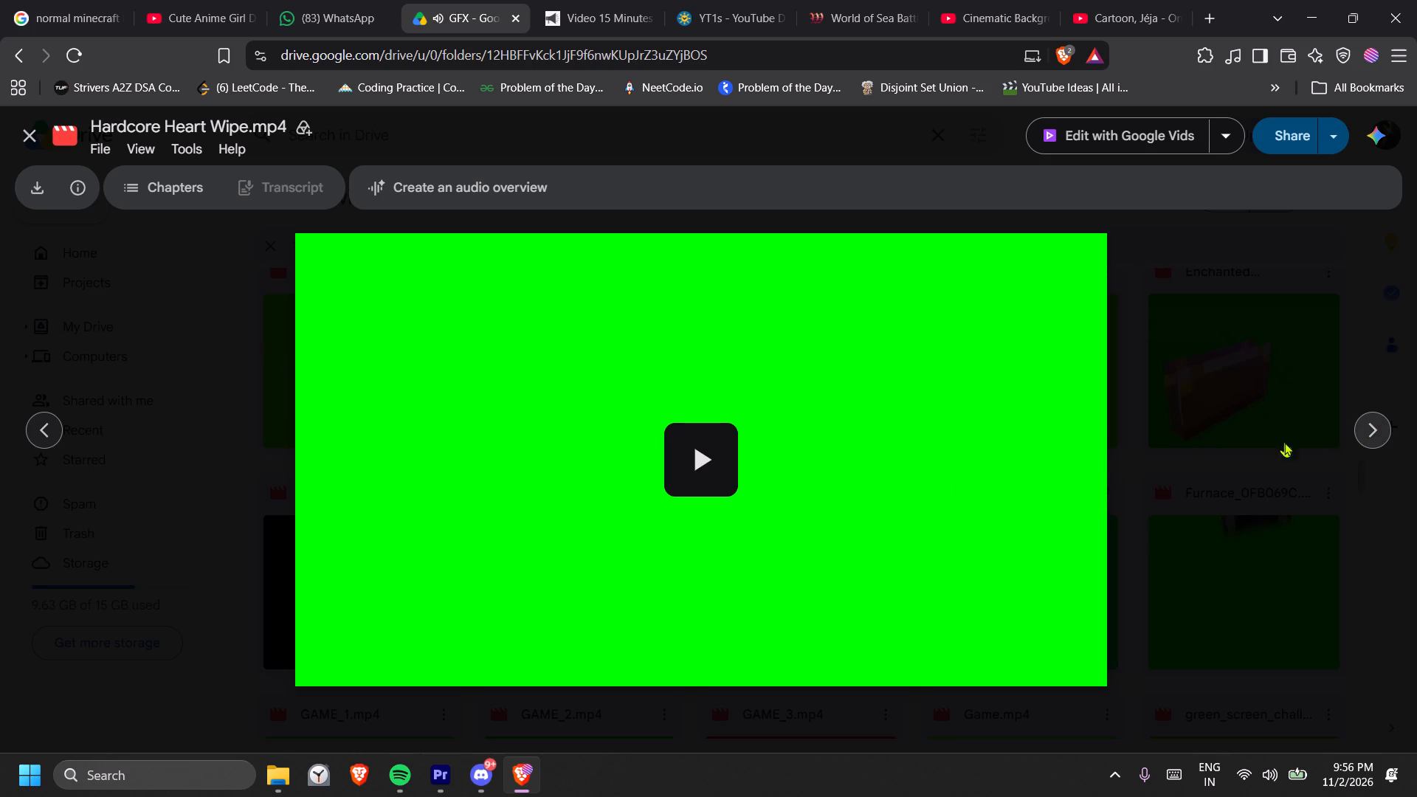
pyautogui.click(841, 486)
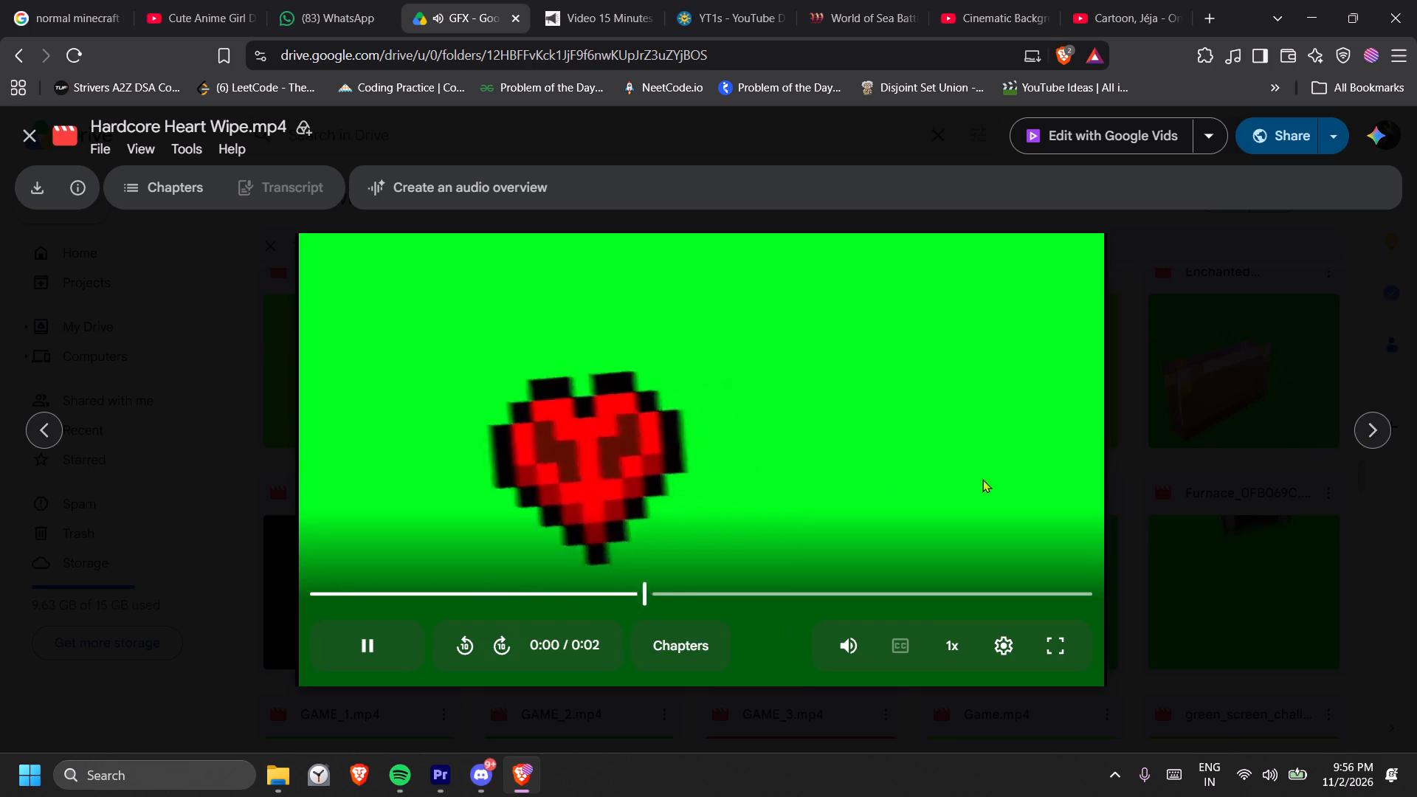
pyautogui.click(1374, 432)
pyautogui.click(786, 480)
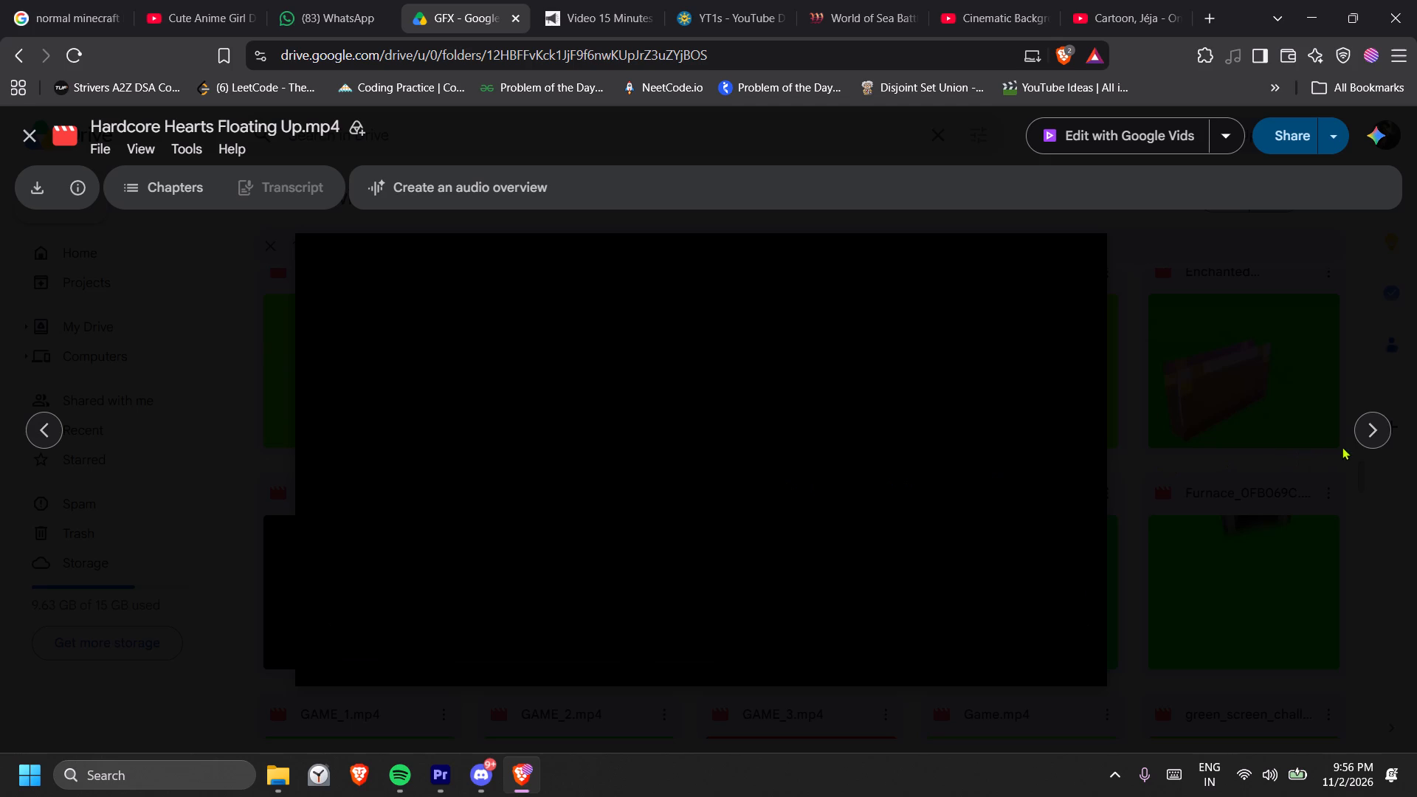
pyautogui.click(1348, 446)
pyautogui.click(1359, 441)
pyautogui.click(773, 446)
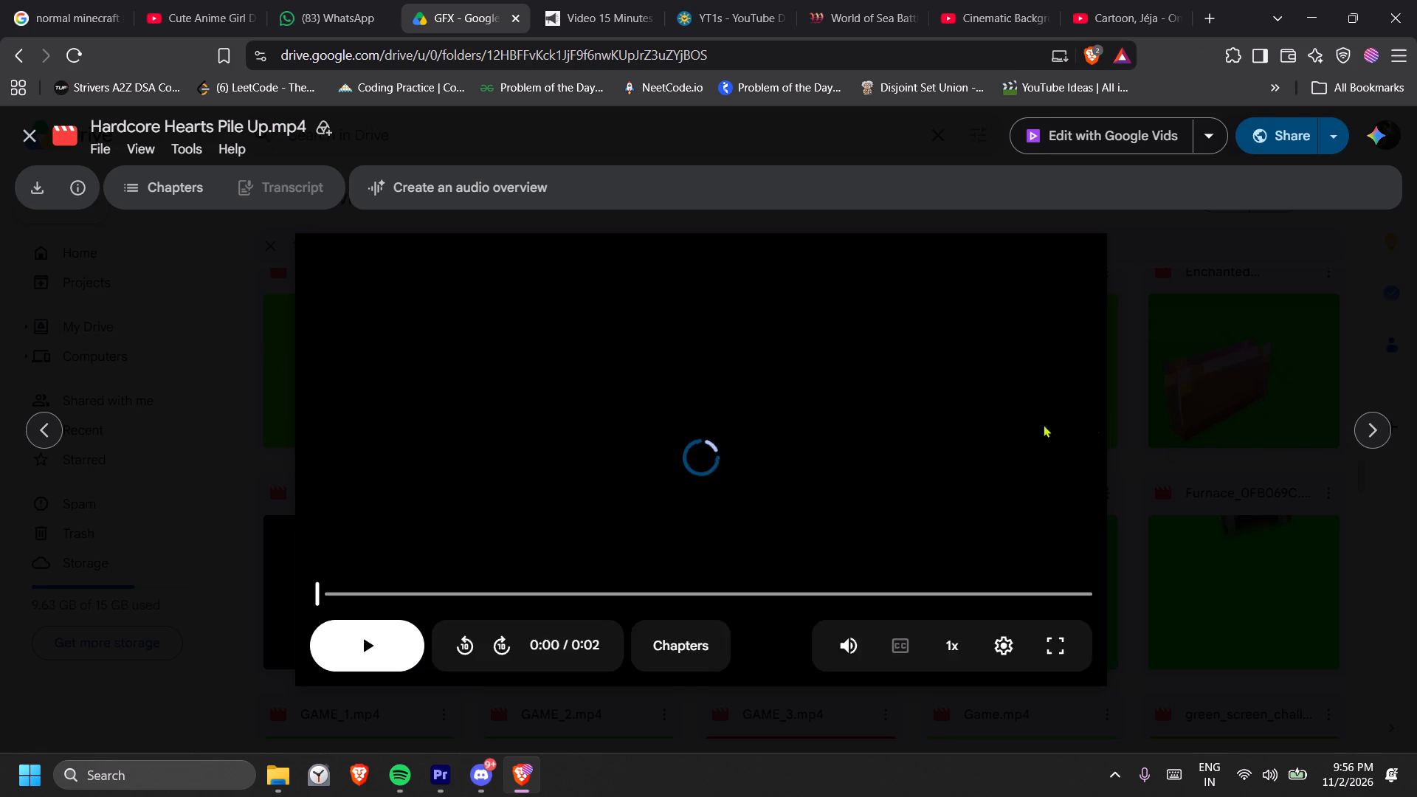
pyautogui.click(1353, 427)
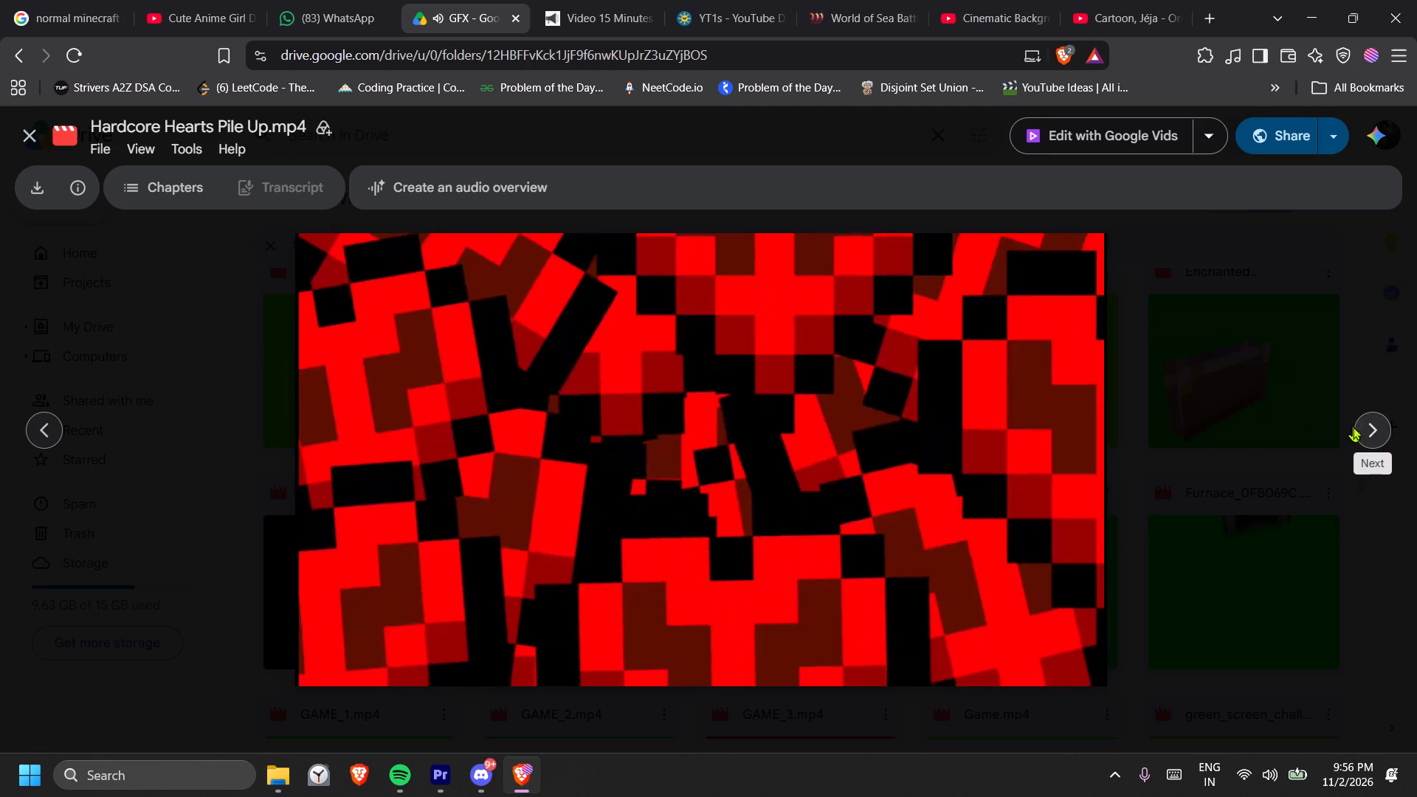
pyautogui.click(846, 441)
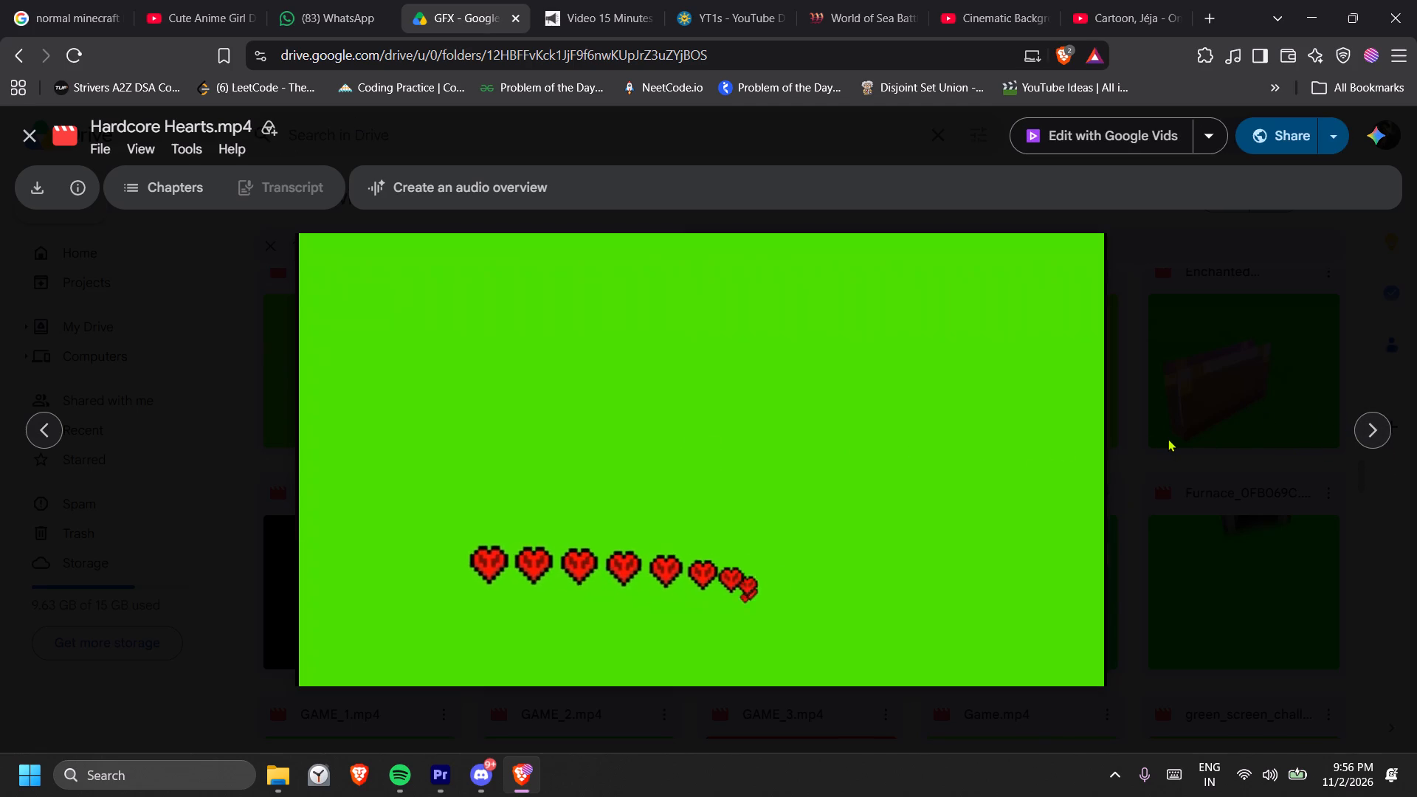
# Play the previews from Impossible Difficulty.mp4 through Ingots_0B951D8.mp4 to InShot_20240328_221504624.mp4, and close the viewer.
pyautogui.click(1375, 441)
pyautogui.click(806, 485)
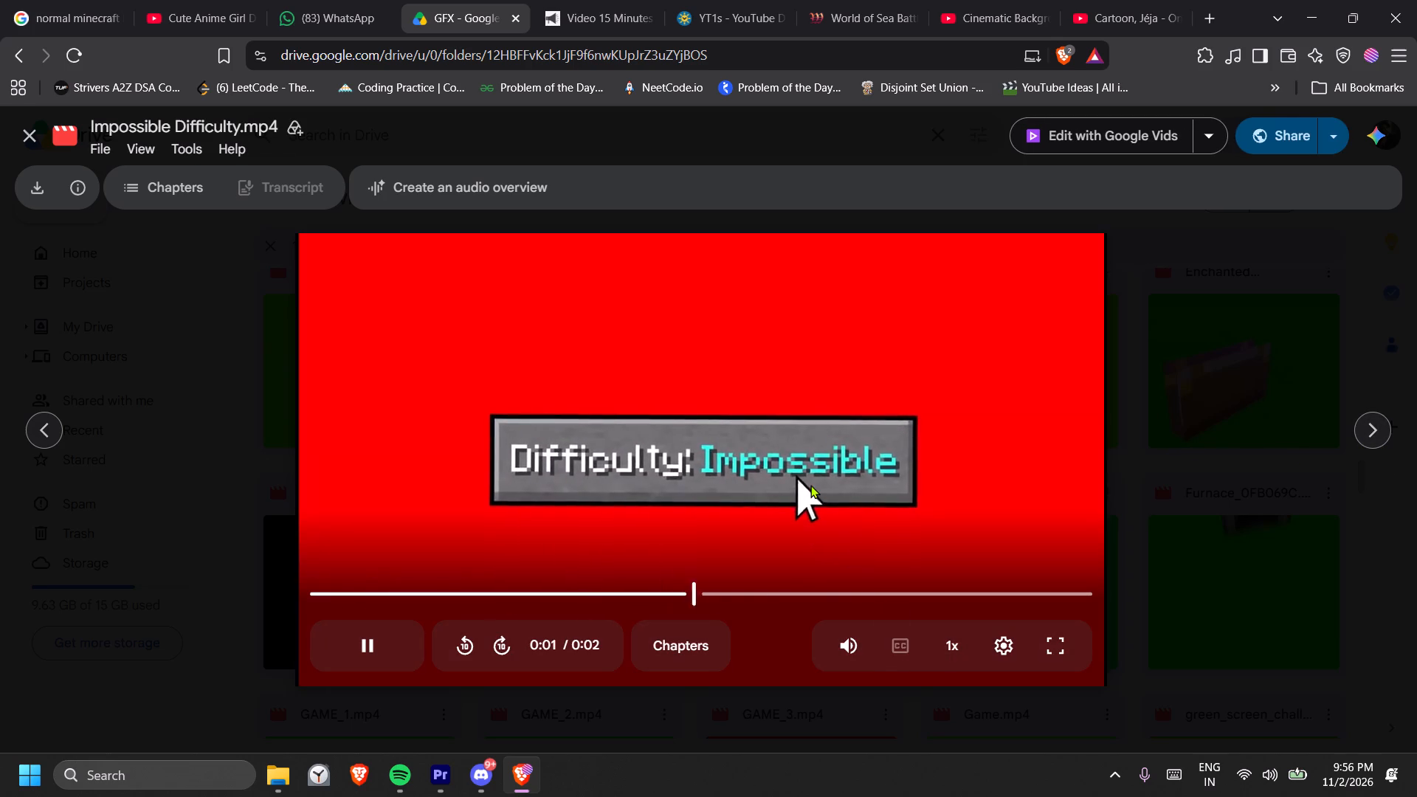
pyautogui.click(1343, 437)
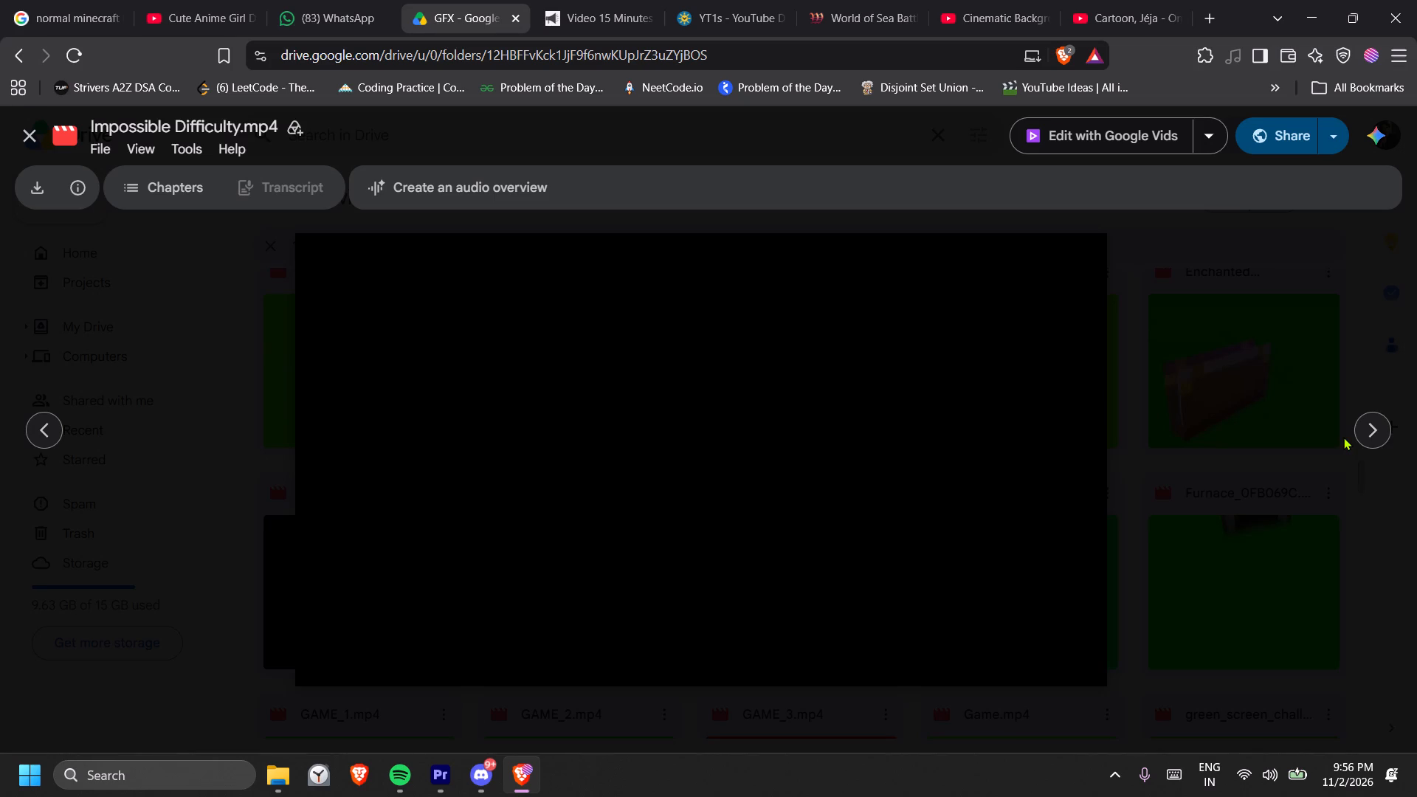
pyautogui.click(1353, 435)
pyautogui.click(906, 446)
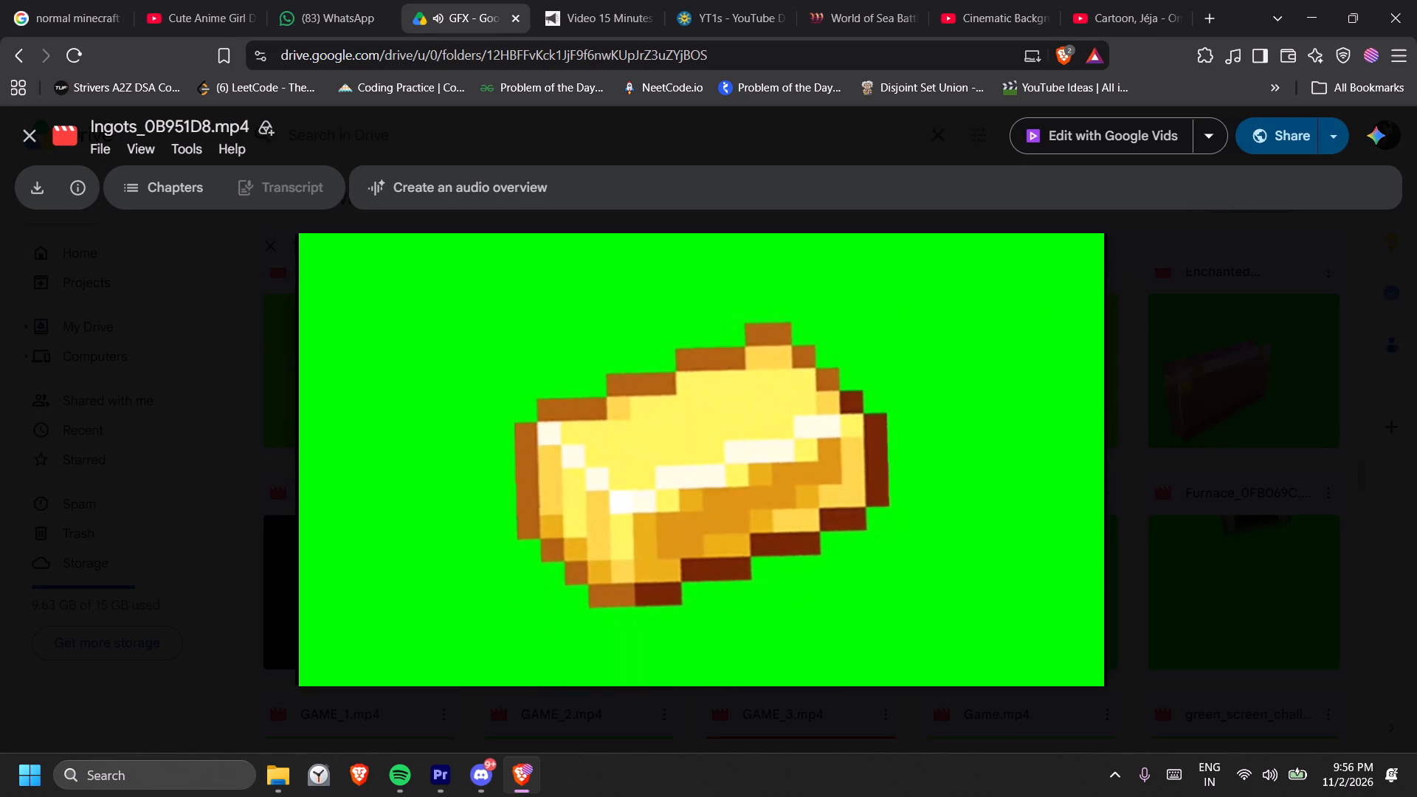
pyautogui.click(906, 446)
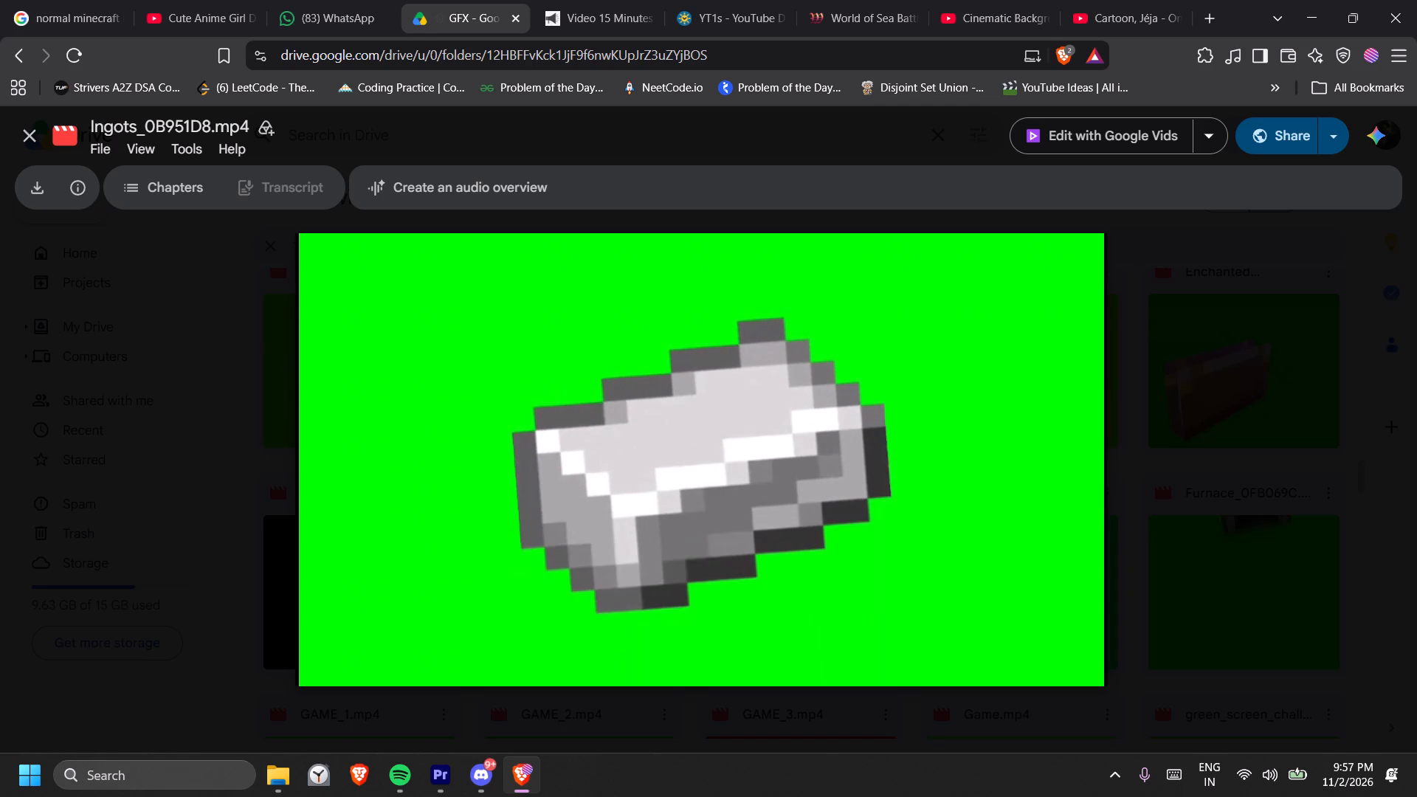
pyautogui.click(1365, 444)
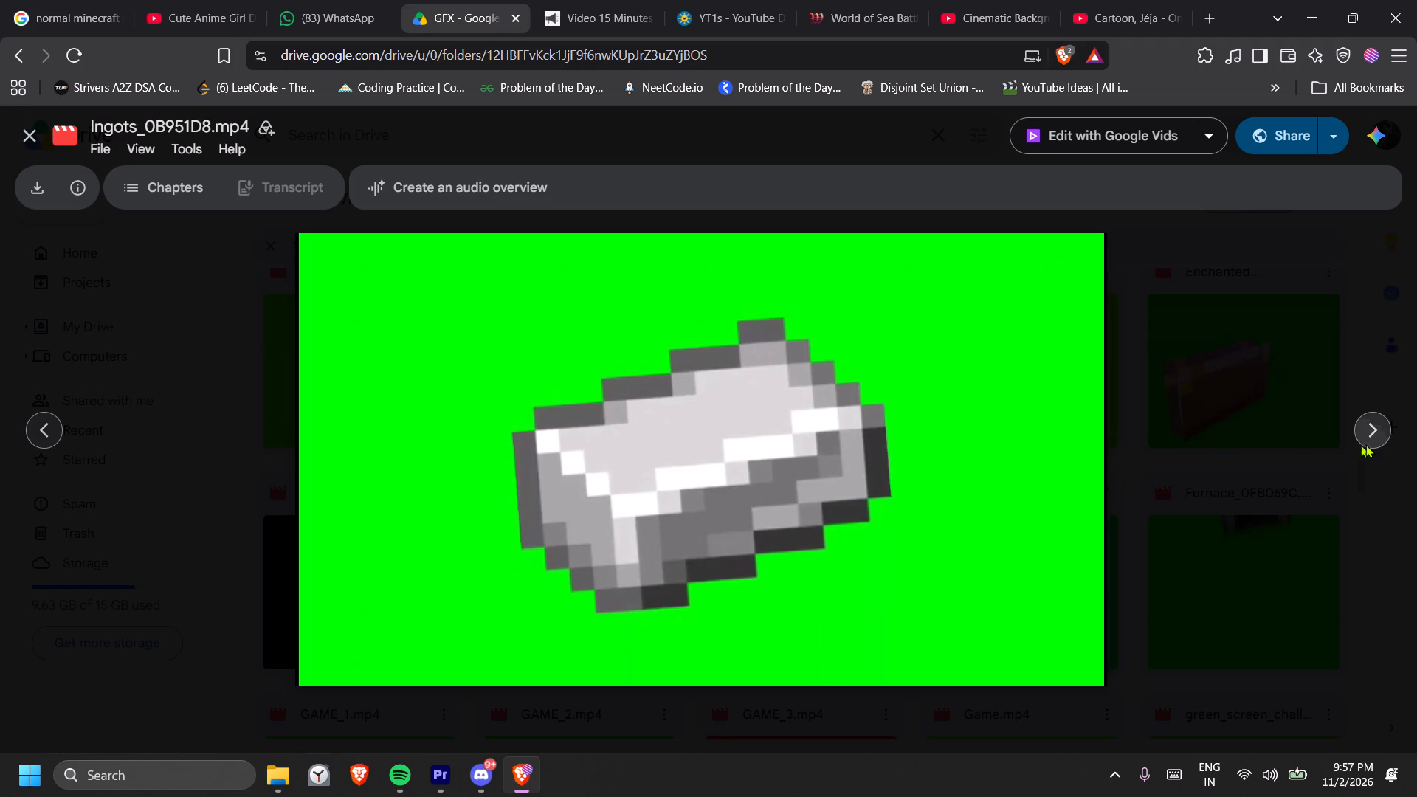
pyautogui.click(746, 453)
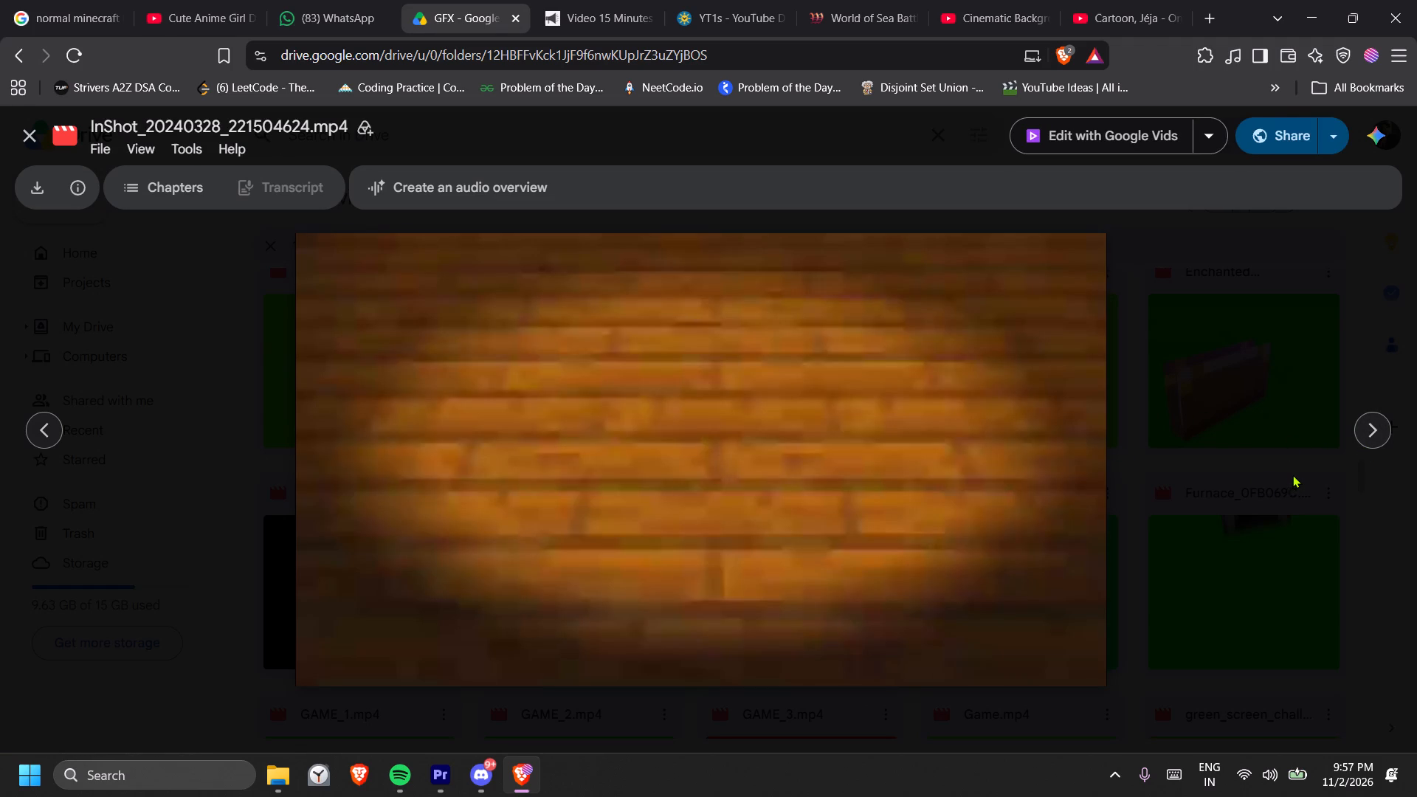
pyautogui.click(1292, 475)
# Browse the GFX clips from the GAME animations down past the map clips for a suitable effect.
pyautogui.scroll(-13, 985, 508)
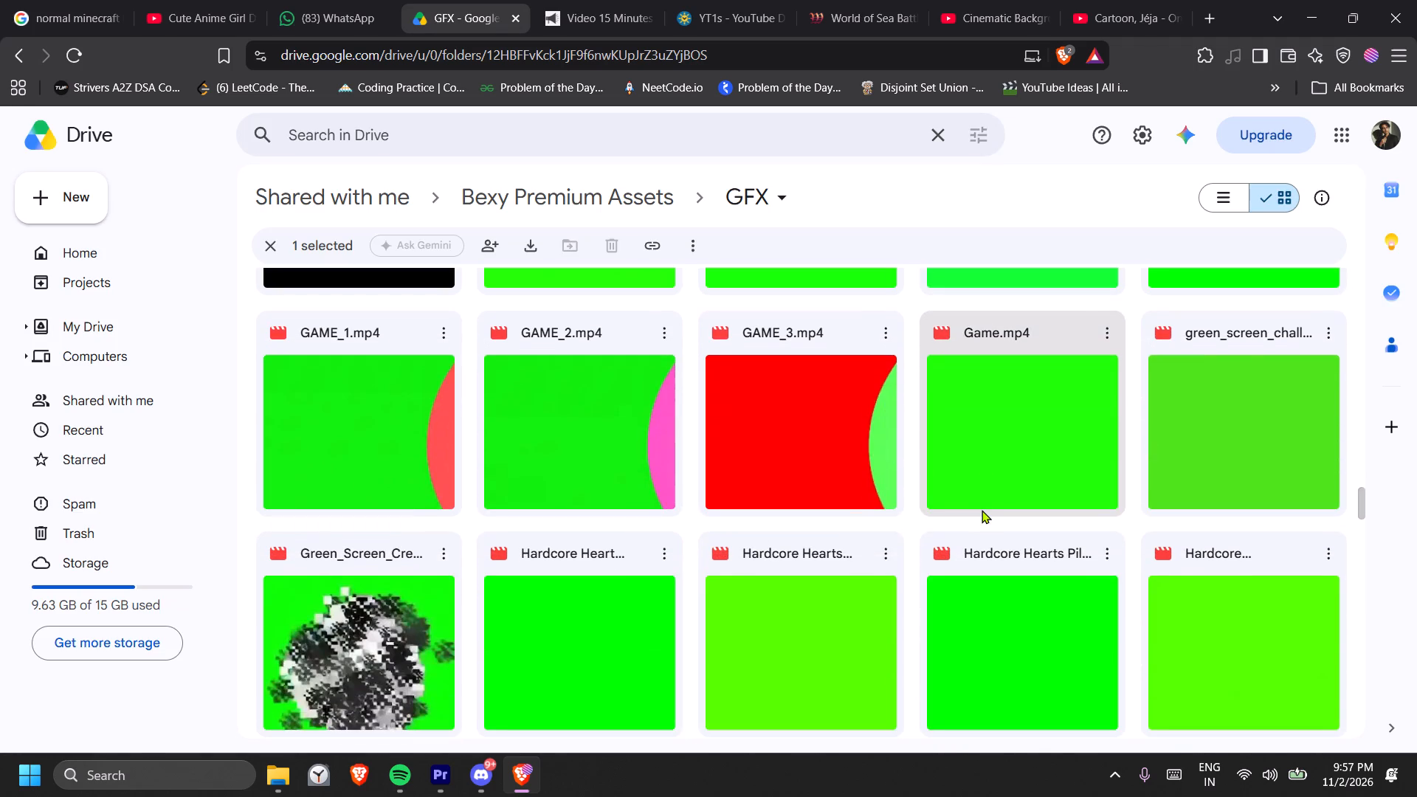
pyautogui.scroll(-6, 982, 510)
pyautogui.scroll(6, 965, 514)
pyautogui.click(465, 138)
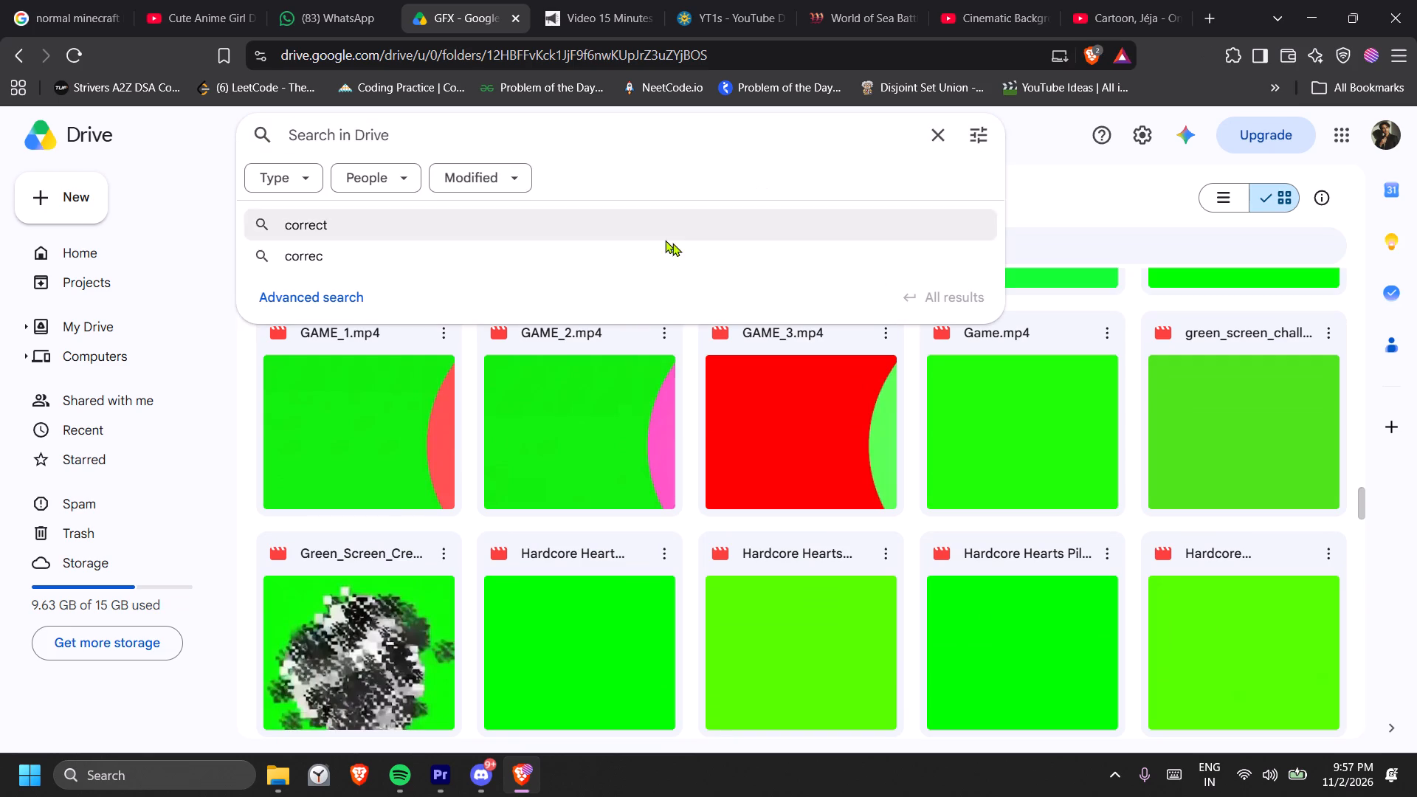
pyautogui.click(1063, 212)
pyautogui.scroll(-20, 1058, 230)
pyautogui.scroll(-1, 1058, 230)
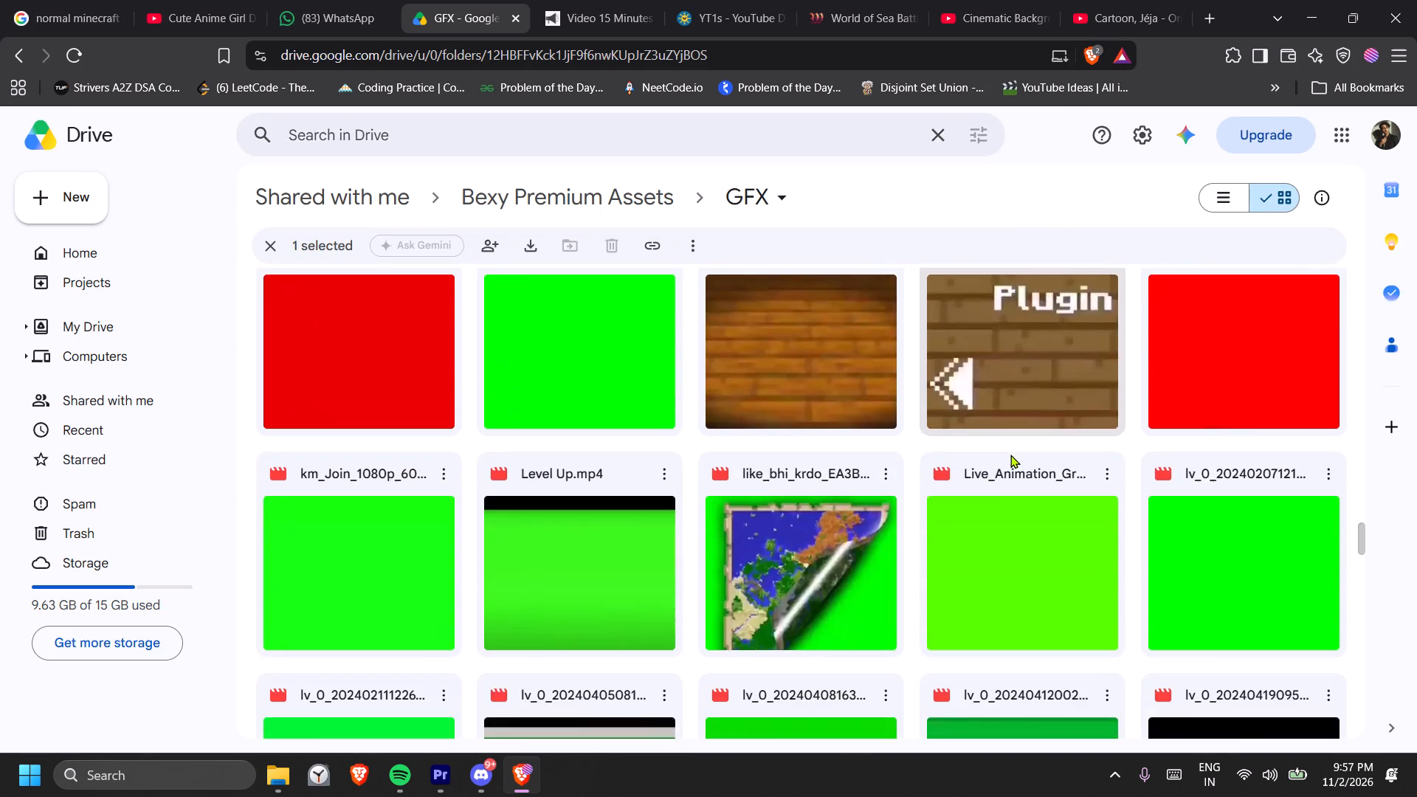
pyautogui.scroll(-15, 1010, 455)
pyautogui.scroll(-7, 1010, 460)
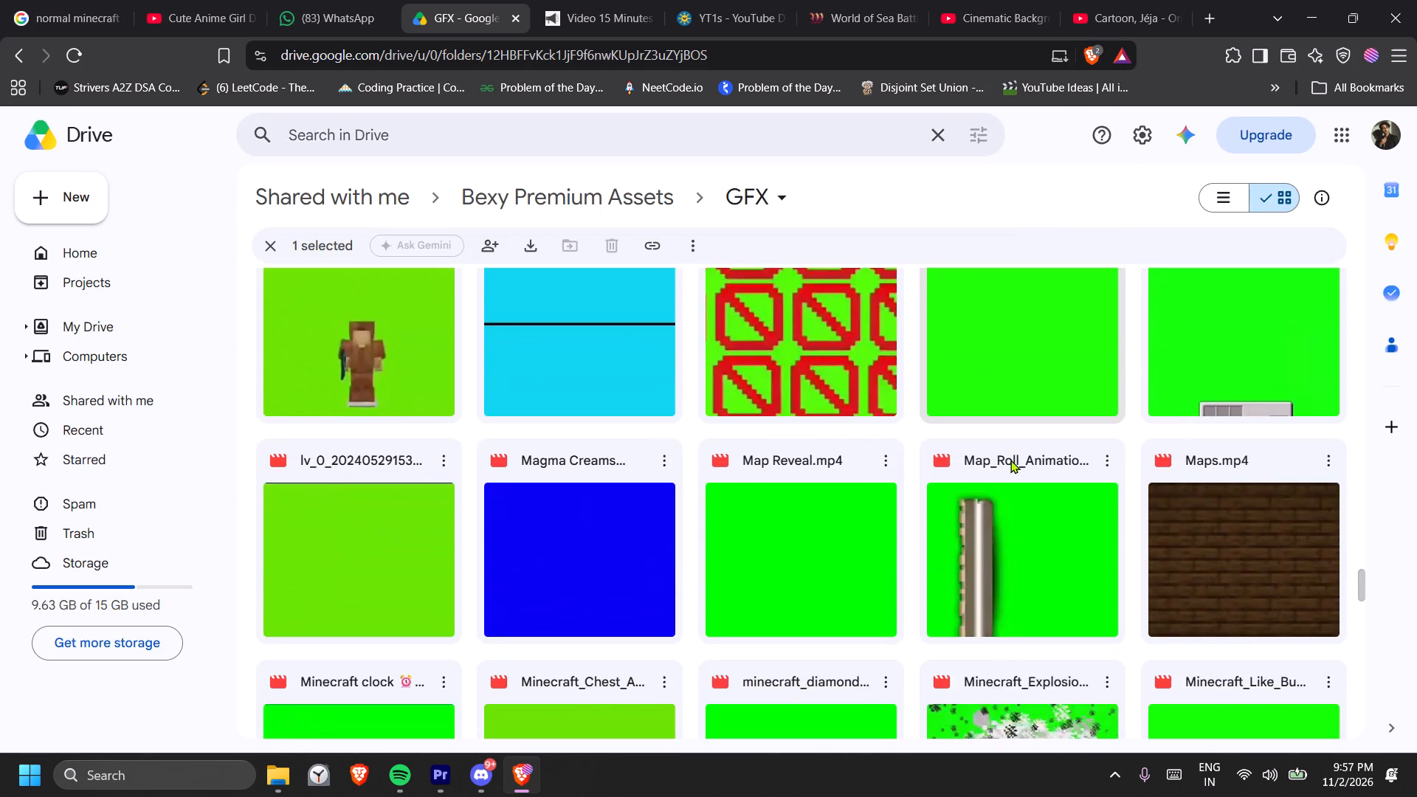
pyautogui.scroll(-14, 1010, 460)
# Look back through the GFX clips from the map animations to the Discord call and Difficulty_Scary.mp4 row.
pyautogui.scroll(16, 1010, 460)
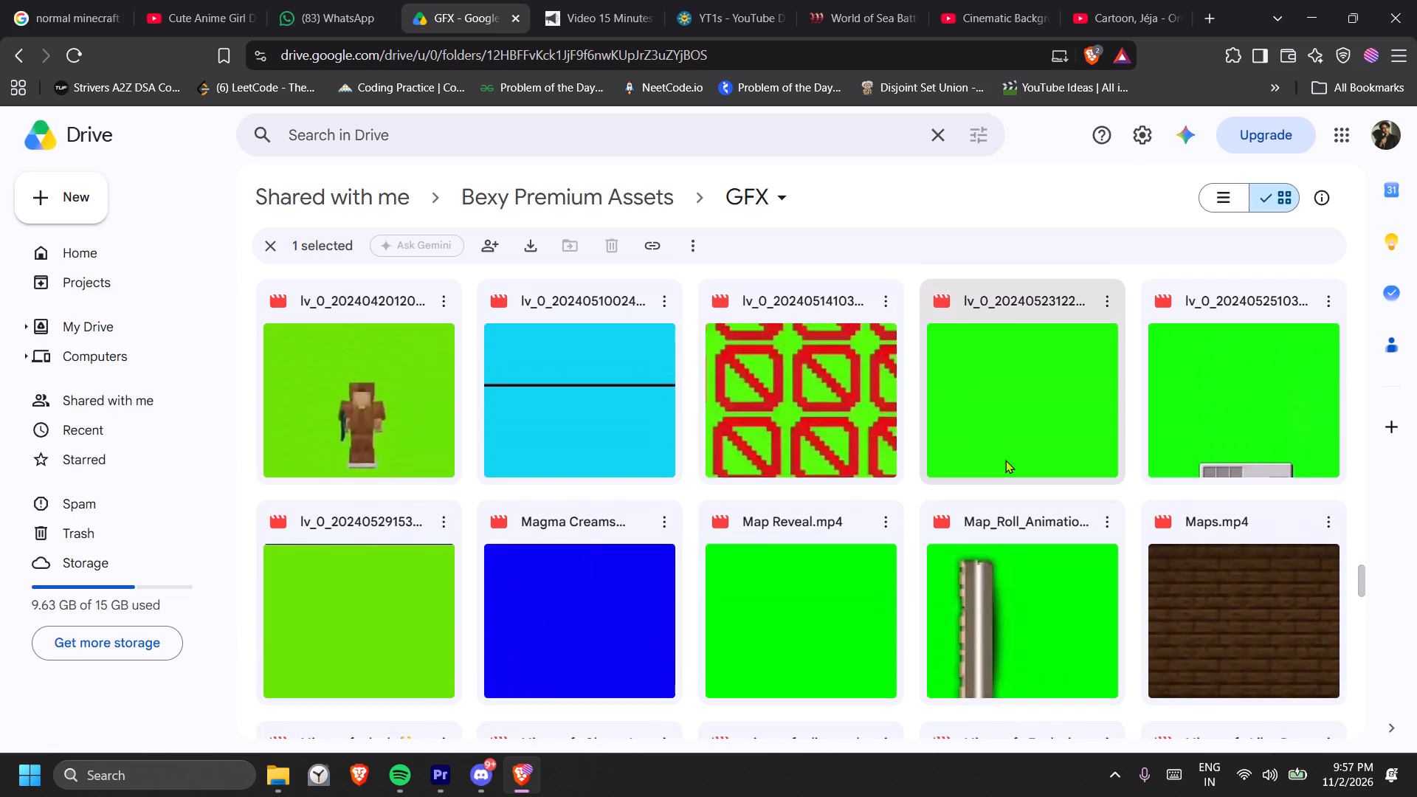
pyautogui.scroll(5, 1265, 321)
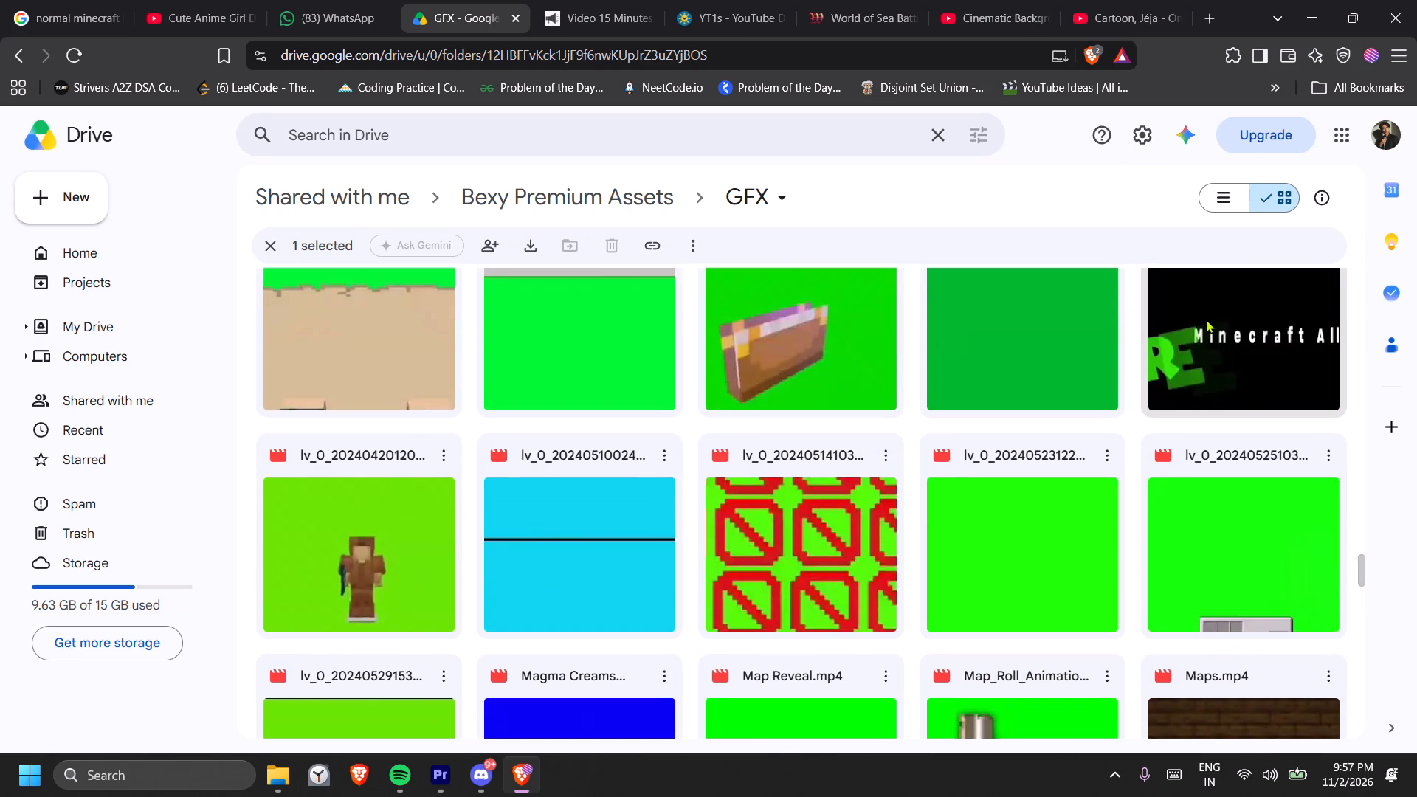
pyautogui.scroll(6, 1200, 320)
pyautogui.scroll(11, 1096, 458)
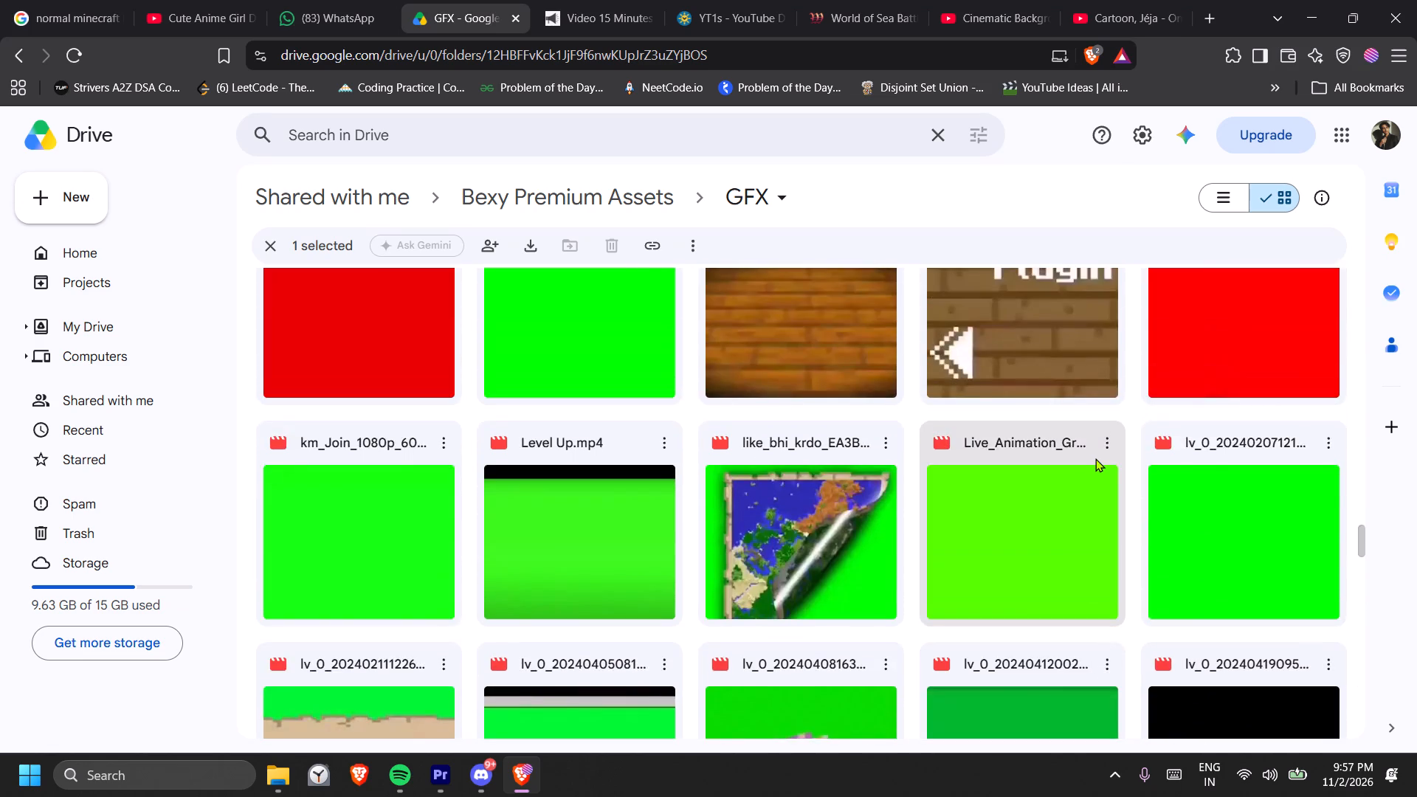
pyautogui.scroll(18, 1095, 458)
pyautogui.scroll(15, 1094, 455)
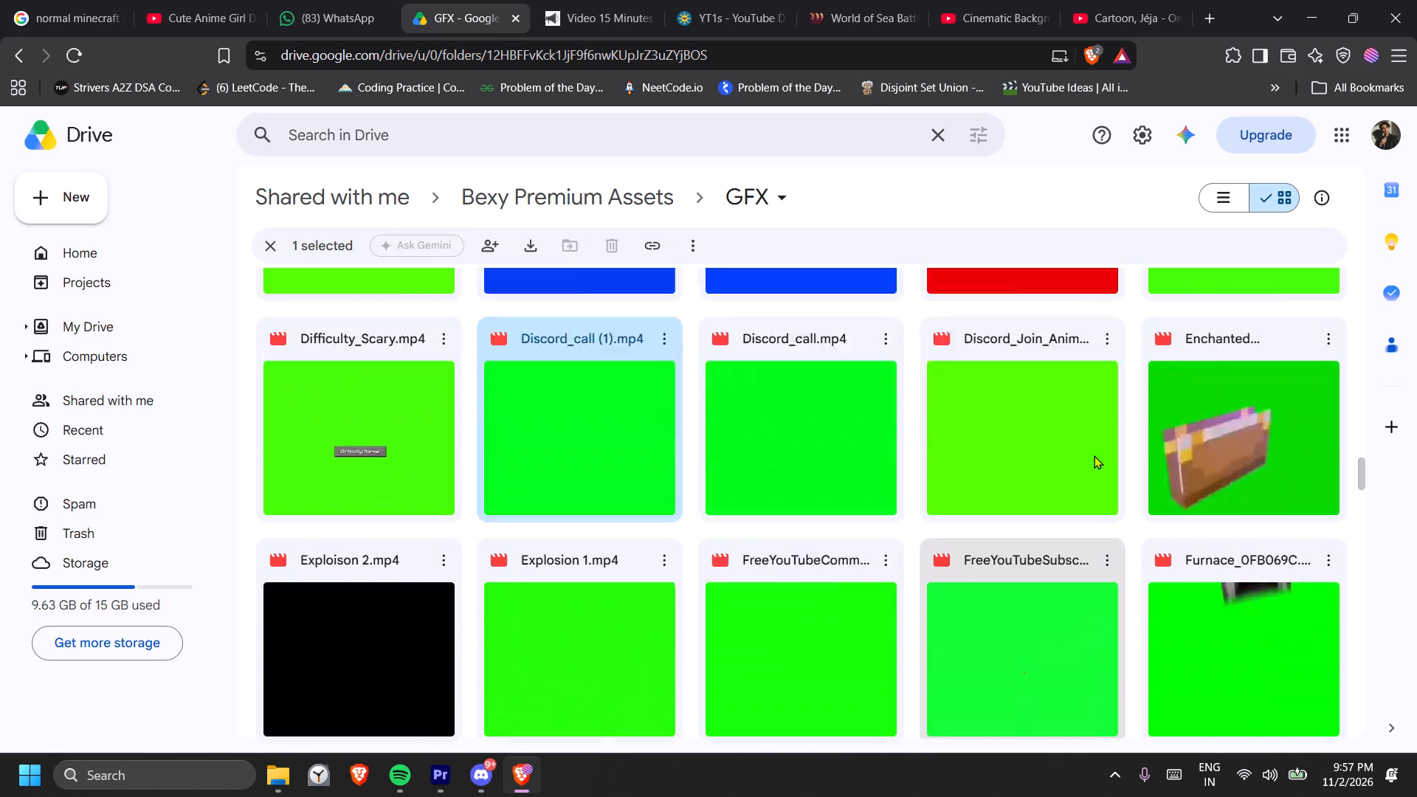
# Browse back up the GFX clips past Book Page Flip.mp4 and play the preview of Bat Floating Up.mp4.
pyautogui.scroll(17, 1094, 455)
pyautogui.scroll(18, 1094, 455)
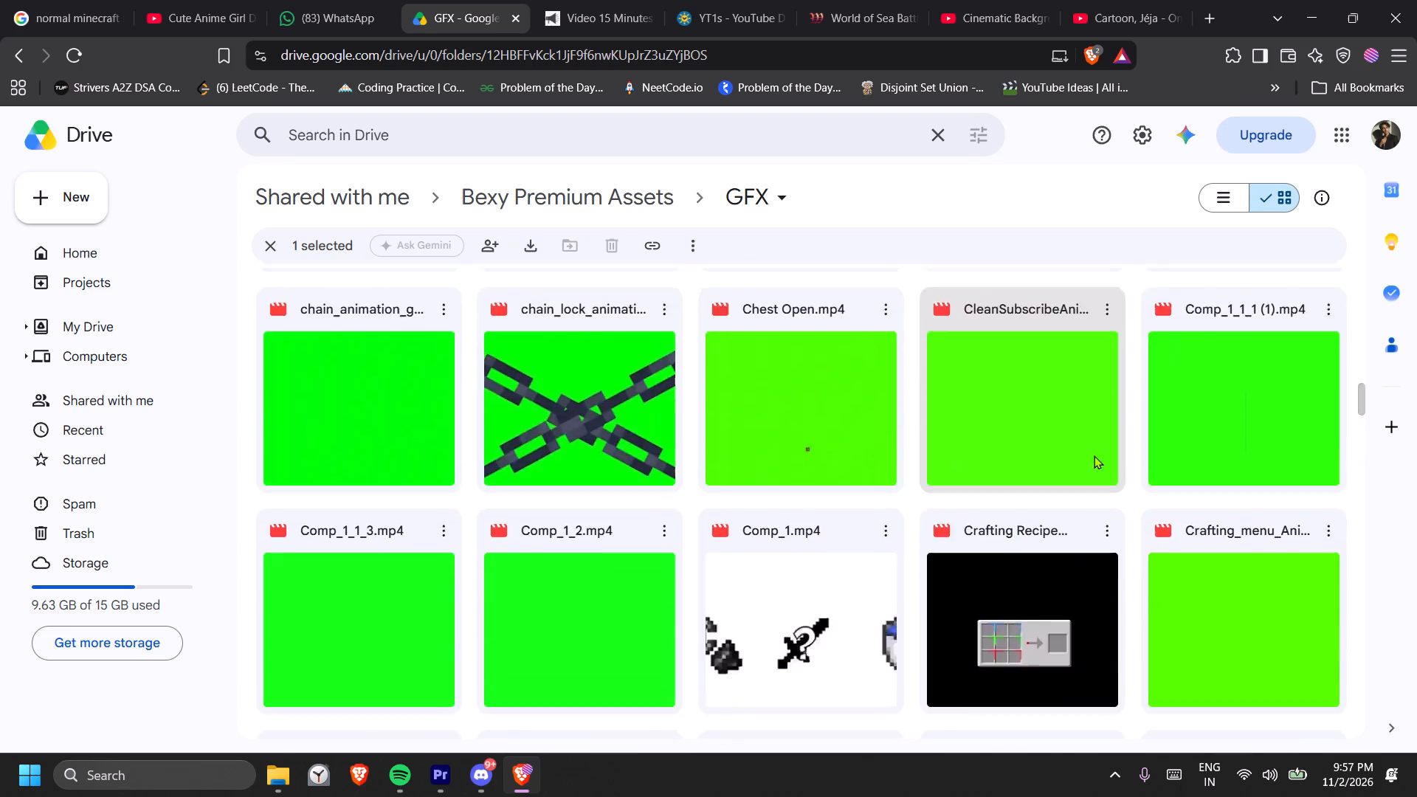
pyautogui.scroll(9, 1094, 455)
pyautogui.scroll(5, 986, 520)
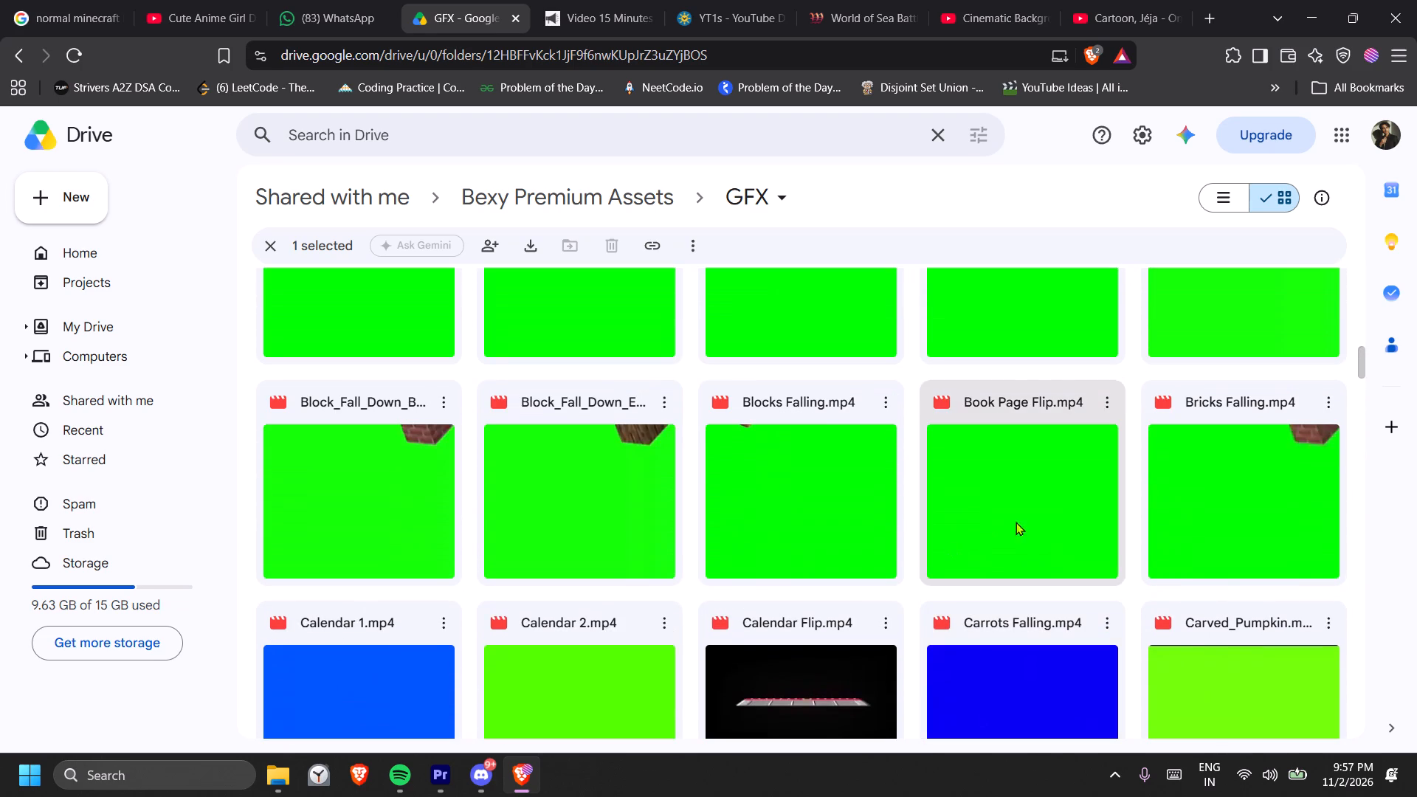
pyautogui.doubleClick(1041, 512)
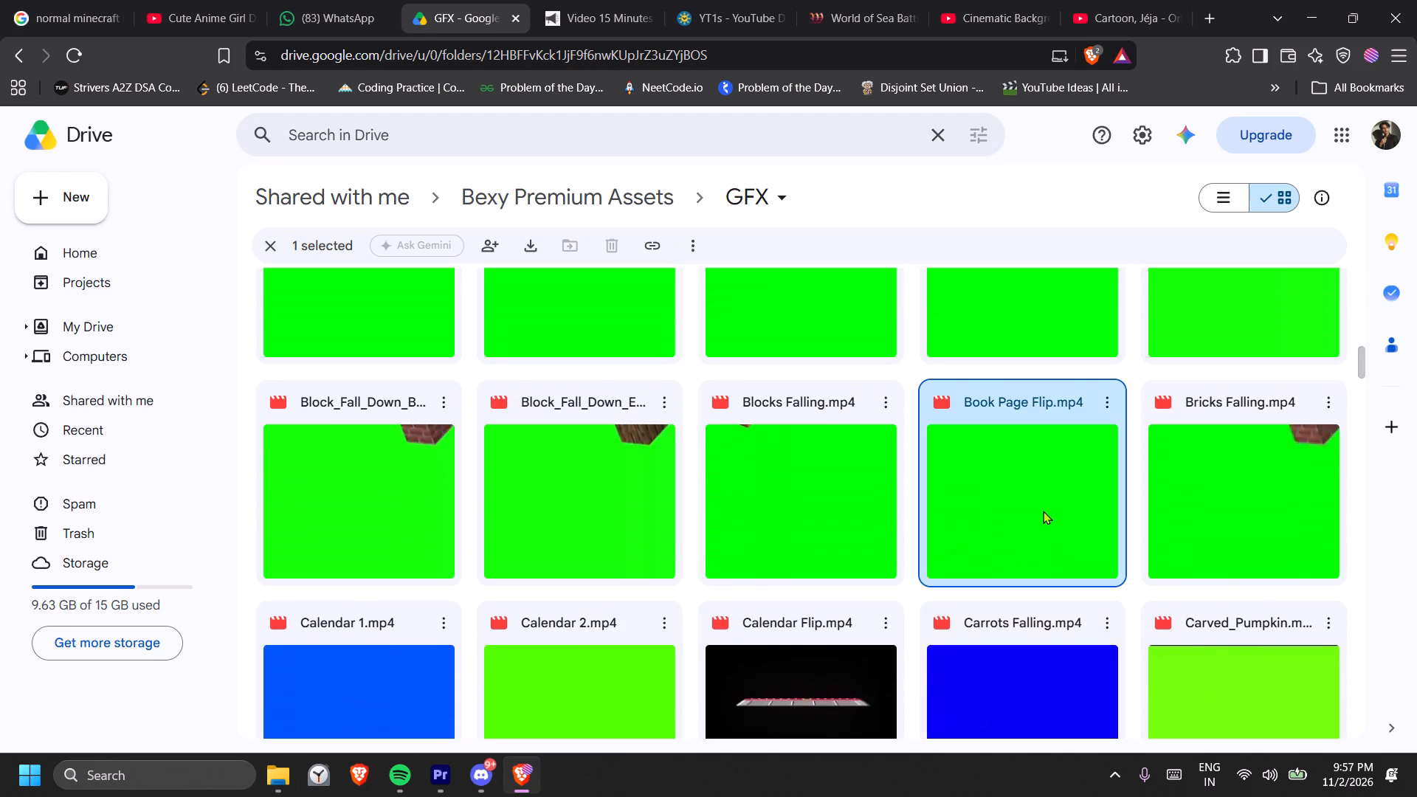
pyautogui.scroll(7, 1043, 511)
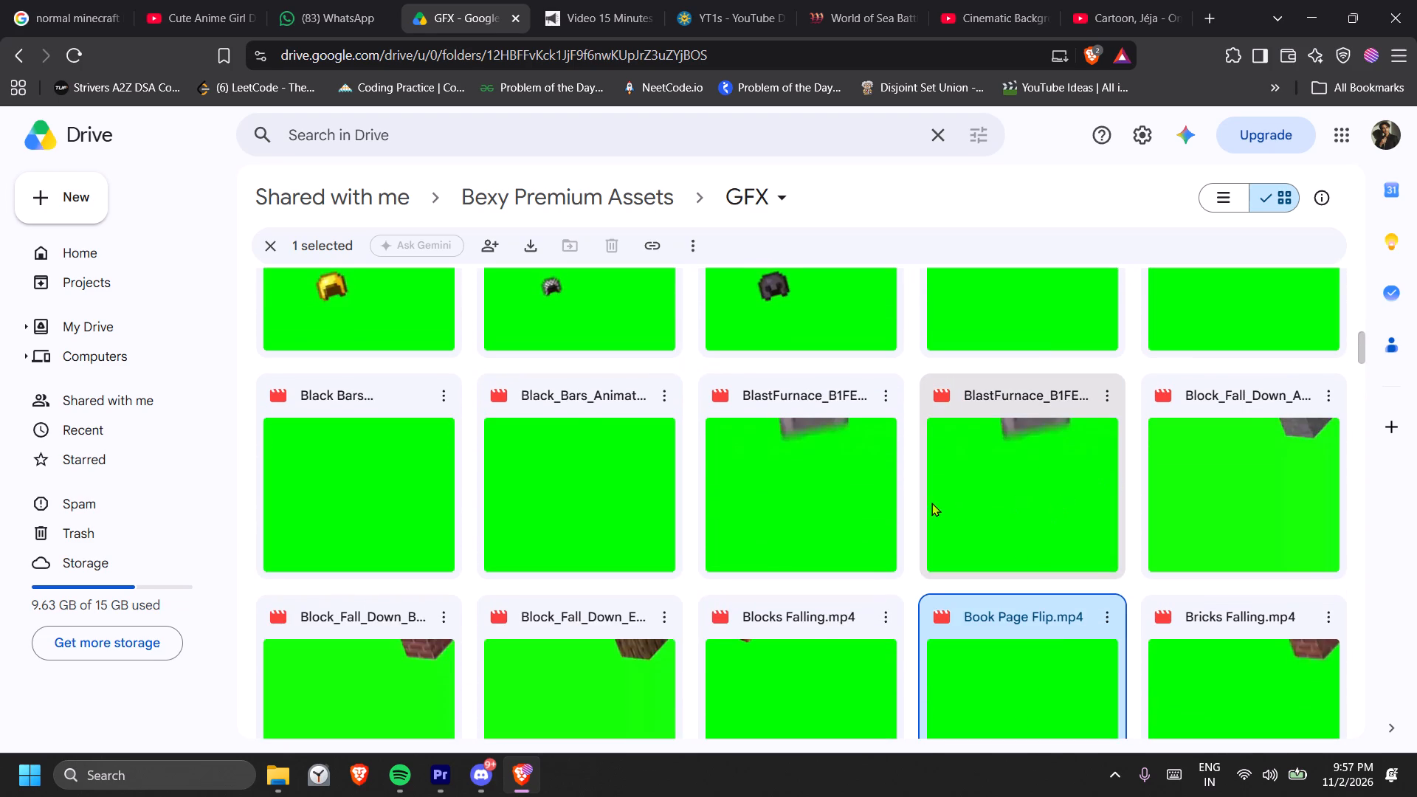
pyautogui.scroll(6, 926, 503)
pyautogui.scroll(-2, 922, 514)
pyautogui.scroll(1, 922, 520)
pyautogui.doubleClick(1275, 432)
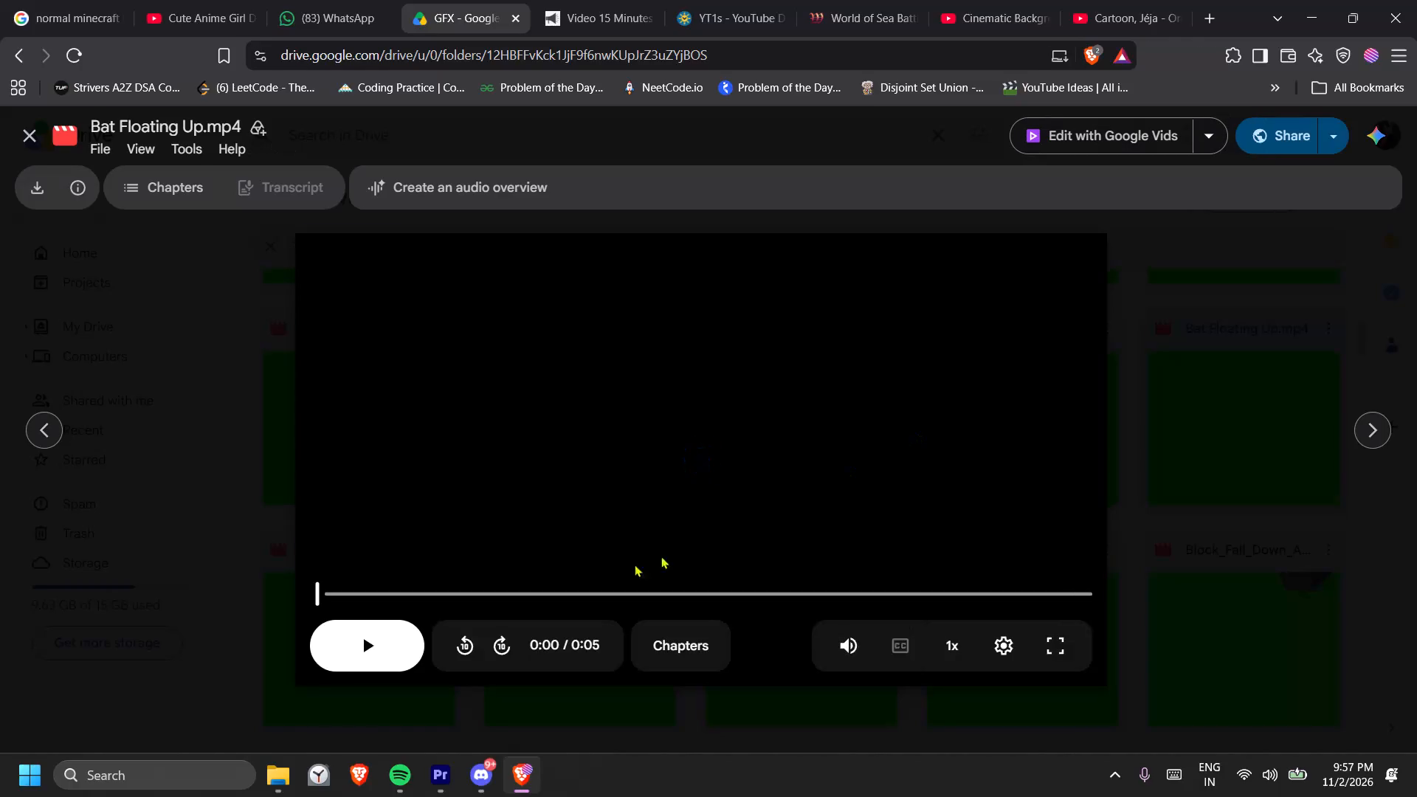
pyautogui.click(381, 643)
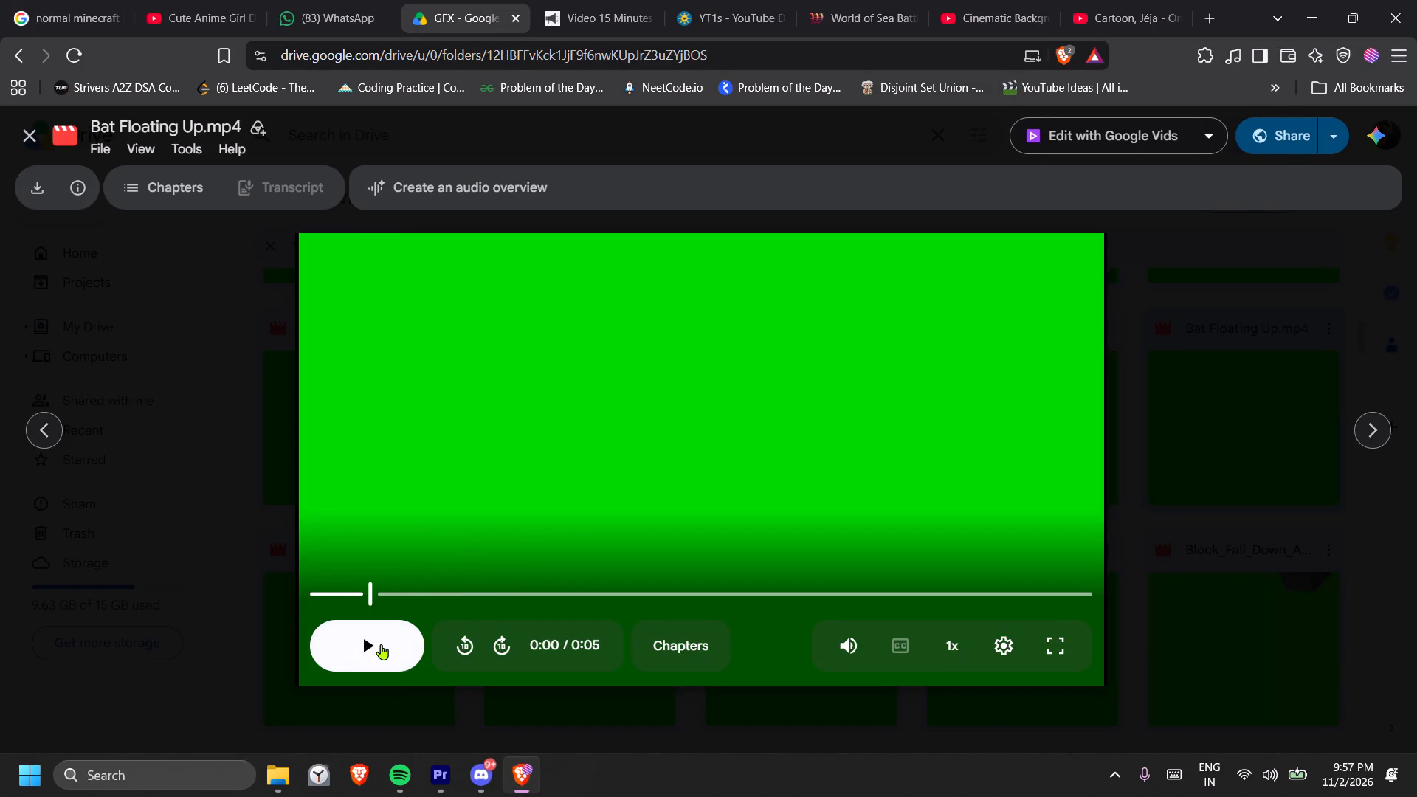
# Download Bat Floating Up.mp4 into the presets folder.
pyautogui.click(35, 182)
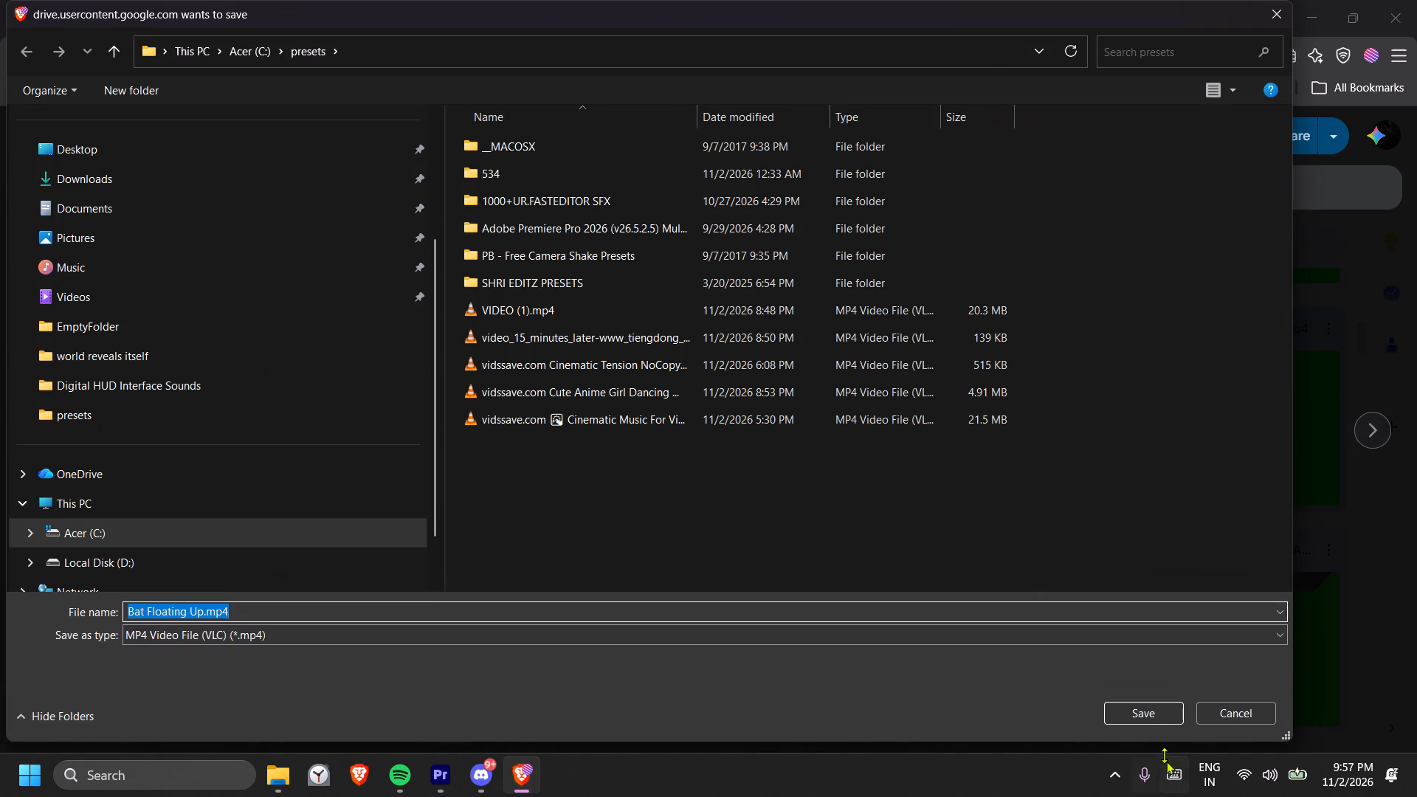
pyautogui.click(1148, 718)
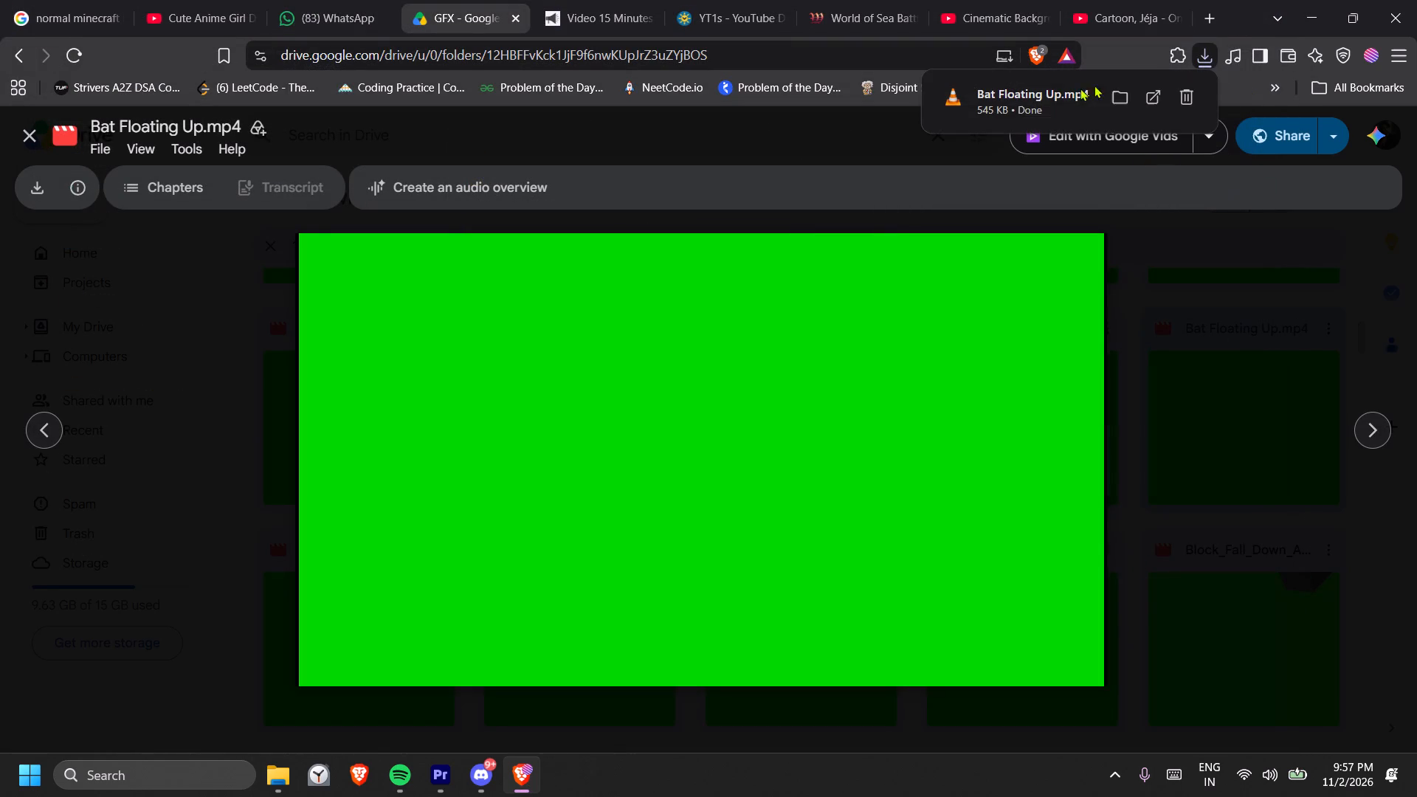
# Bring the downloaded Bat Floating Up.mp4 into the Premiere timeline and place it on V2 over the end of the gameplay footage.
pyautogui.moveTo(990, 104); pyautogui.dragTo(589, 718)
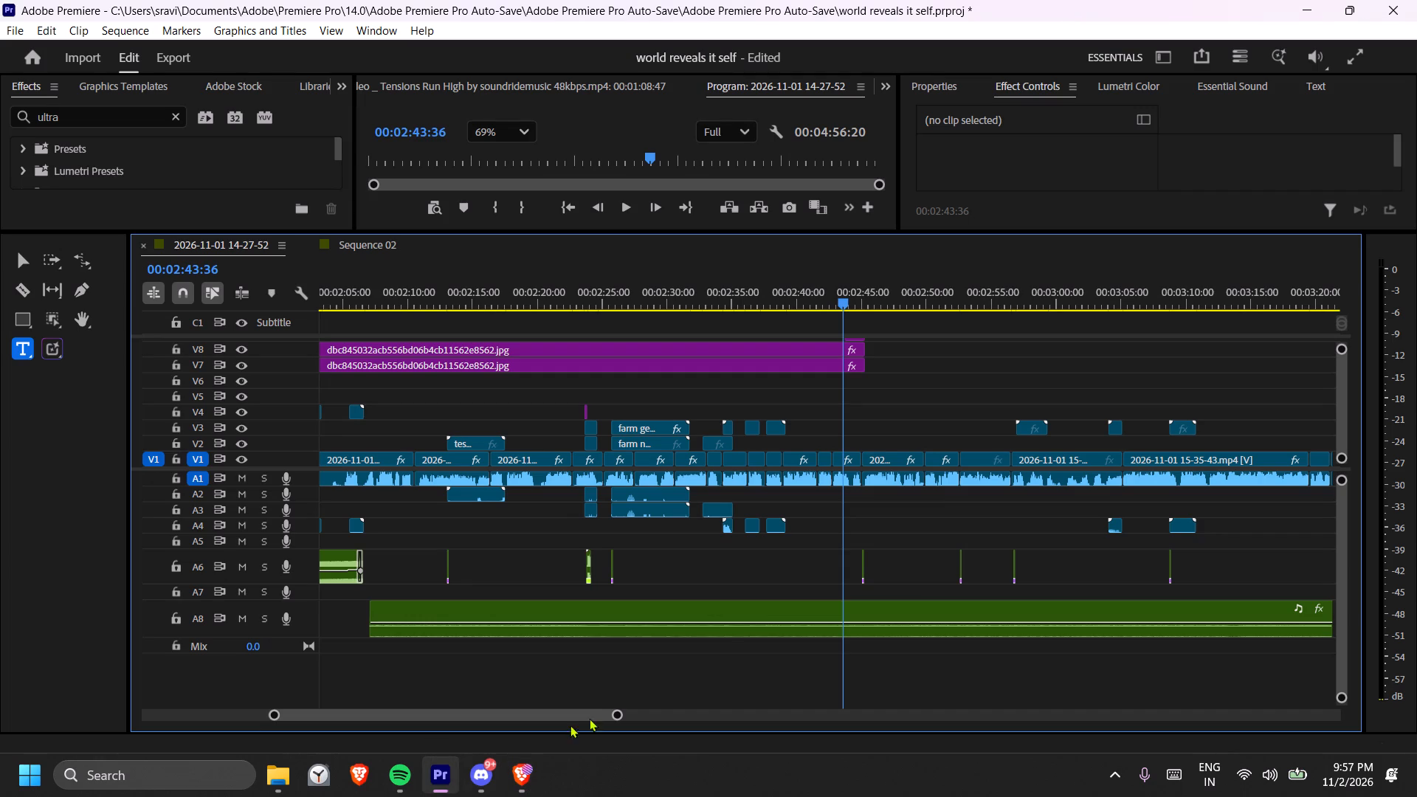
pyautogui.moveTo(589, 718); pyautogui.dragTo(1203, 548)
pyautogui.write('---')
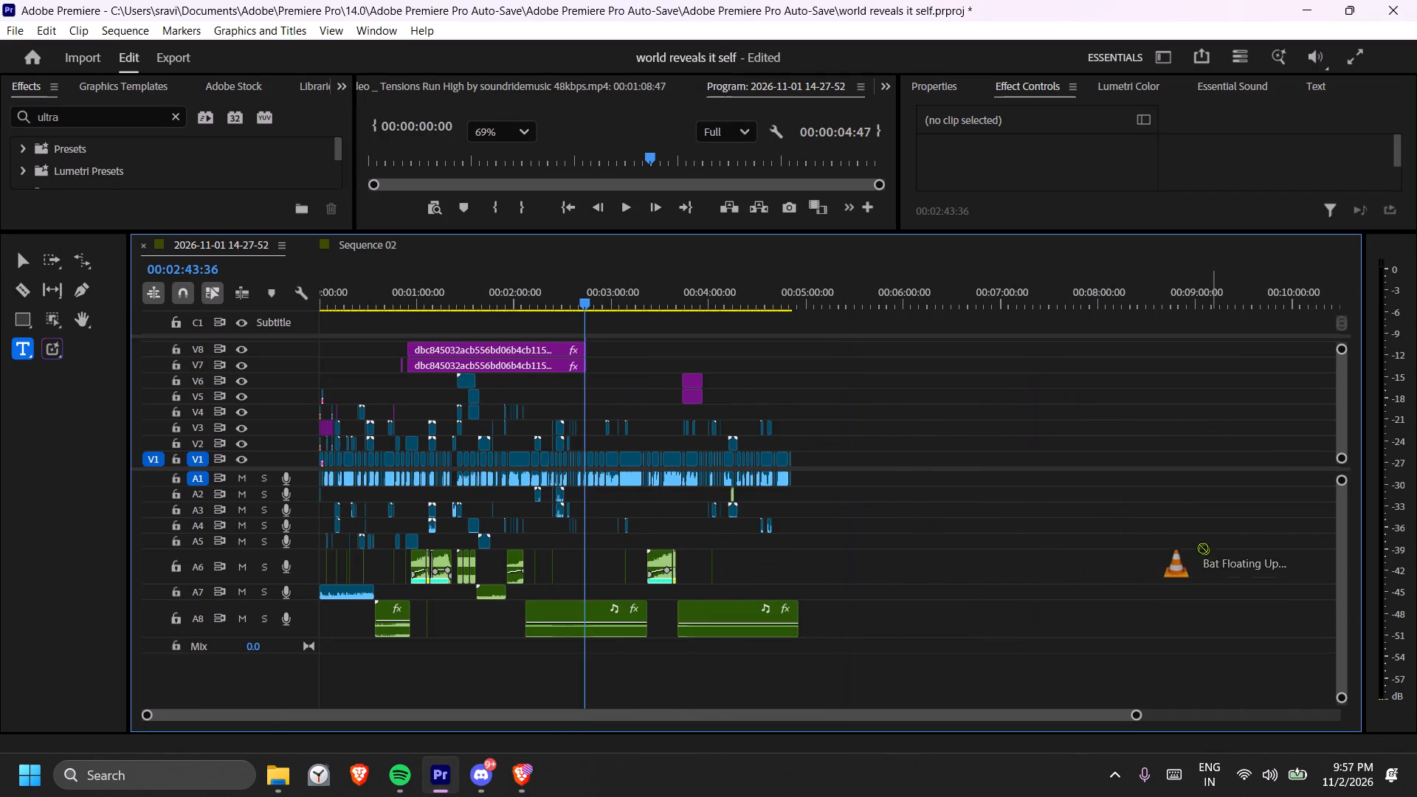
pyautogui.moveTo(1203, 548); pyautogui.dragTo(841, 432)
pyautogui.press('=')
pyautogui.press('=')
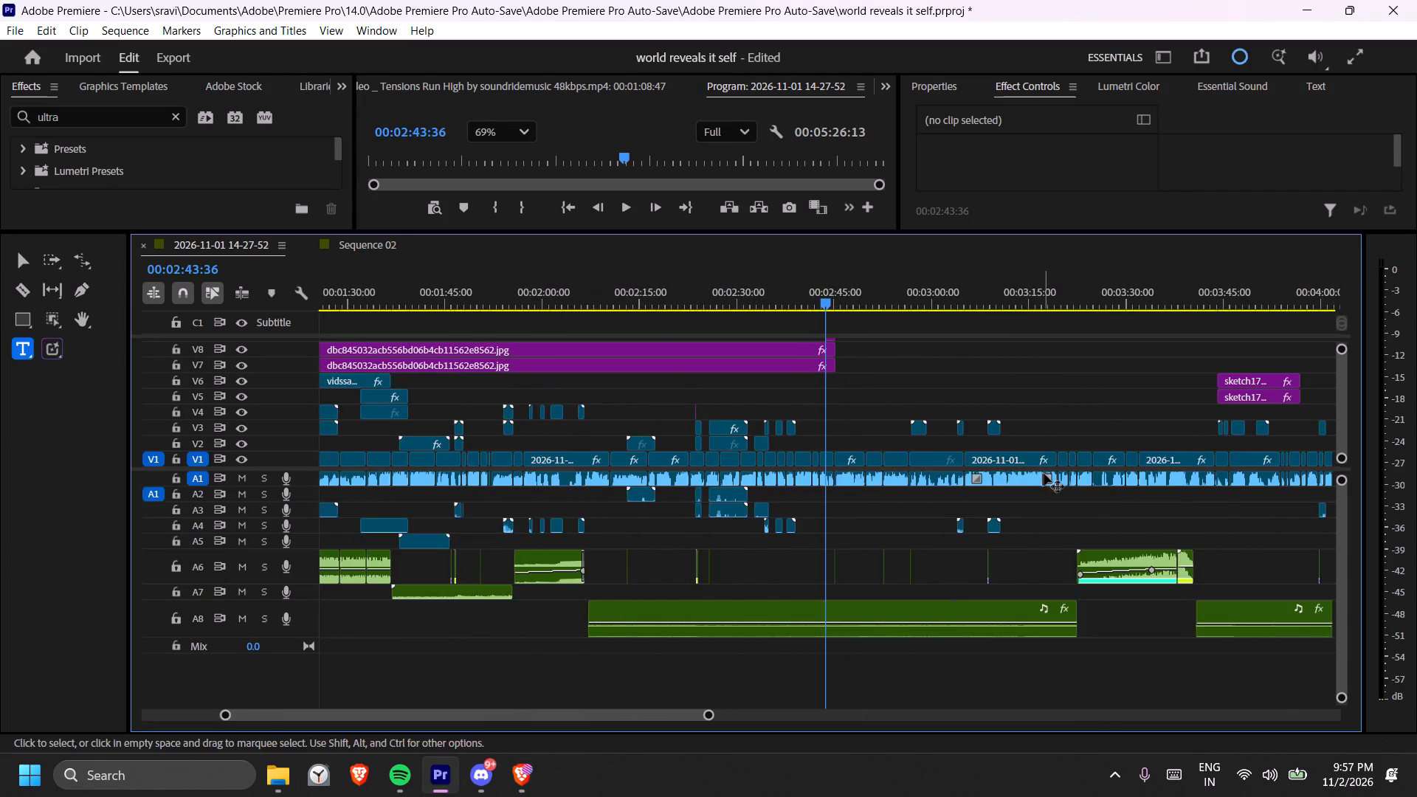
pyautogui.scroll(-20, 1046, 473)
pyautogui.scroll(-9, 1046, 473)
pyautogui.moveTo(1063, 426); pyautogui.dragTo(965, 428)
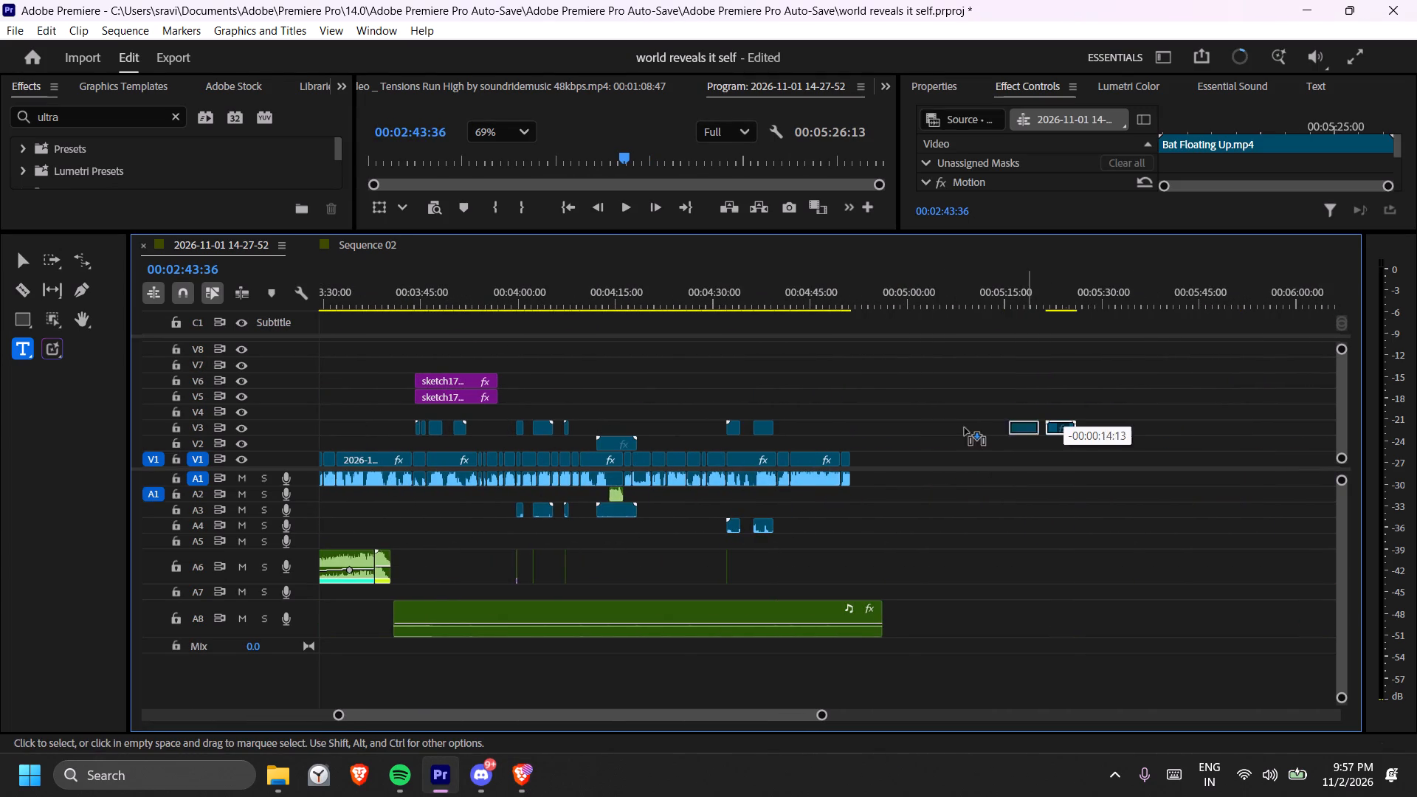
pyautogui.moveTo(965, 428); pyautogui.dragTo(860, 446)
# Enlarge the preview area and play the bat clip from its start at 00:04:49:37 to examine its animation.
pyautogui.click(843, 299)
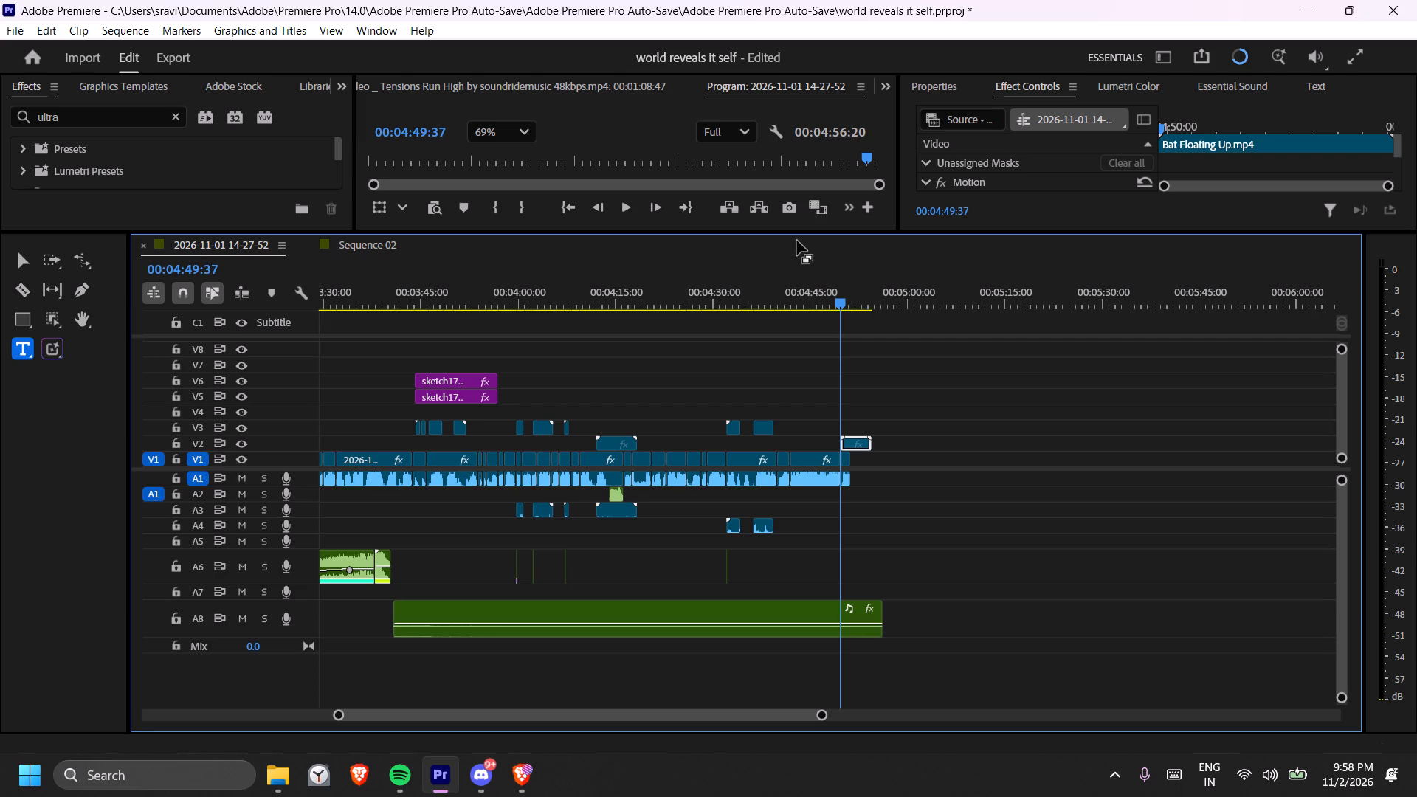
pyautogui.moveTo(805, 231); pyautogui.dragTo(824, 466)
pyautogui.press('space')
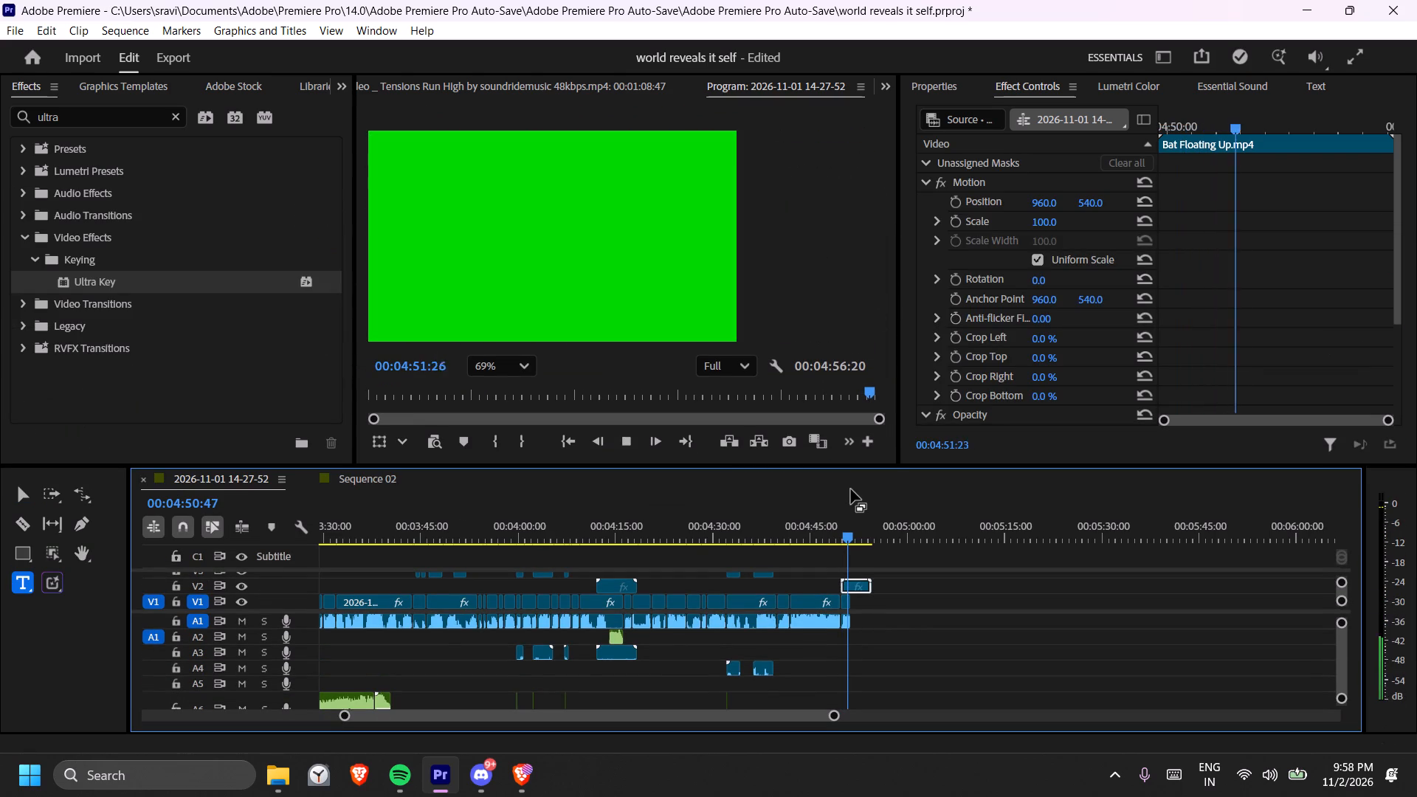
pyautogui.press('space')
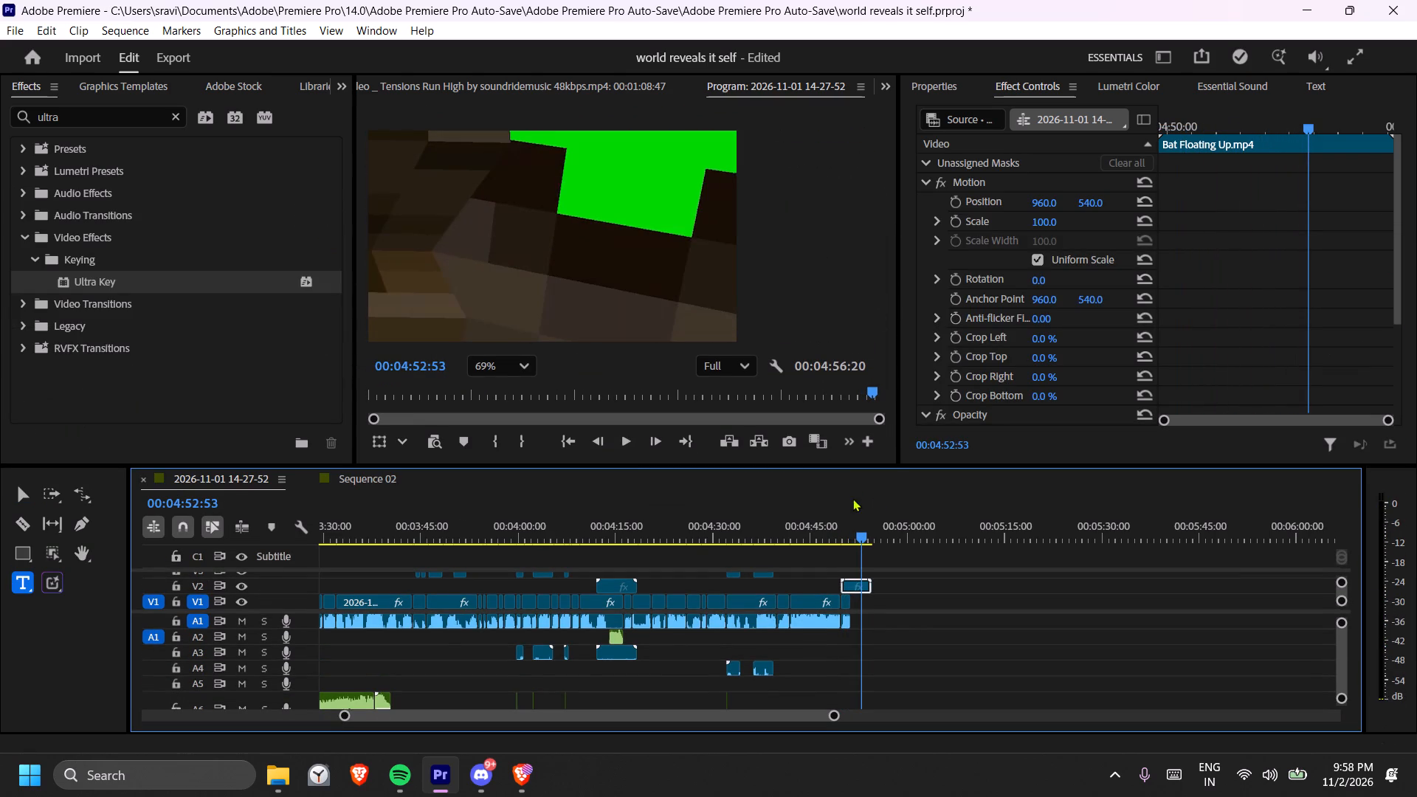
pyautogui.scroll(-16, 672, 223)
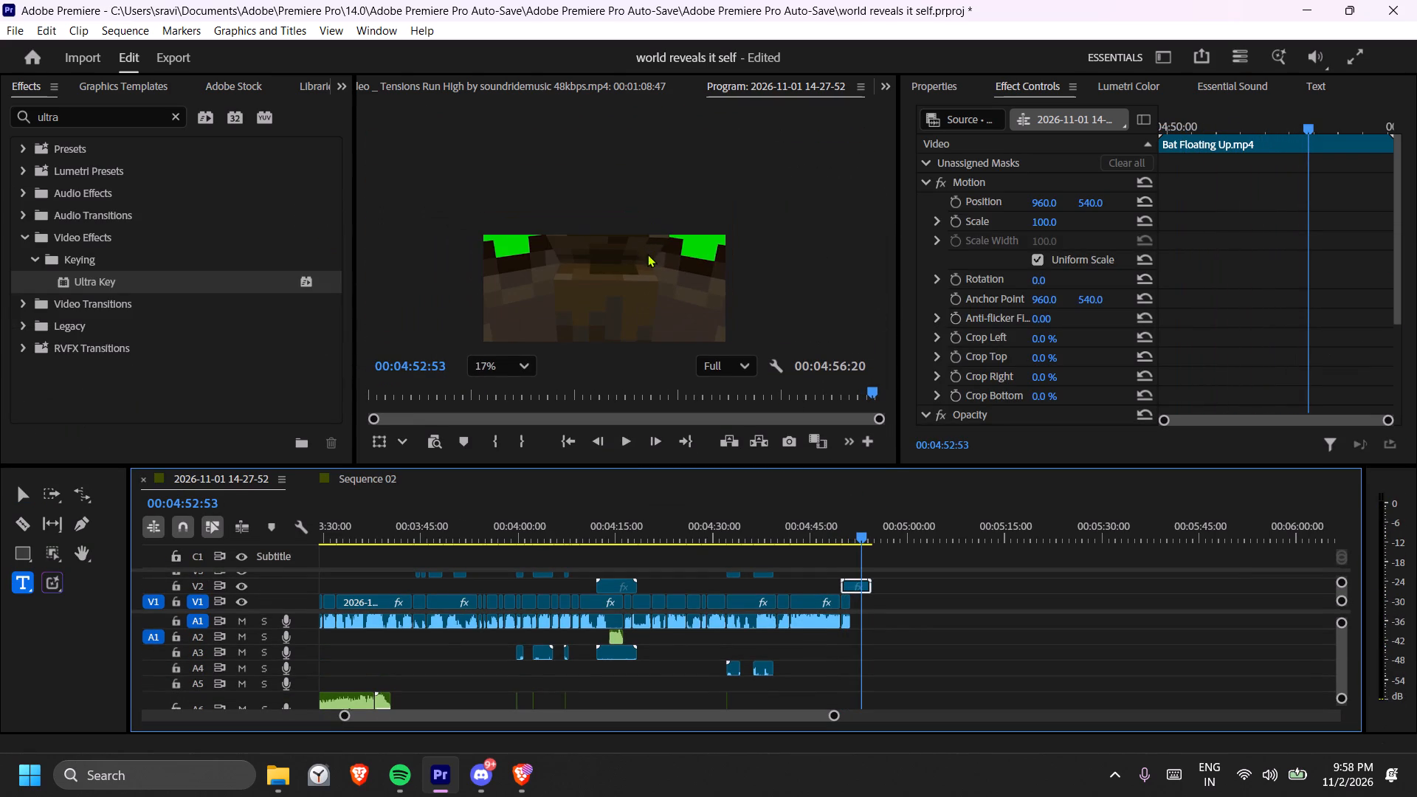
pyautogui.moveTo(649, 254); pyautogui.dragTo(657, 213, button='middle')
pyautogui.scroll(-1, 655, 211)
pyautogui.moveTo(686, 266); pyautogui.dragTo(686, 212, button='middle')
pyautogui.press('space')
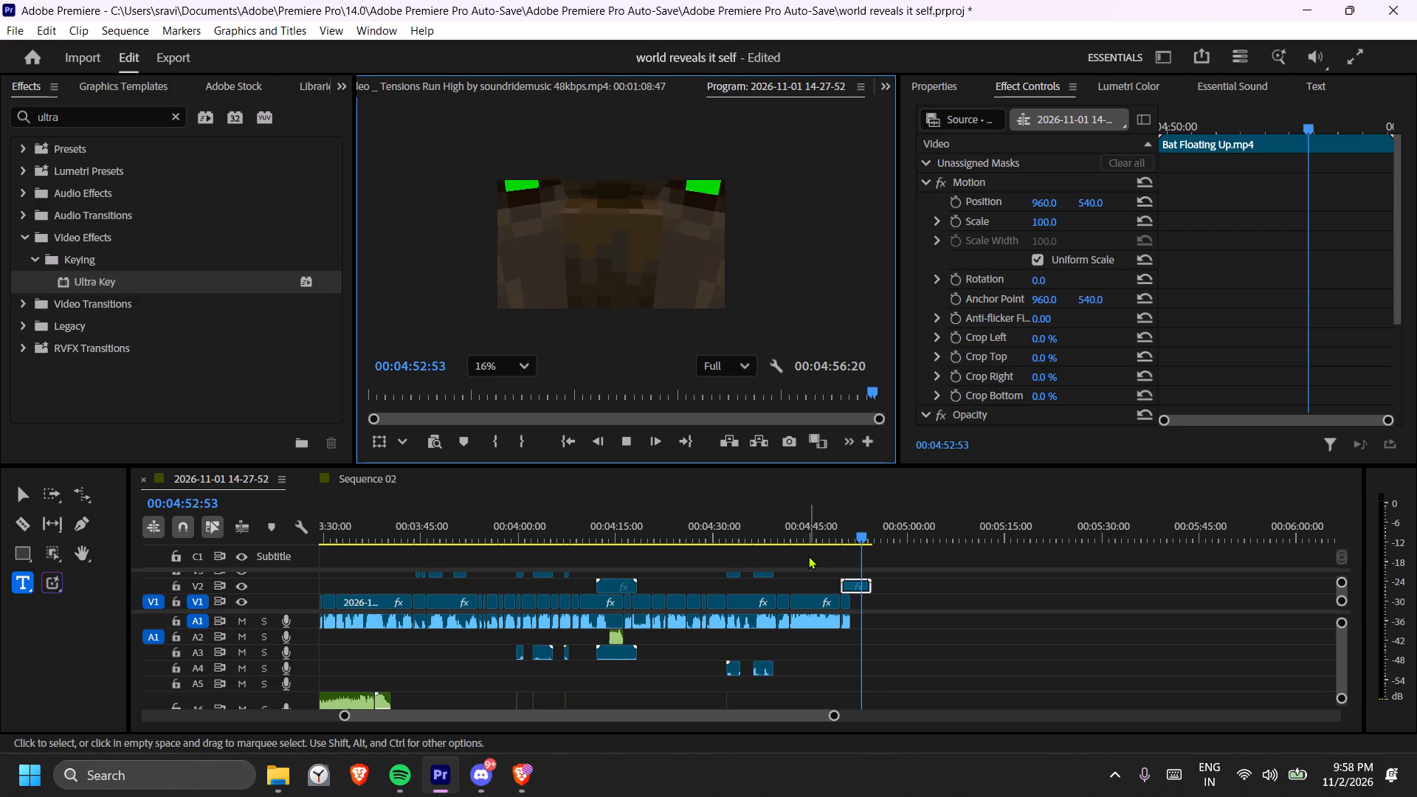
pyautogui.press('space')
# Split the bat clip on V2 at 00:04:52:04 and delete its first part.
pyautogui.write('=')
pyautogui.press('=')
pyautogui.click(938, 604)
pyautogui.press('=')
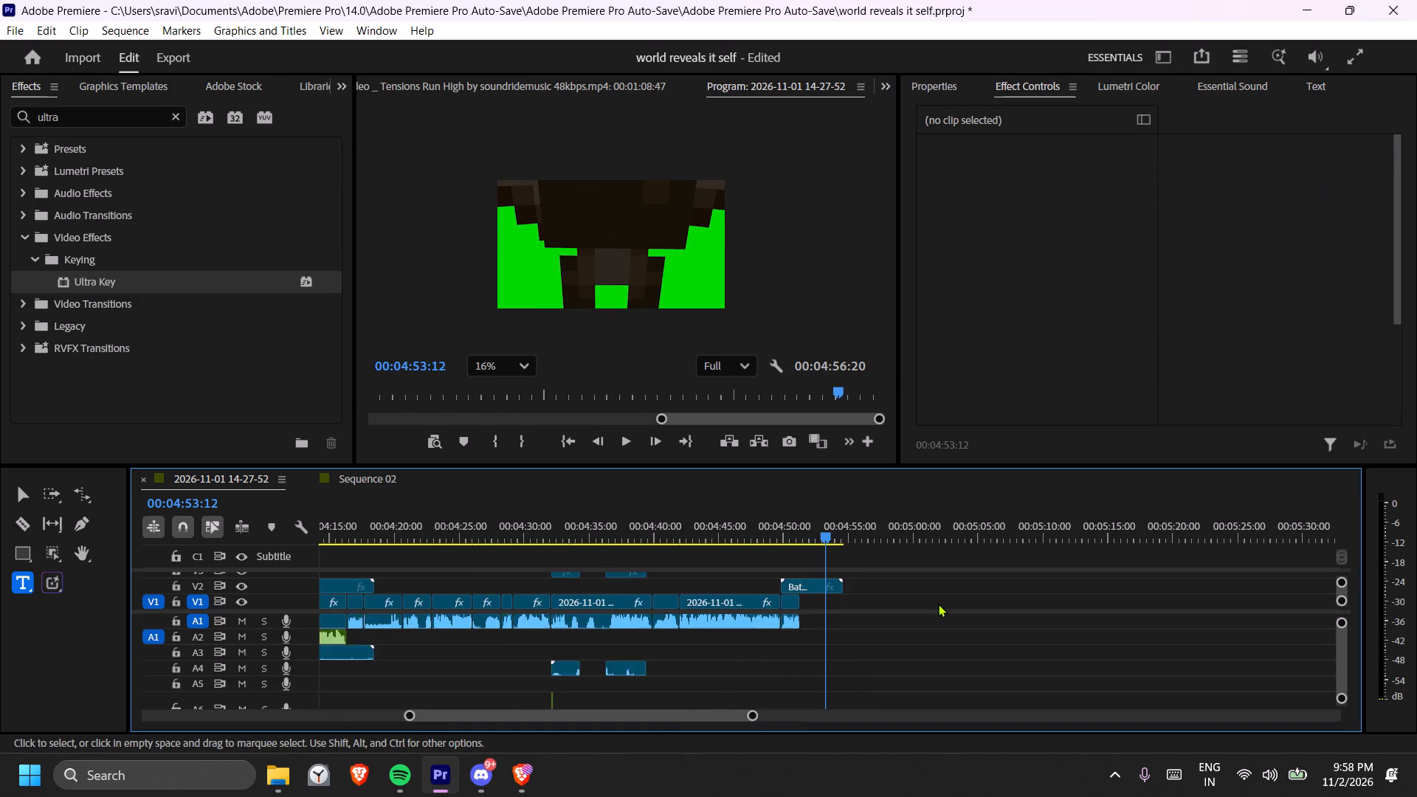
pyautogui.press('=')
pyautogui.moveTo(823, 534); pyautogui.dragTo(793, 534)
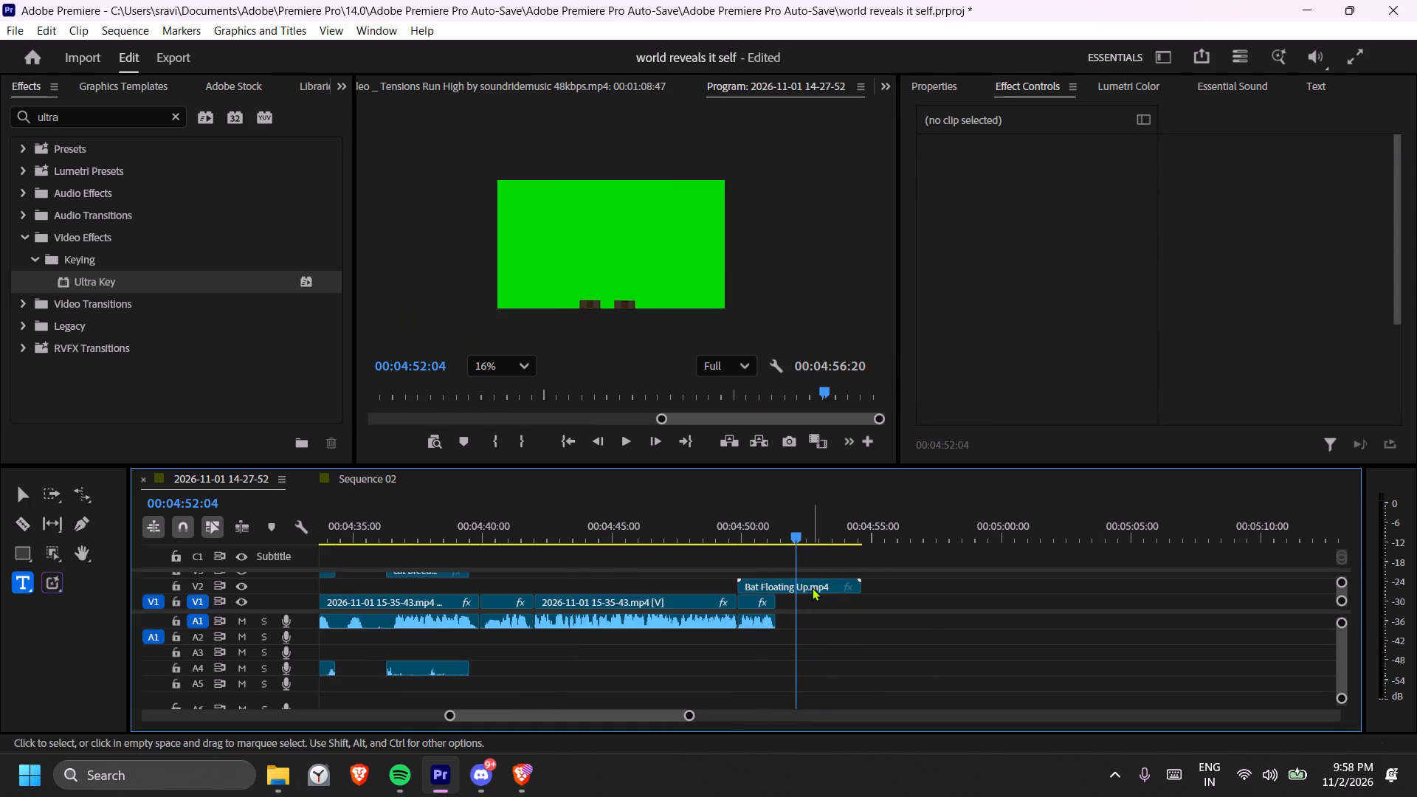
pyautogui.press('c')
pyautogui.click(799, 587)
pyautogui.press('t')
pyautogui.click(771, 587)
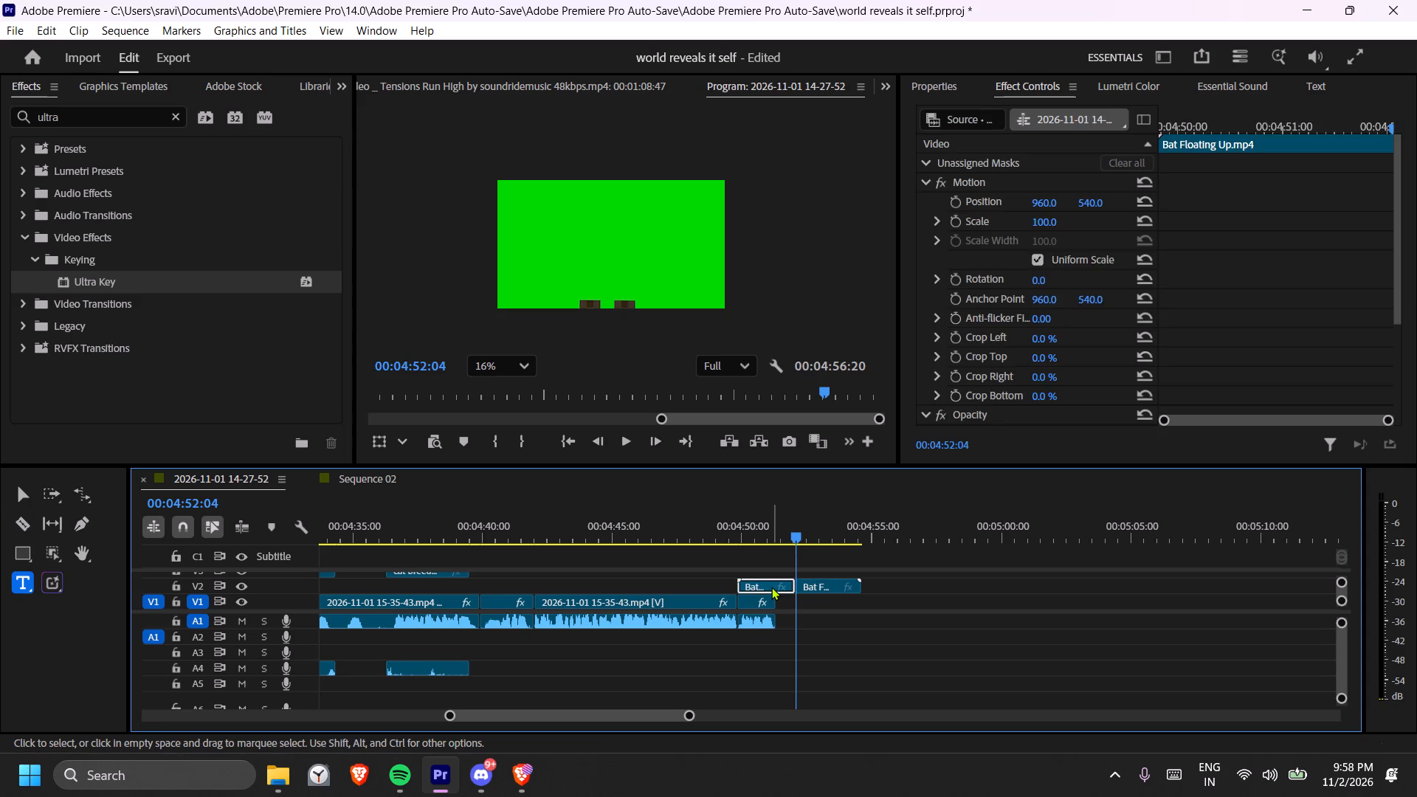
pyautogui.press('Delete')
# Move the remaining bat clip on V2 so it starts where the gameplay footage ends, at about 00:04:51:15.
pyautogui.moveTo(832, 584); pyautogui.dragTo(811, 584)
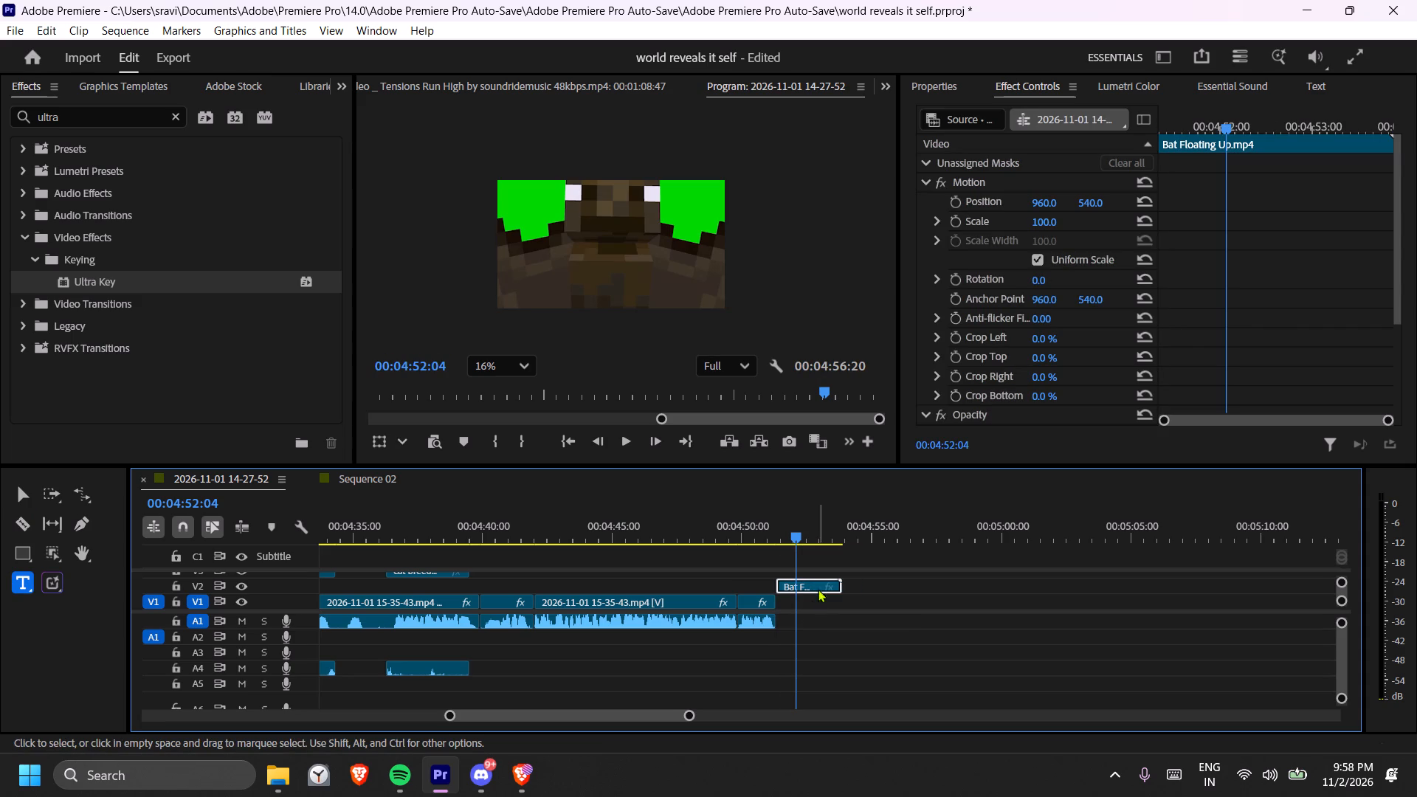
pyautogui.click(787, 534)
pyautogui.moveTo(781, 533); pyautogui.dragTo(771, 533)
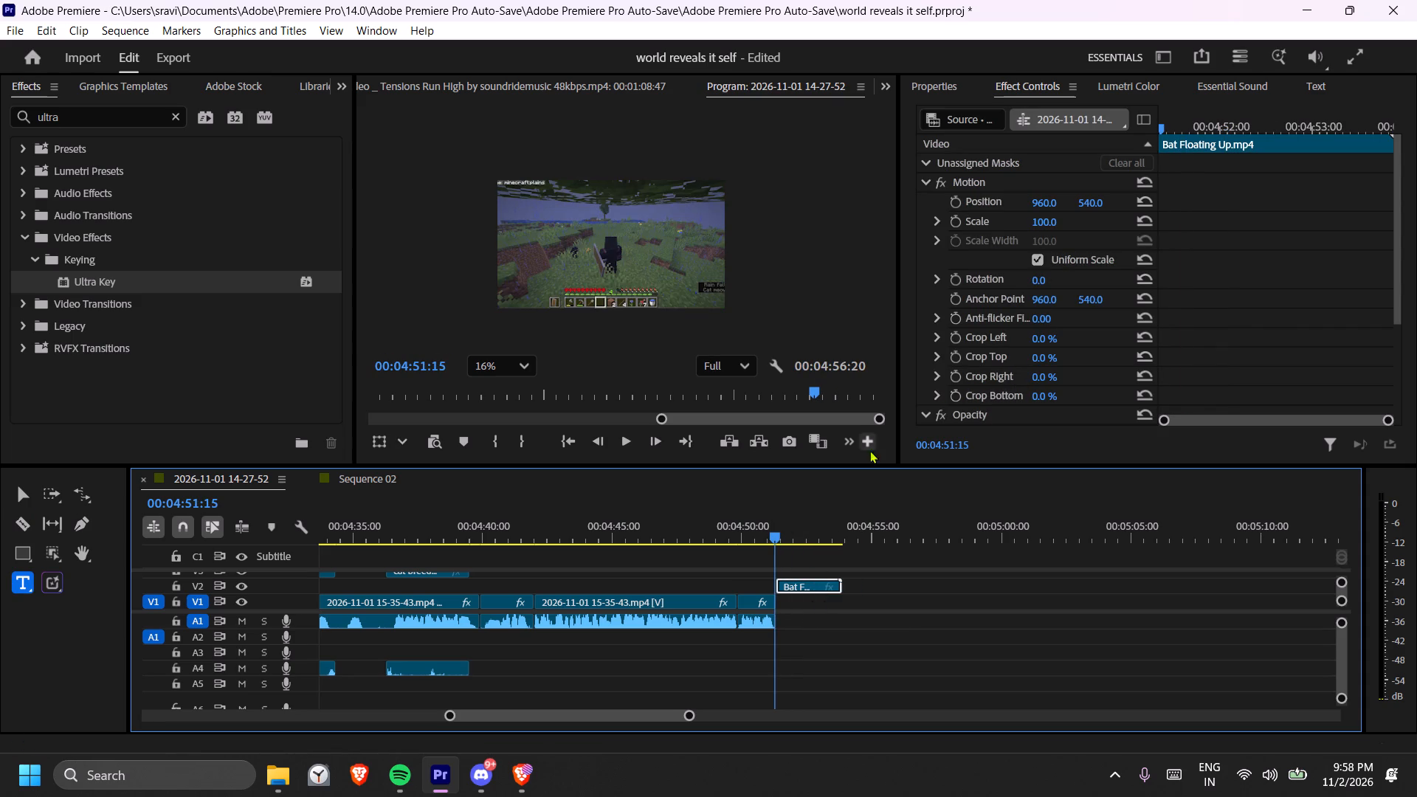
# Apply Ultra Key to the bat clip with its green background as the key color, and play back the result.
pyautogui.moveTo(128, 280); pyautogui.dragTo(806, 584)
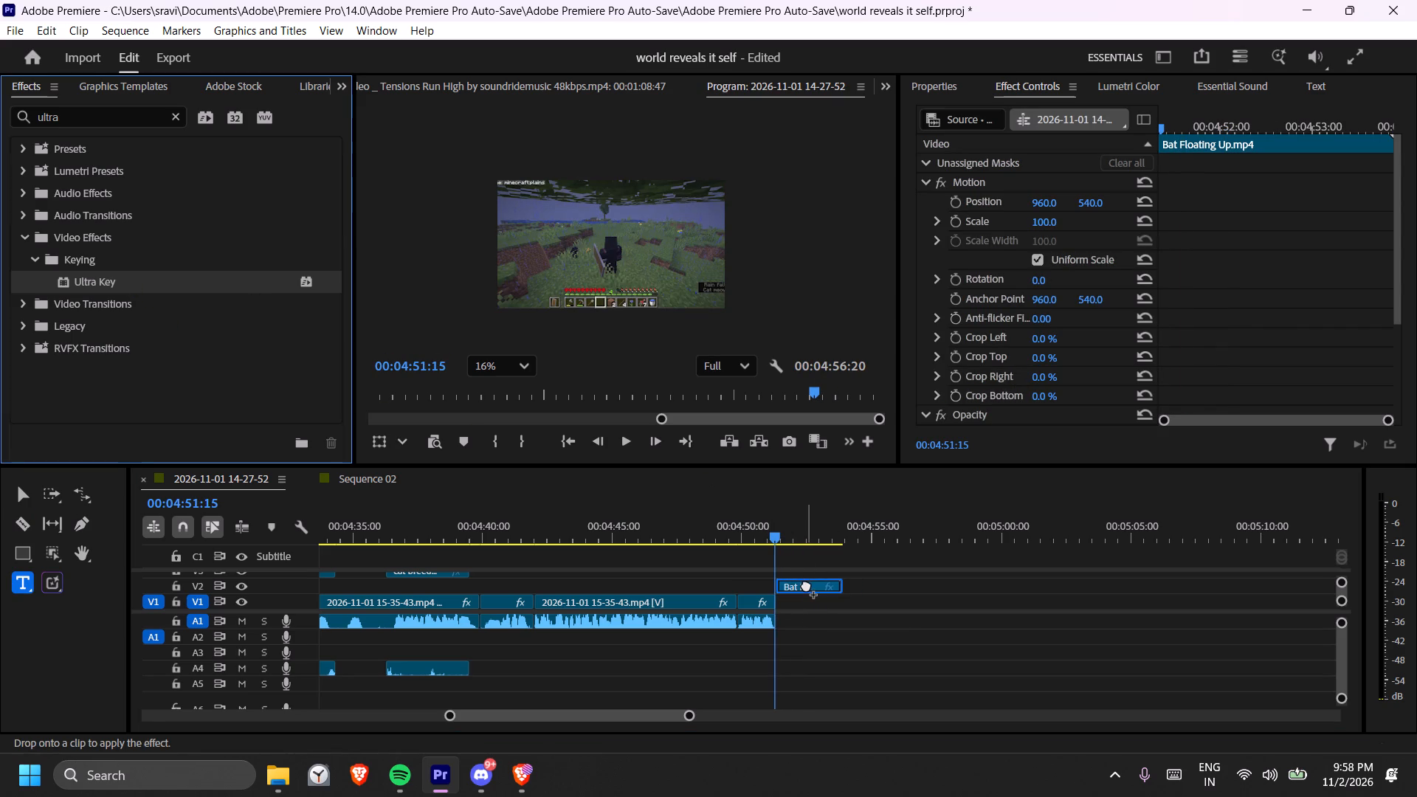
pyautogui.scroll(-15, 1079, 291)
pyautogui.click(1063, 285)
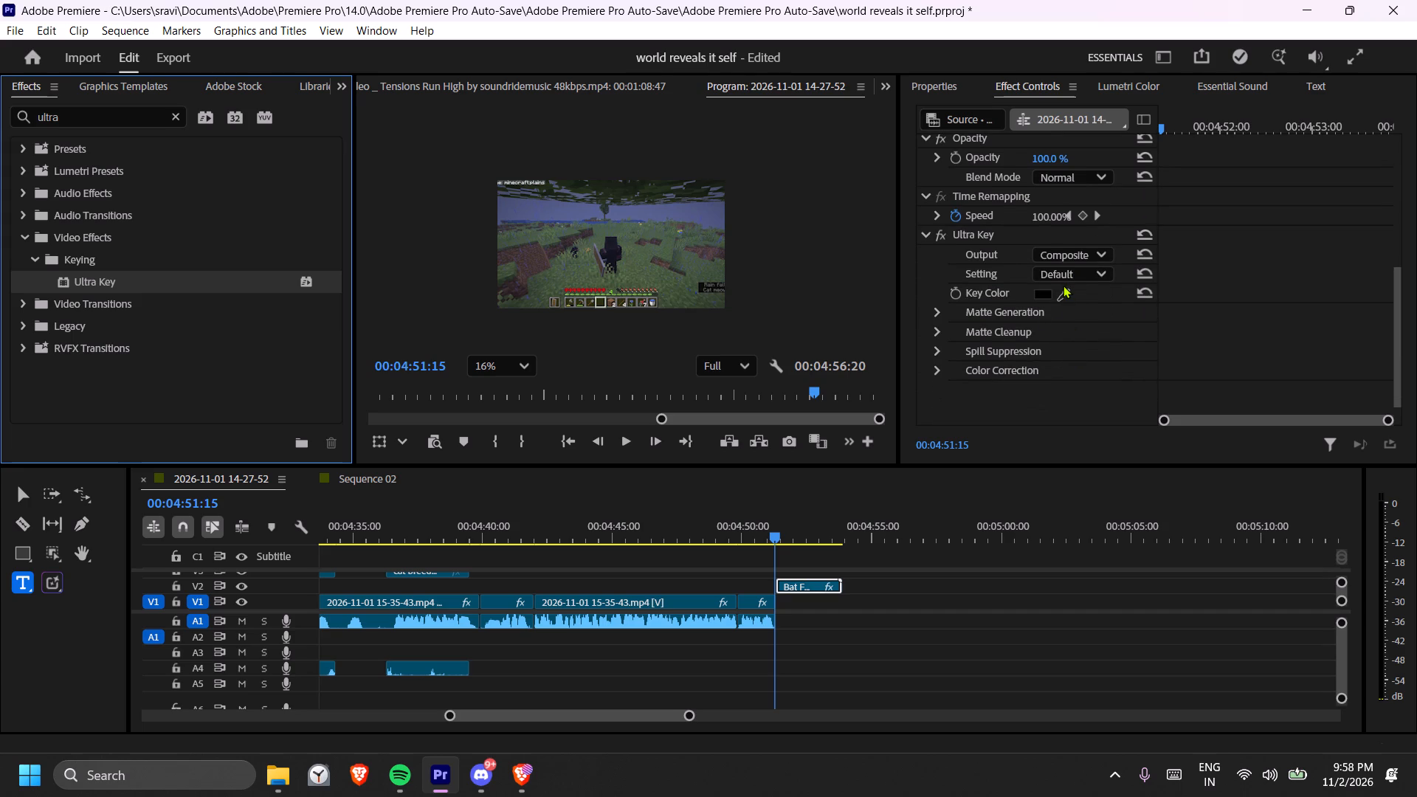
pyautogui.click(807, 518)
pyautogui.click(1062, 294)
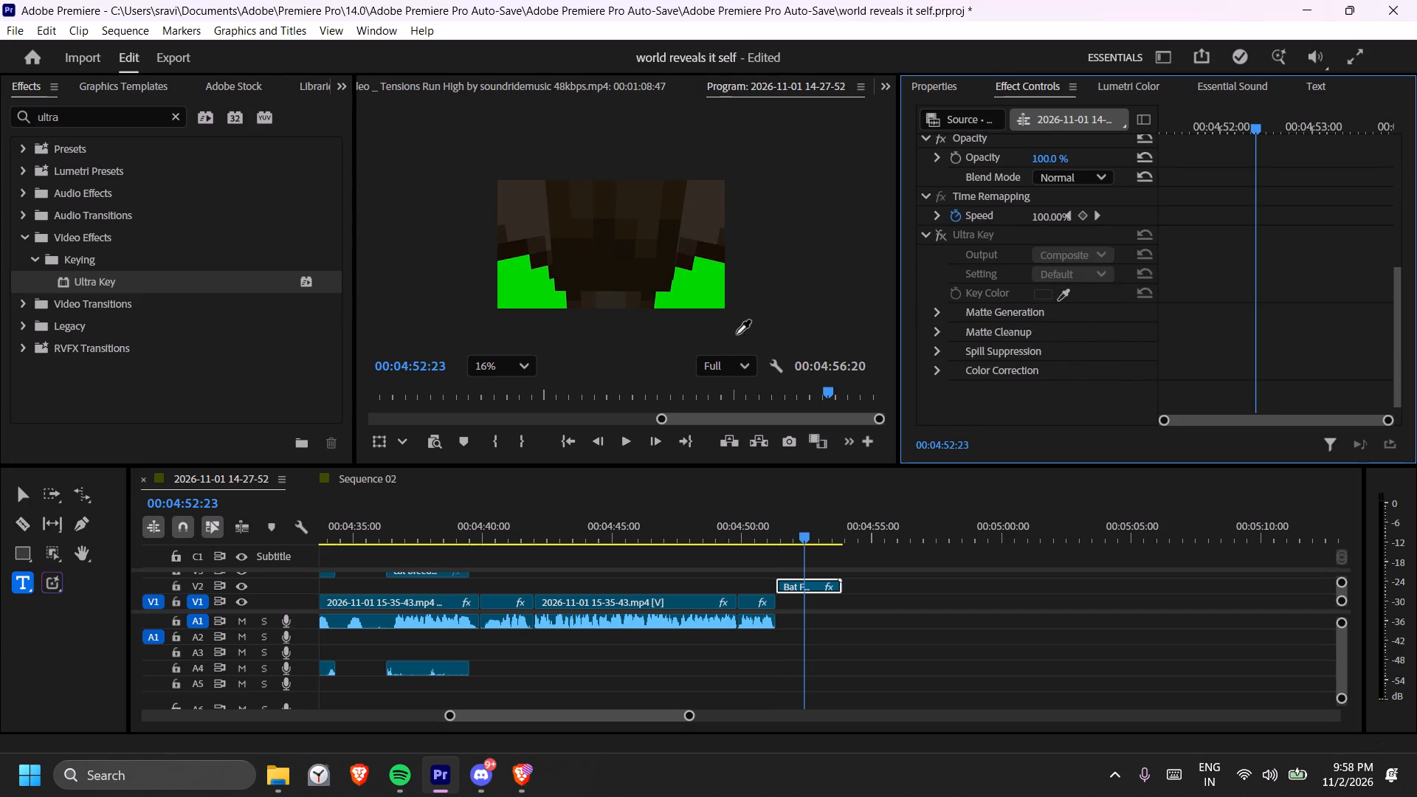
pyautogui.click(694, 307)
pyautogui.click(770, 529)
pyautogui.press('space')
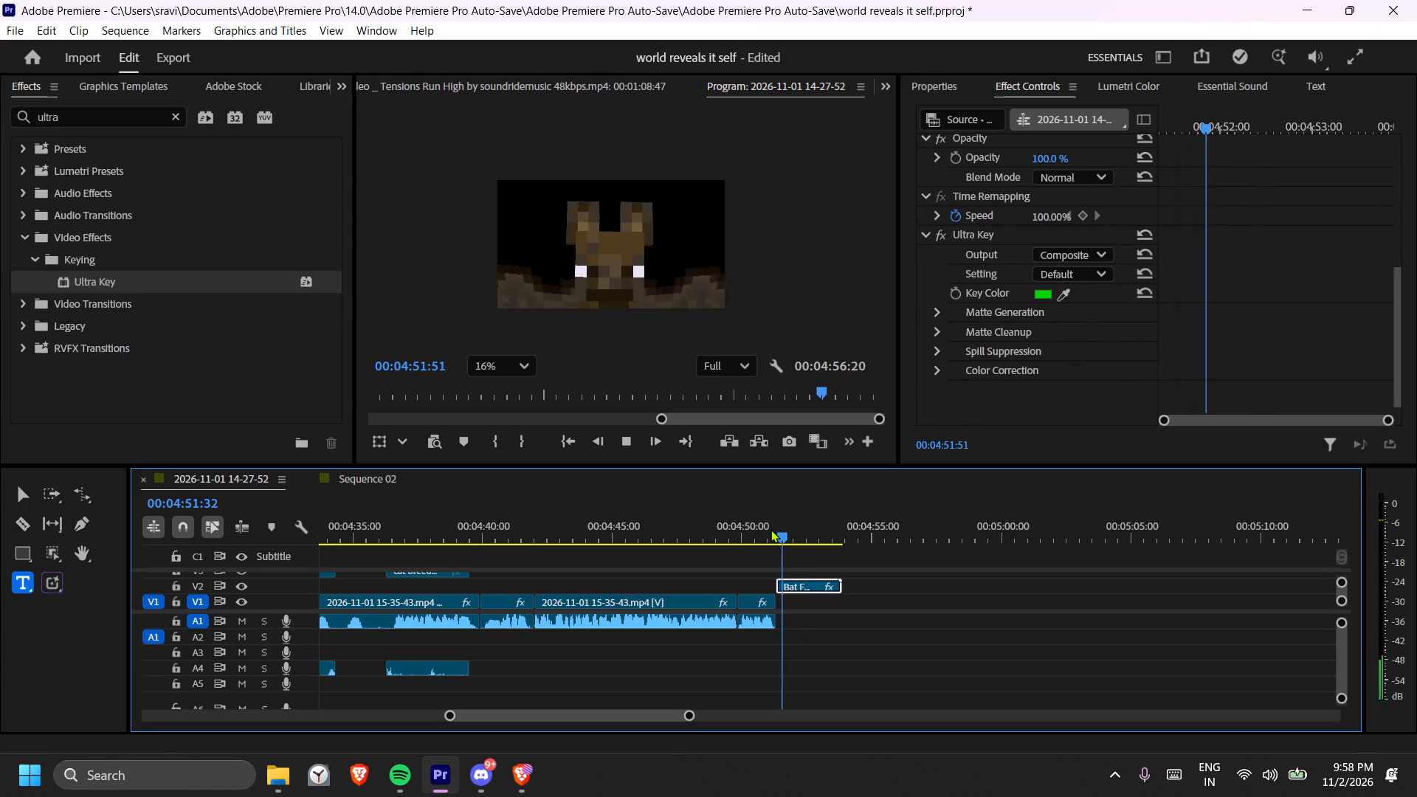
pyautogui.press('space')
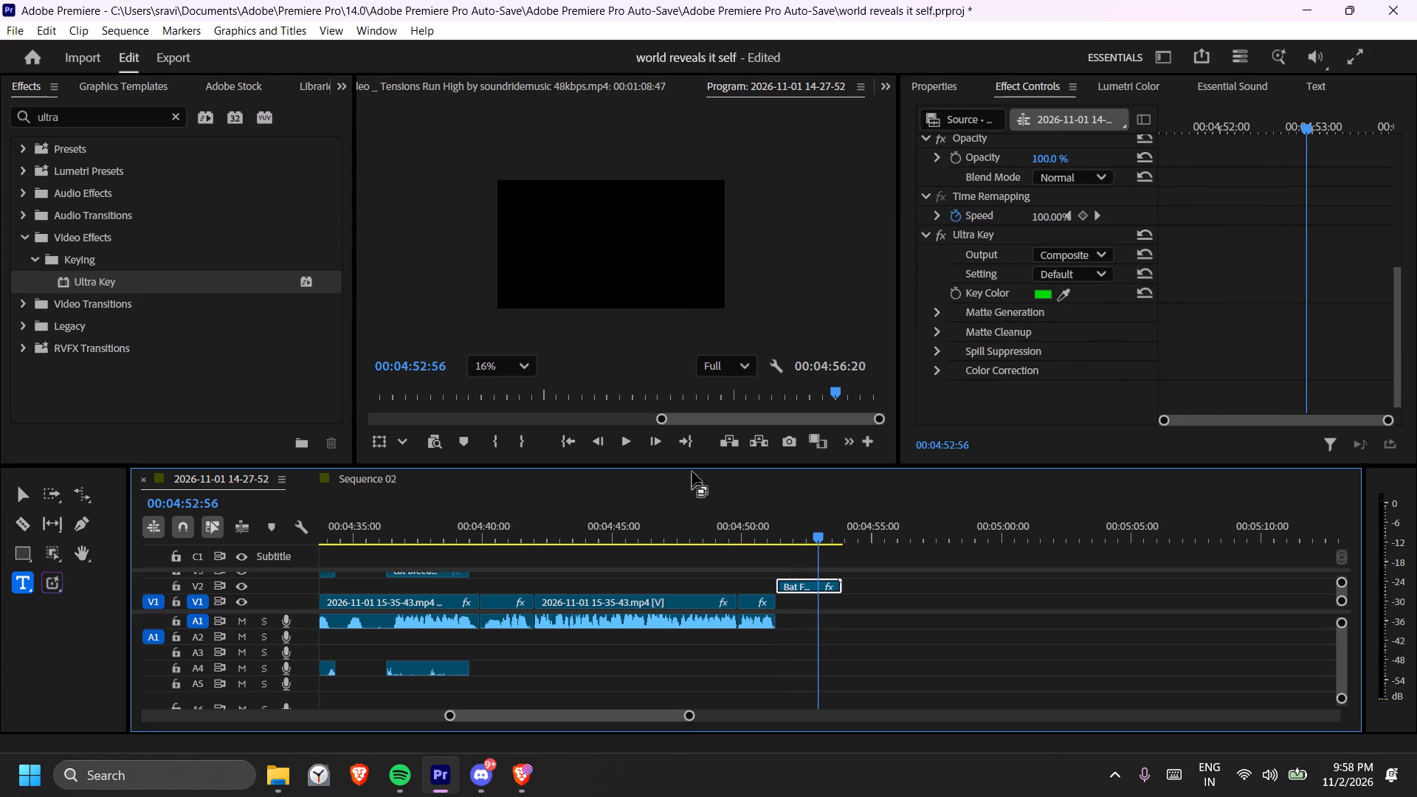
# Split the background music on A8 at 00:04:51:19, where the gameplay footage ends.
pyautogui.moveTo(697, 466); pyautogui.dragTo(745, 396)
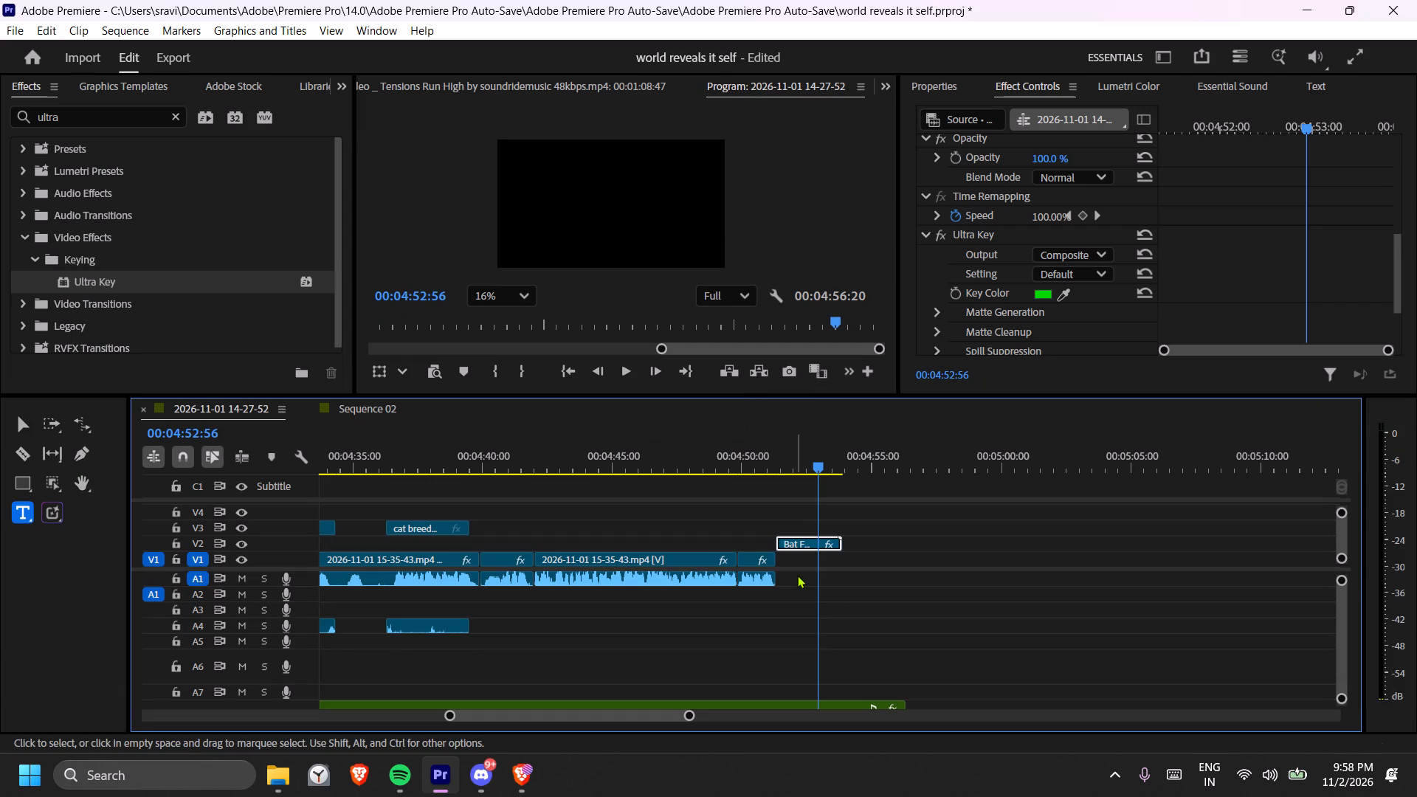
pyautogui.moveTo(810, 463); pyautogui.dragTo(779, 462)
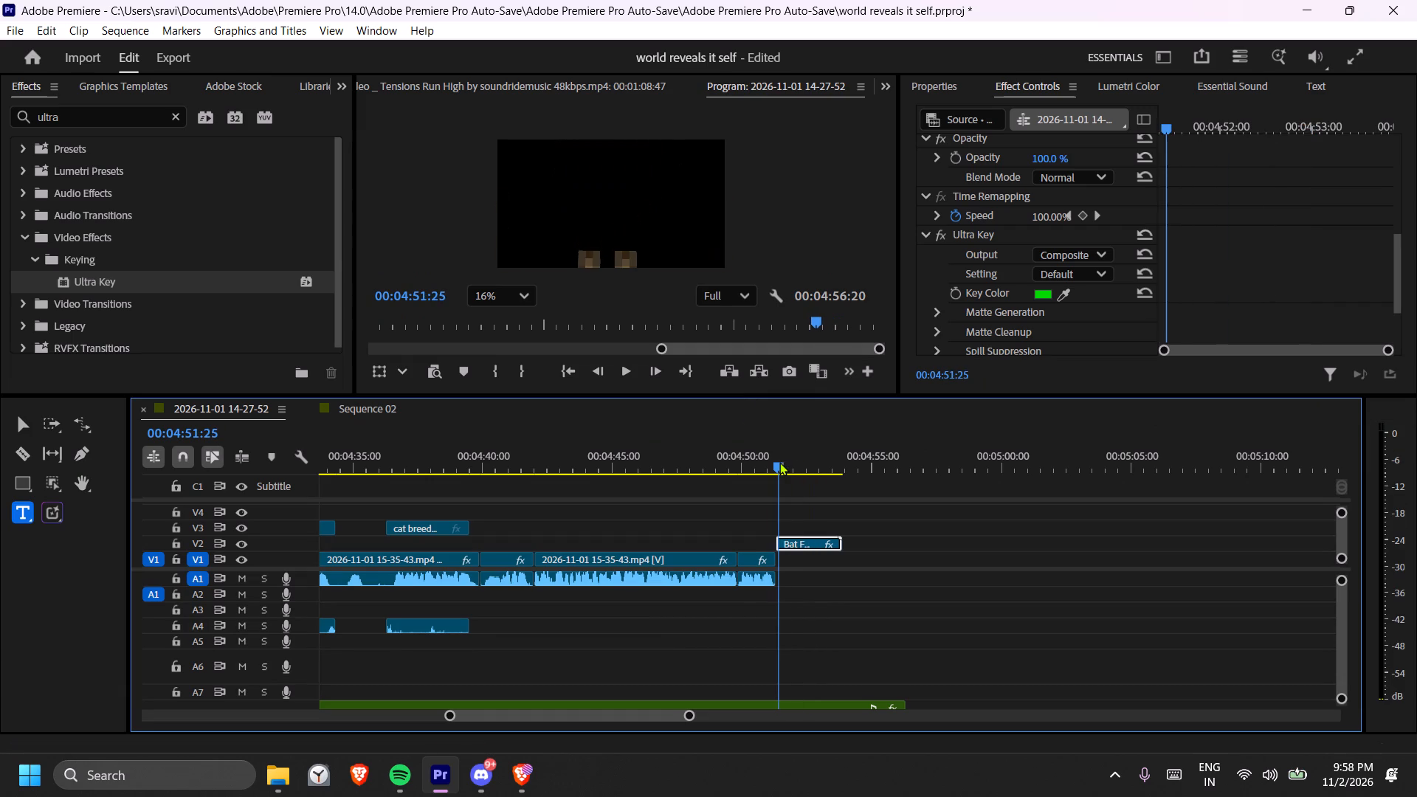
pyautogui.moveTo(779, 462); pyautogui.dragTo(778, 462)
pyautogui.press('c')
pyautogui.click(782, 703)
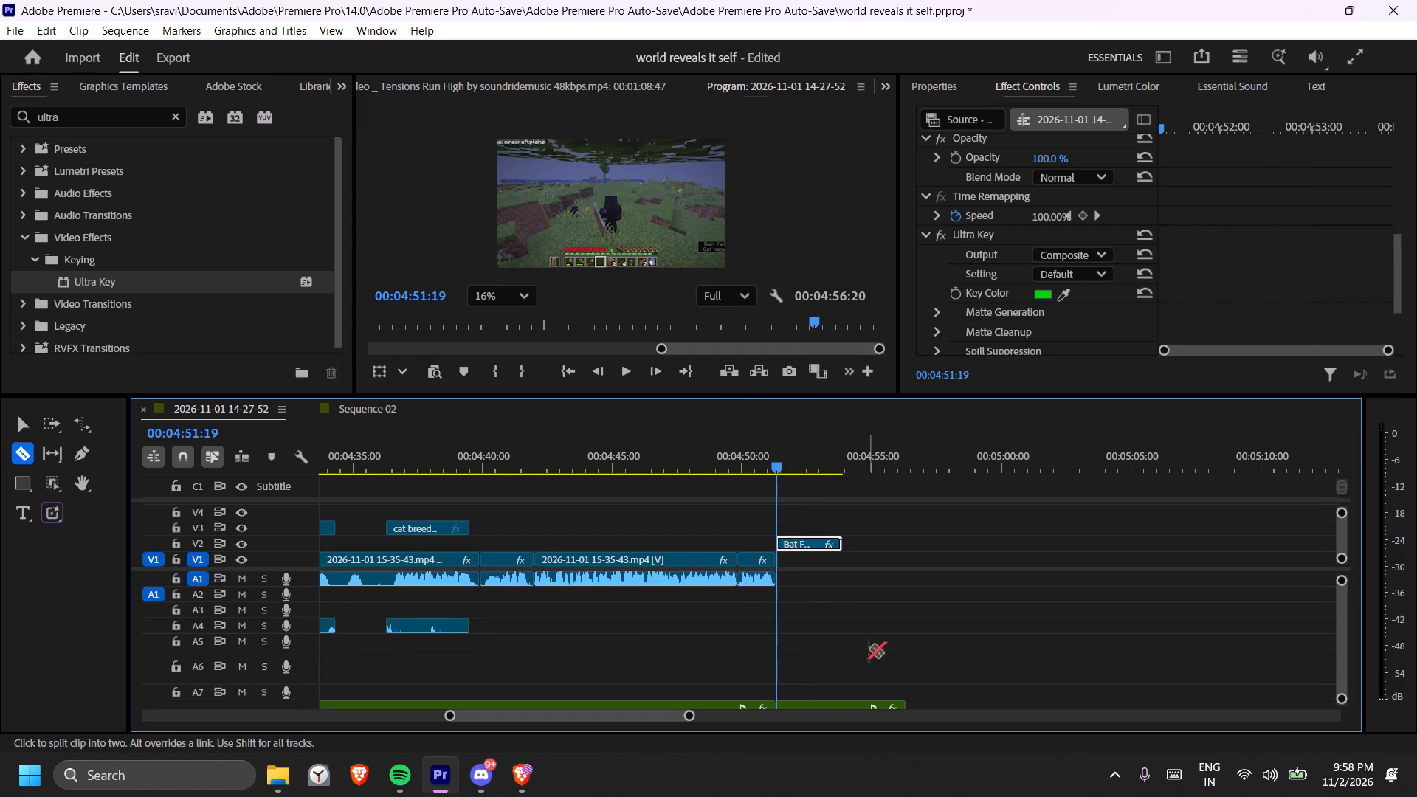
pyautogui.moveTo(299, 569); pyautogui.dragTo(322, 524)
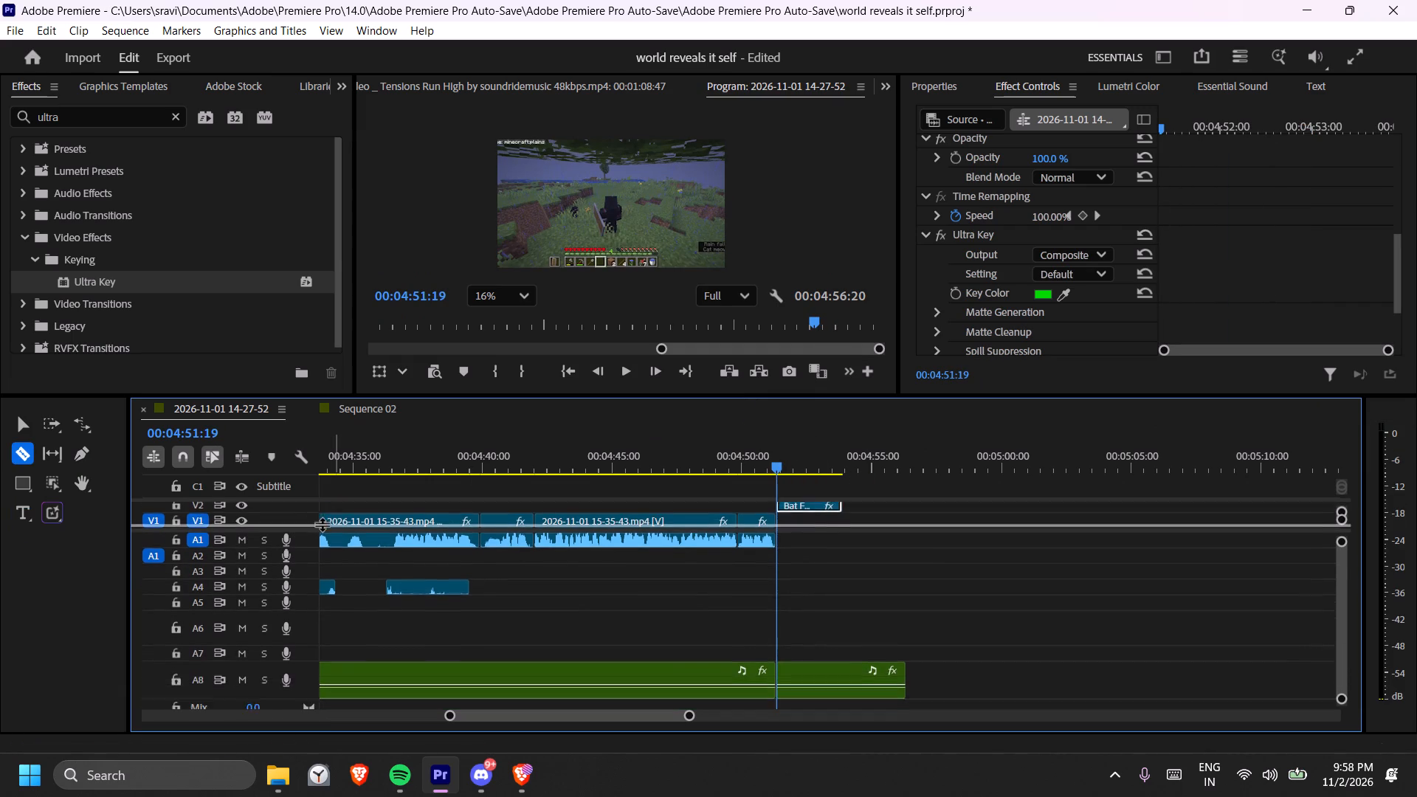
pyautogui.moveTo(322, 524); pyautogui.dragTo(331, 523)
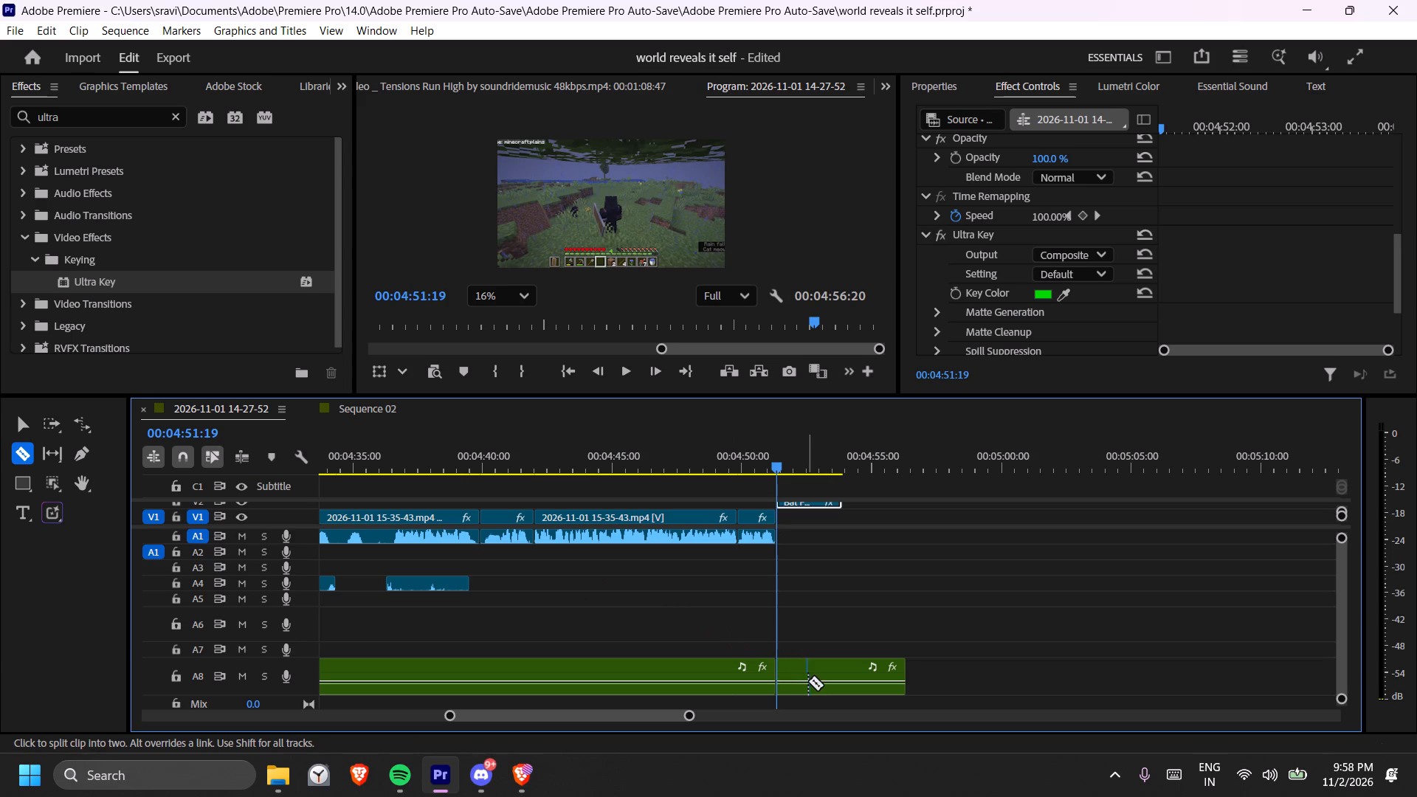
# Raise the trailing music piece on A8 to a level of 15.0 dB and play back the ending.
pyautogui.press('t')
pyautogui.moveTo(824, 684); pyautogui.dragTo(831, 668)
pyautogui.click(763, 446)
pyautogui.press('space')
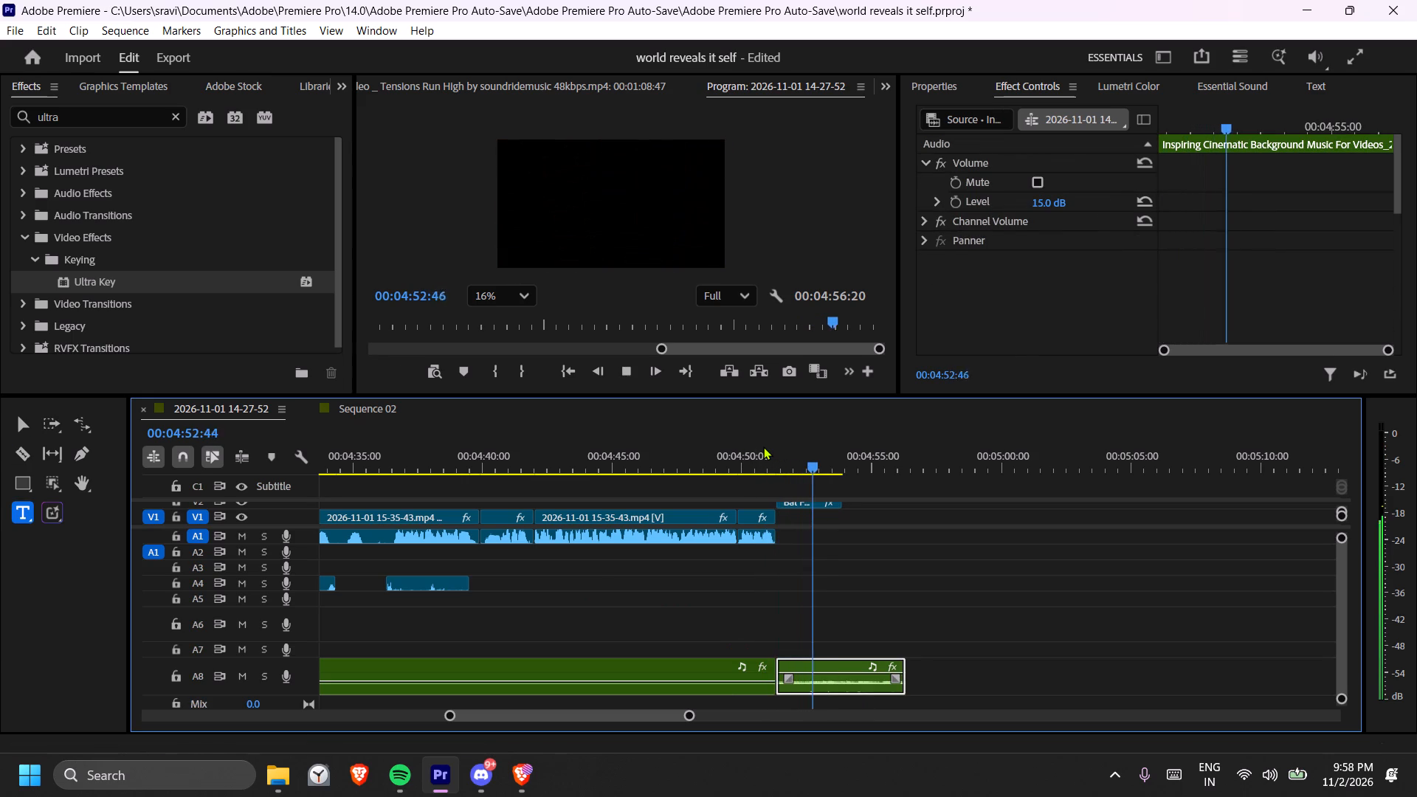
pyautogui.press('space')
pyautogui.press('space')
pyautogui.press('space')
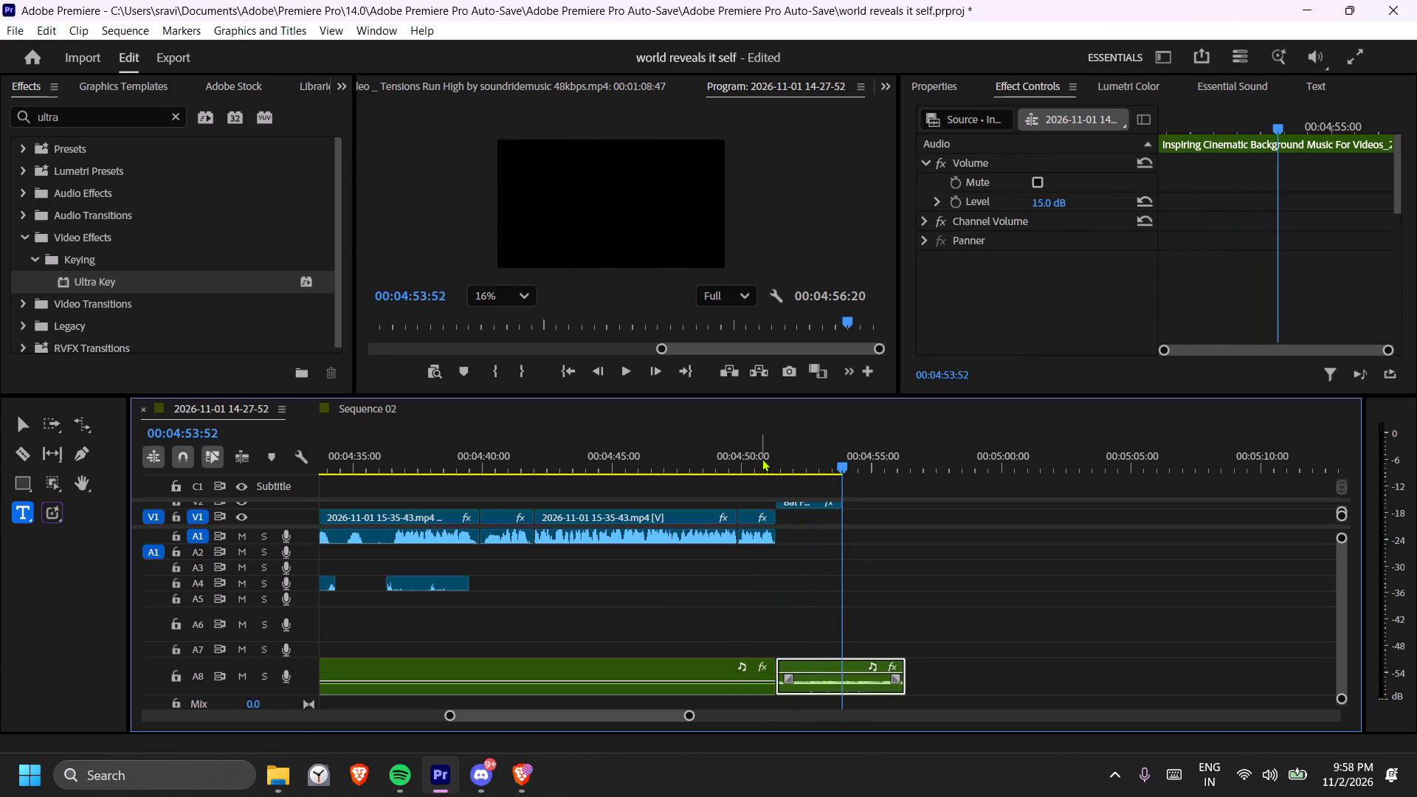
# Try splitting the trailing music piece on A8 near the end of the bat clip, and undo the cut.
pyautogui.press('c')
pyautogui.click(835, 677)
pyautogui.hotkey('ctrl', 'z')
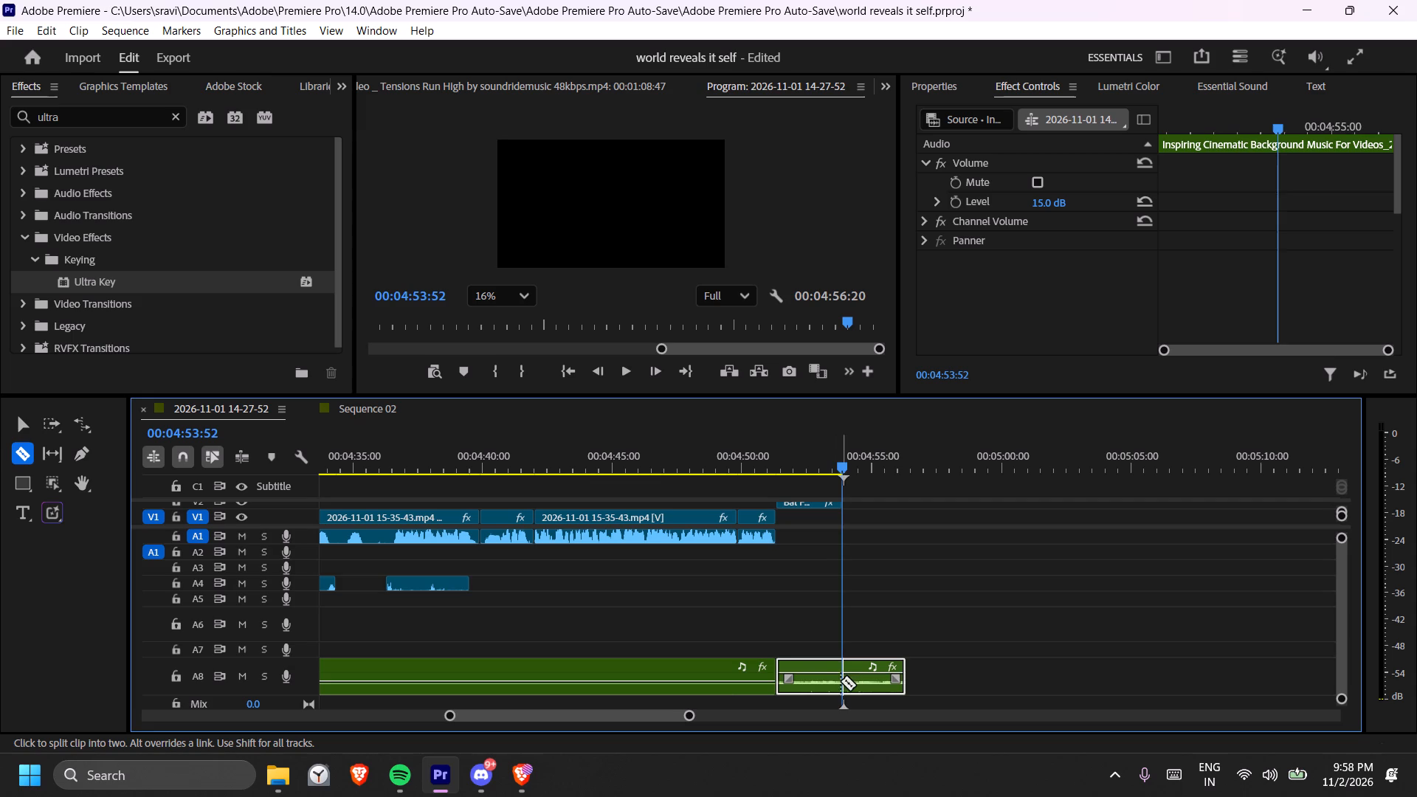
# Split the trailing music piece on A8 at 00:04:53:52, where the bat clip ends, and delete the remainder.
pyautogui.click(838, 681)
pyautogui.press('t')
pyautogui.moveTo(950, 617); pyautogui.dragTo(885, 702)
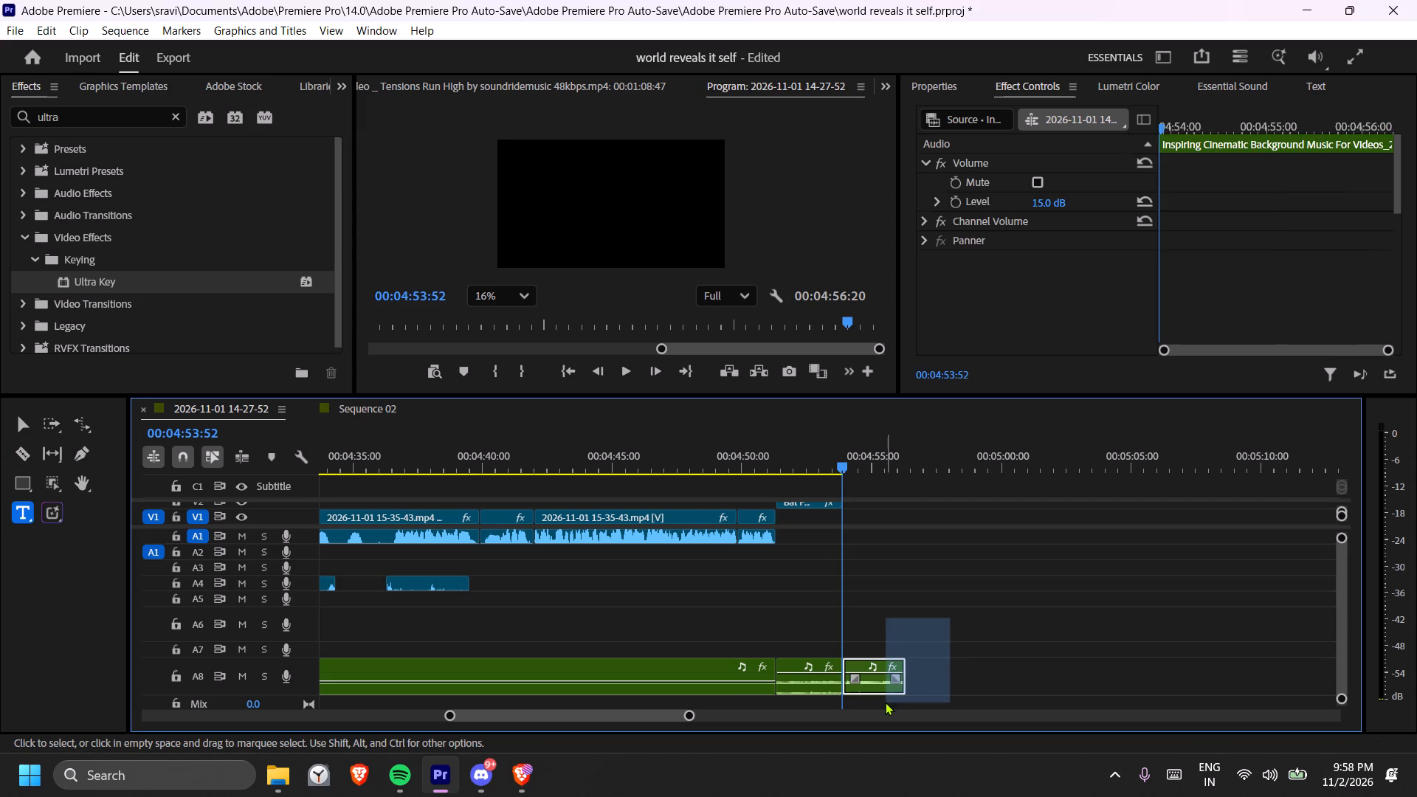
pyautogui.press('Delete')
# Raise the long A8 music piece that ends with the gameplay footage to a level of -5.0 dB.
pyautogui.press('-')
pyautogui.press('-')
pyautogui.press('-')
pyautogui.scroll(8, 806, 590)
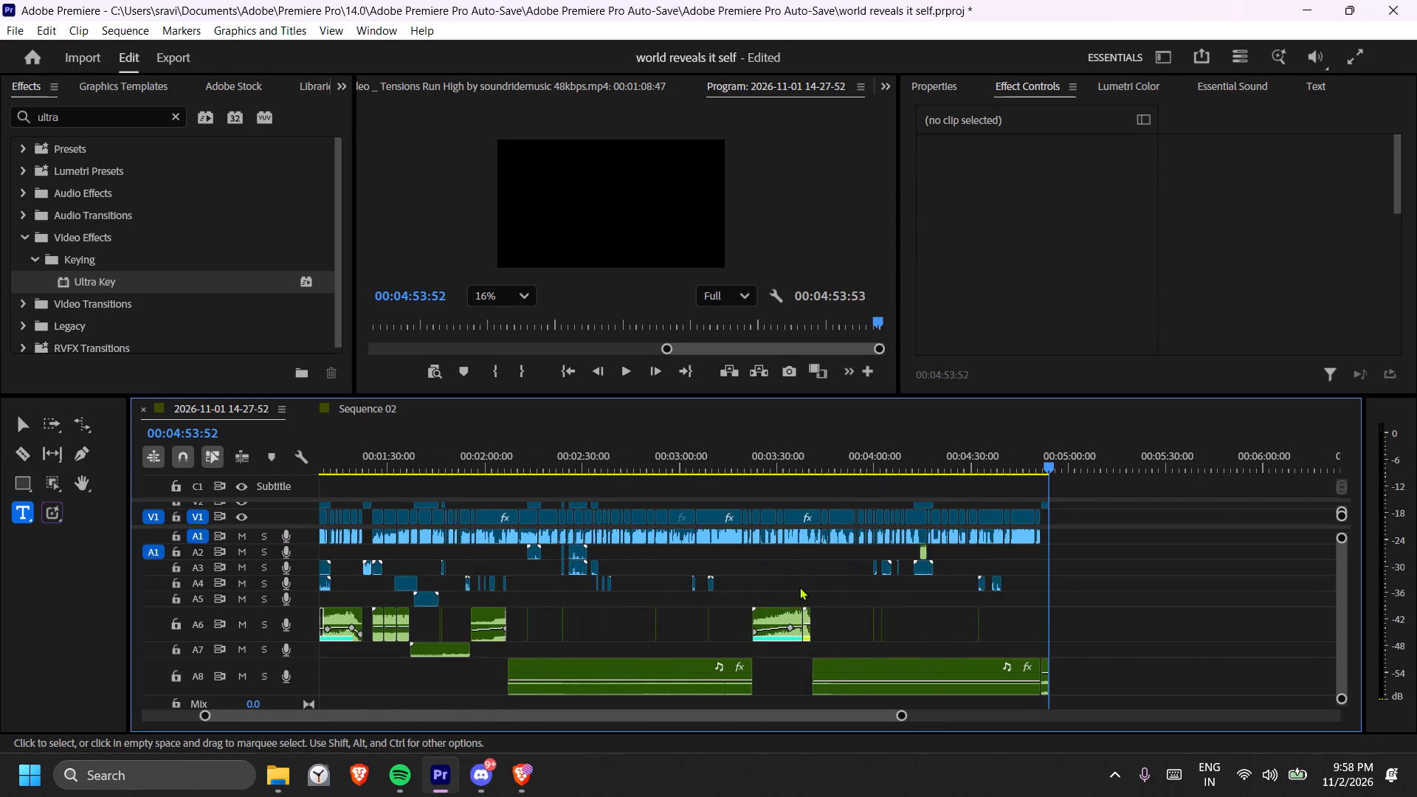
pyautogui.scroll(16, 798, 585)
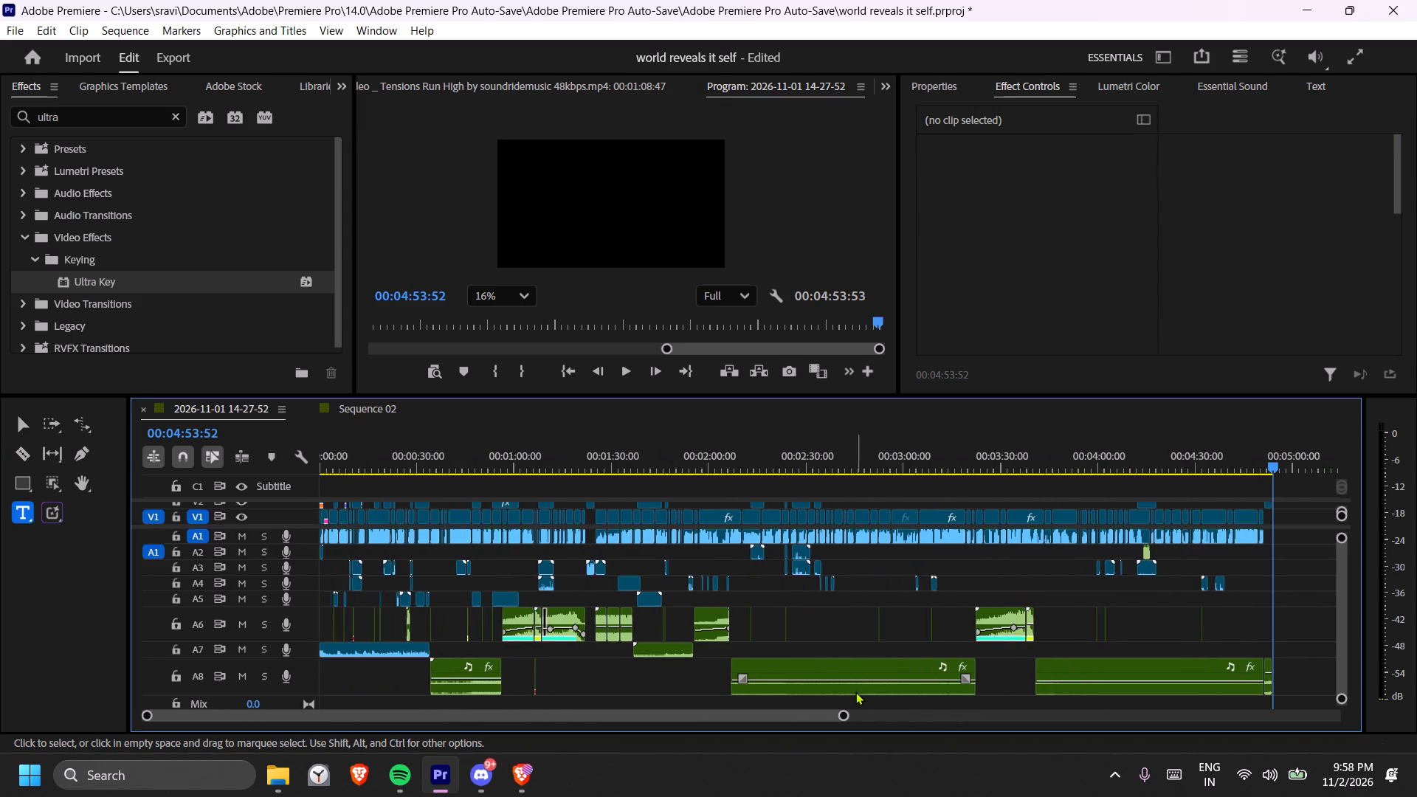
pyautogui.click(859, 683)
pyautogui.moveTo(1071, 684); pyautogui.dragTo(1072, 684)
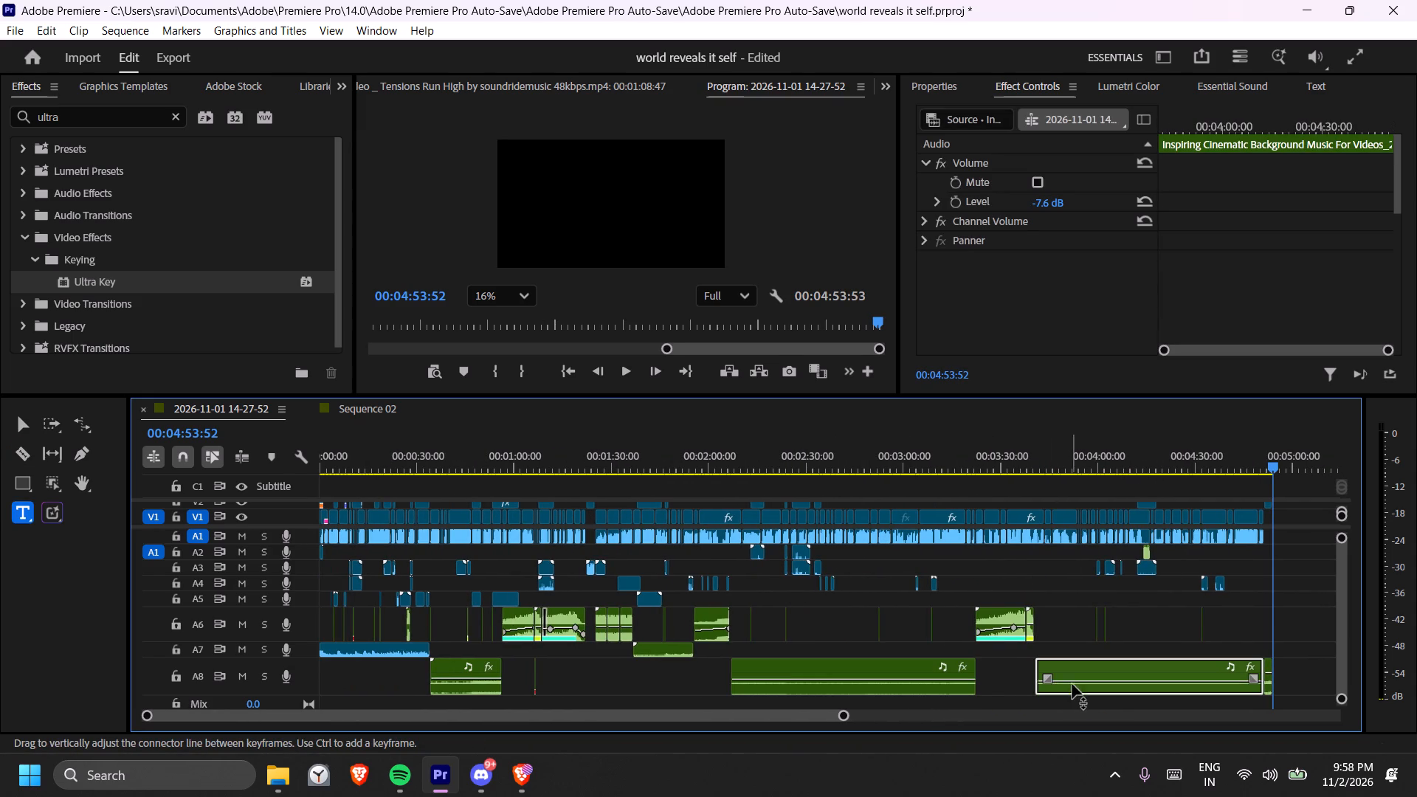
pyautogui.moveTo(1072, 684); pyautogui.dragTo(1084, 680)
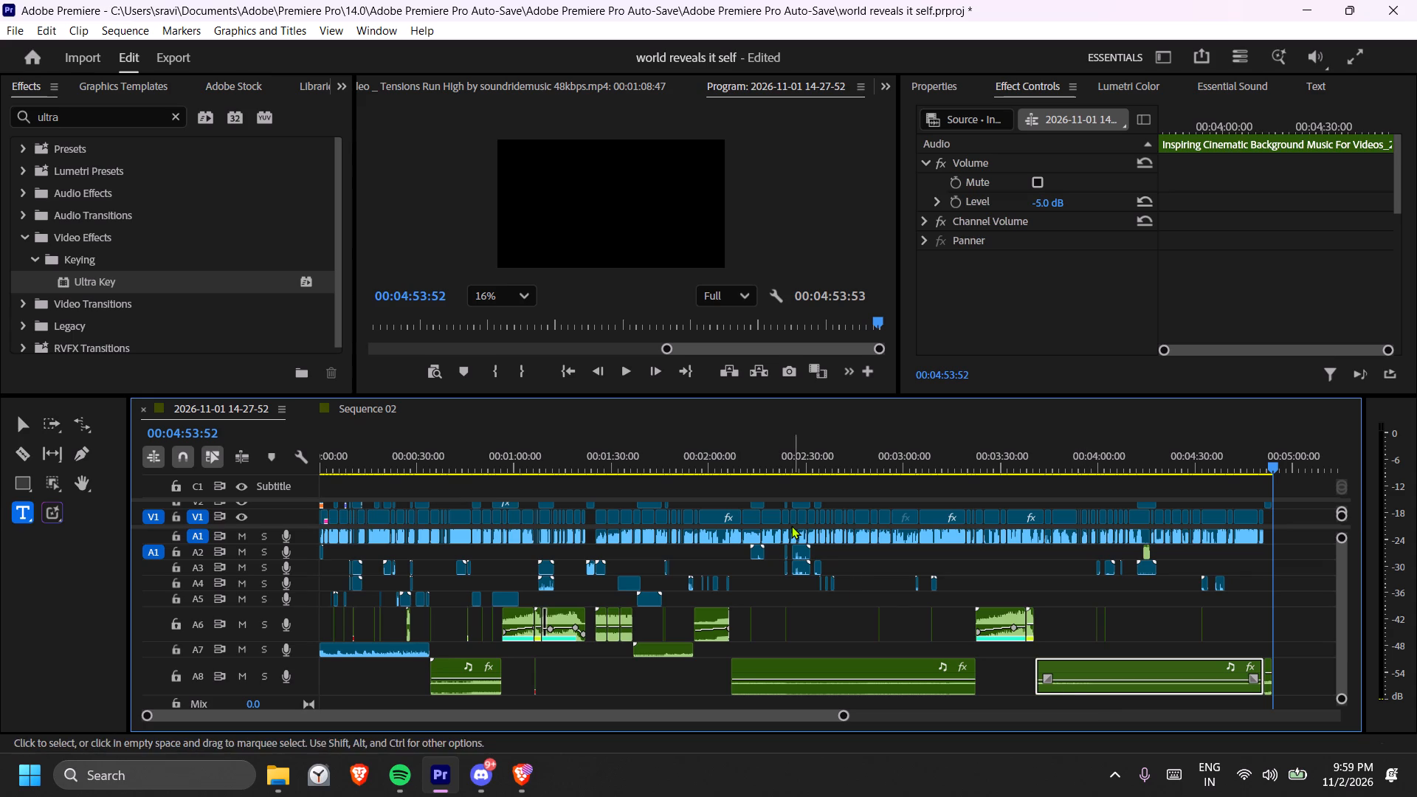
# Play back the sequence around 00:02:25 and the ending over the bat clip.
pyautogui.click(789, 465)
pyautogui.press('space')
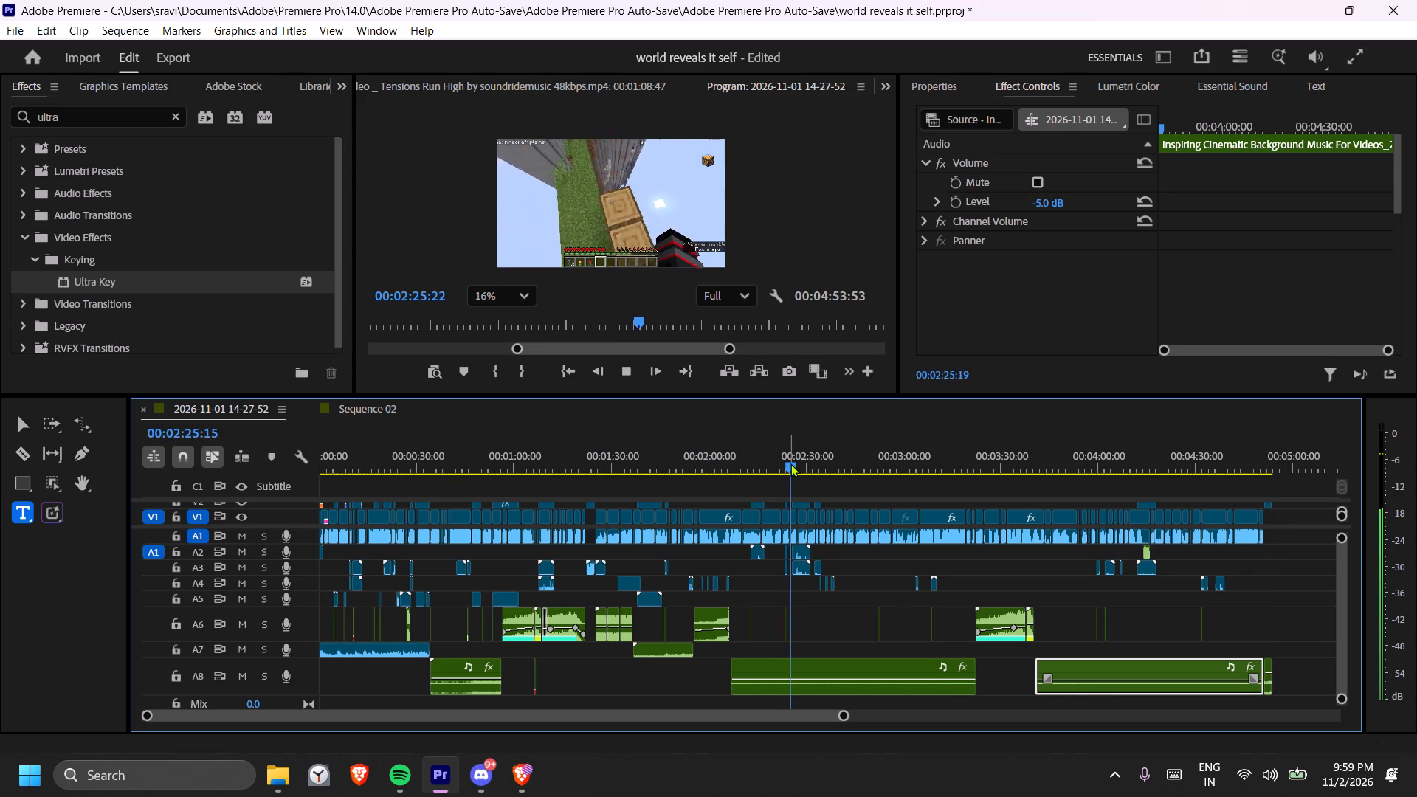
pyautogui.press('space')
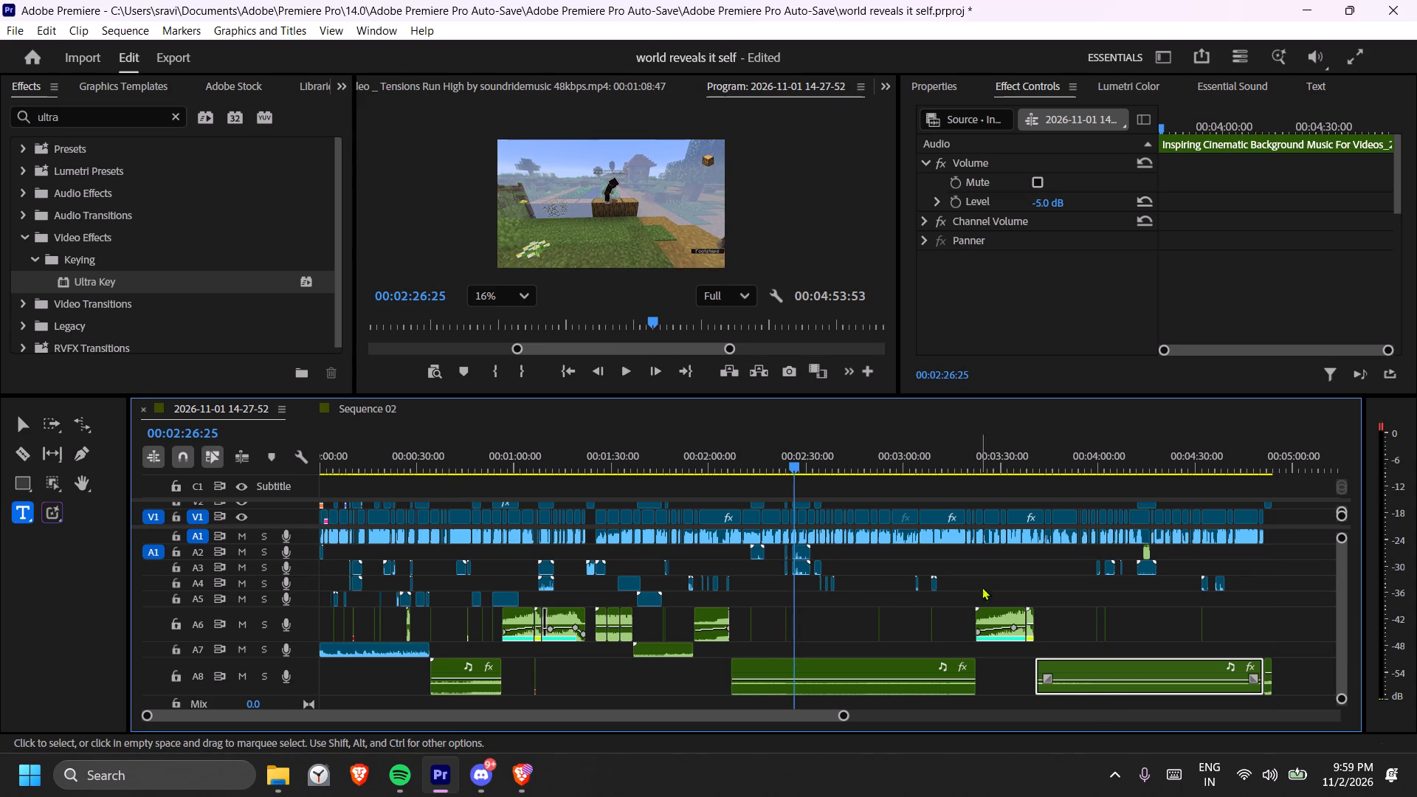
pyautogui.click(988, 579)
pyautogui.write('--')
pyautogui.press('=')
pyautogui.press('=')
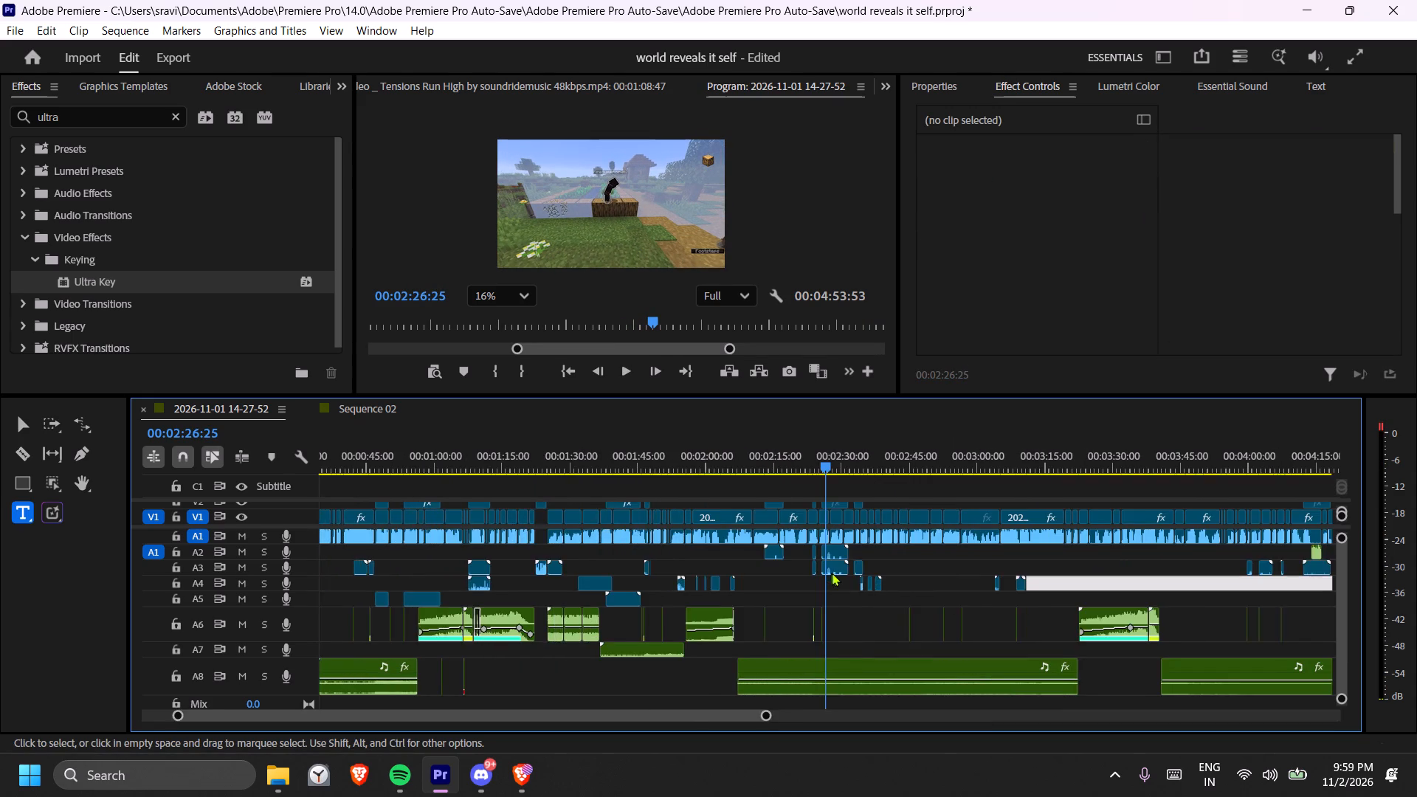
pyautogui.scroll(-20, 832, 573)
pyautogui.scroll(-4, 832, 573)
pyautogui.write('==')
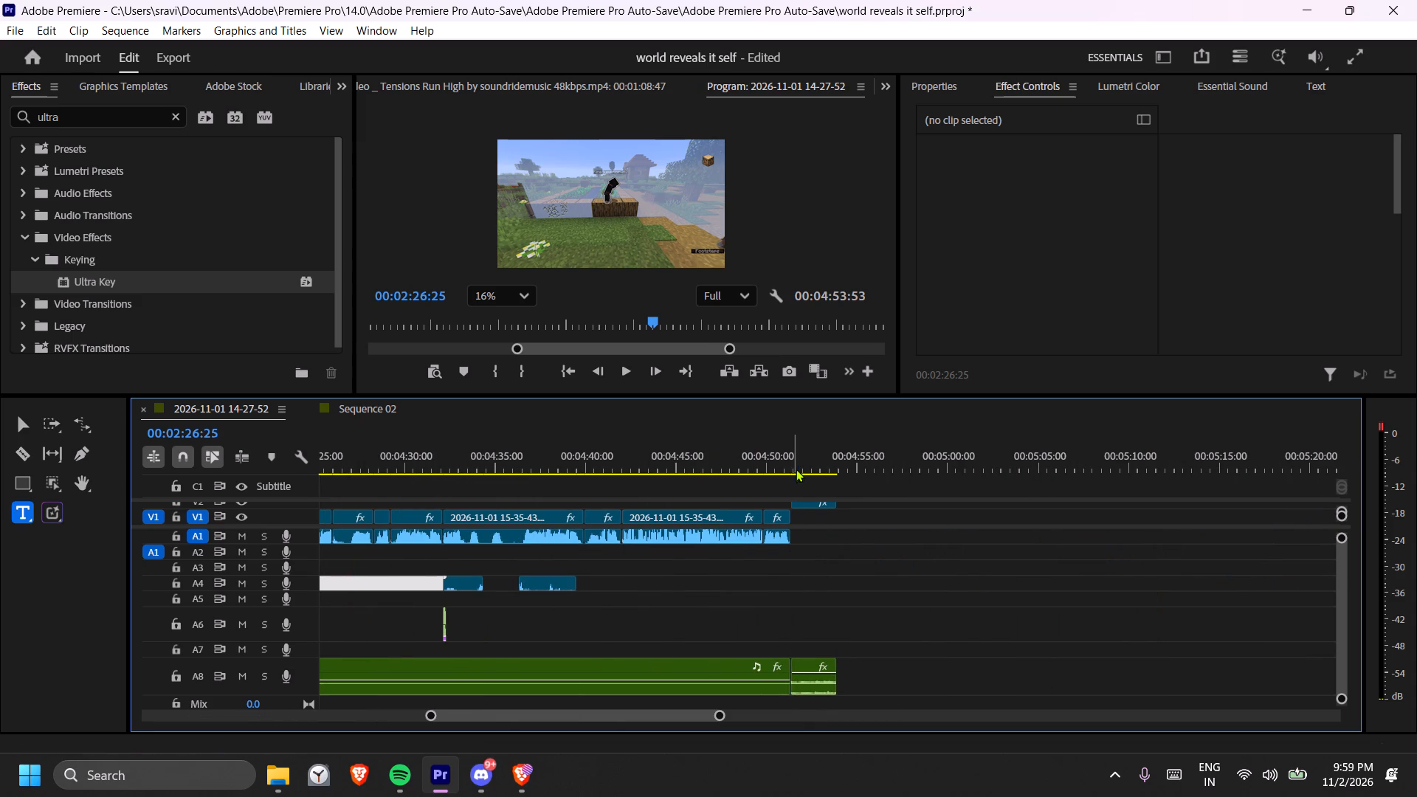
pyautogui.click(796, 469)
pyautogui.press('space')
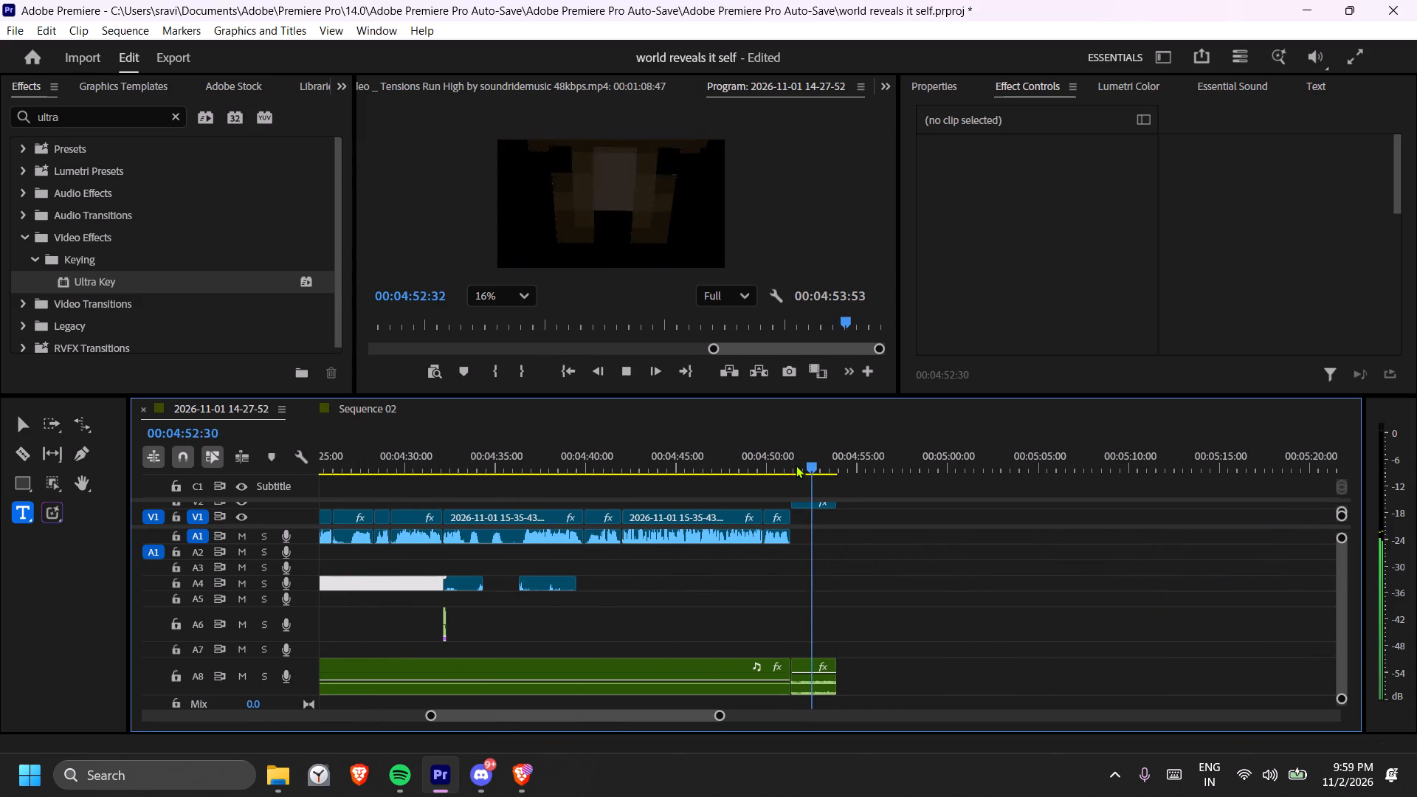
pyautogui.press('space')
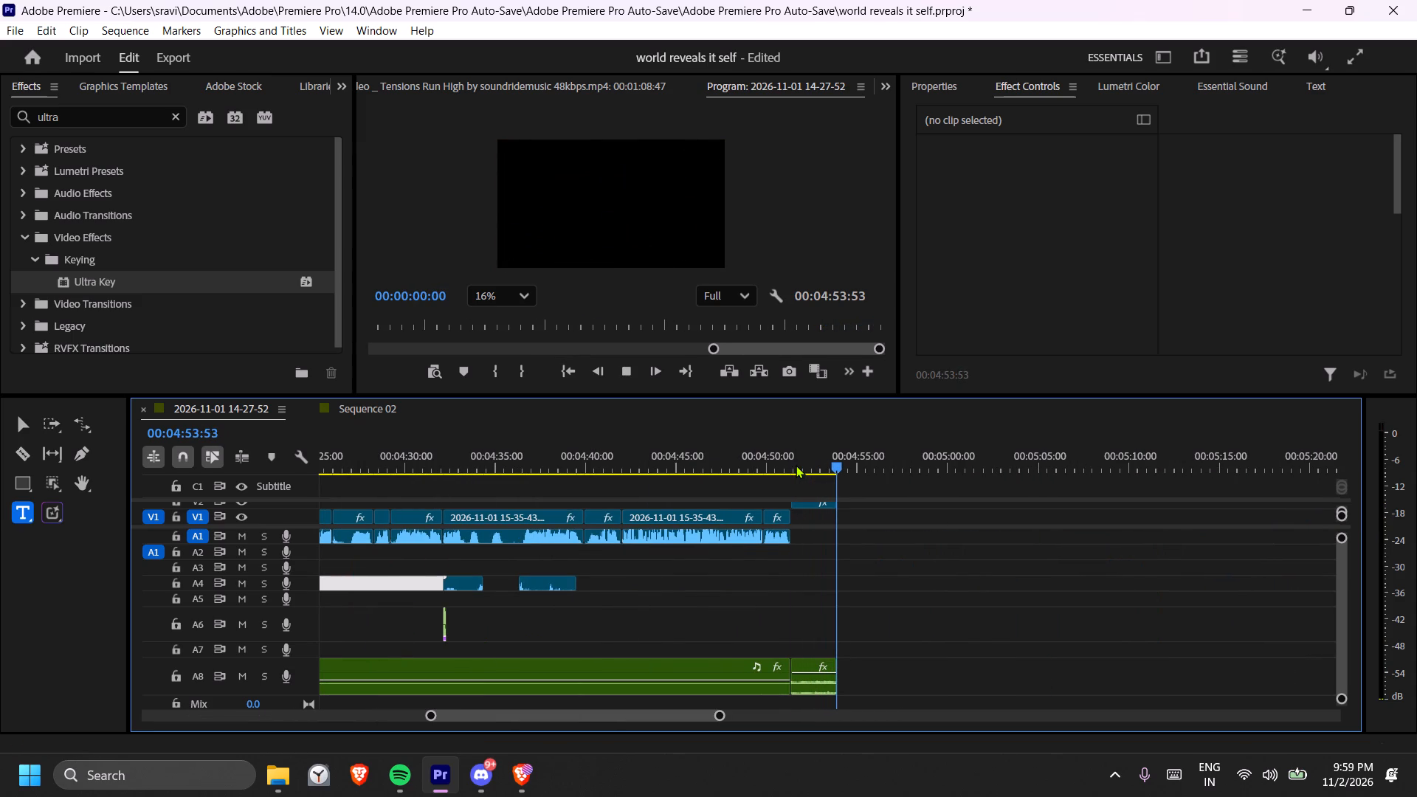
pyautogui.press('space')
# Play back the opening of the sequence from its very start.
pyautogui.press('-')
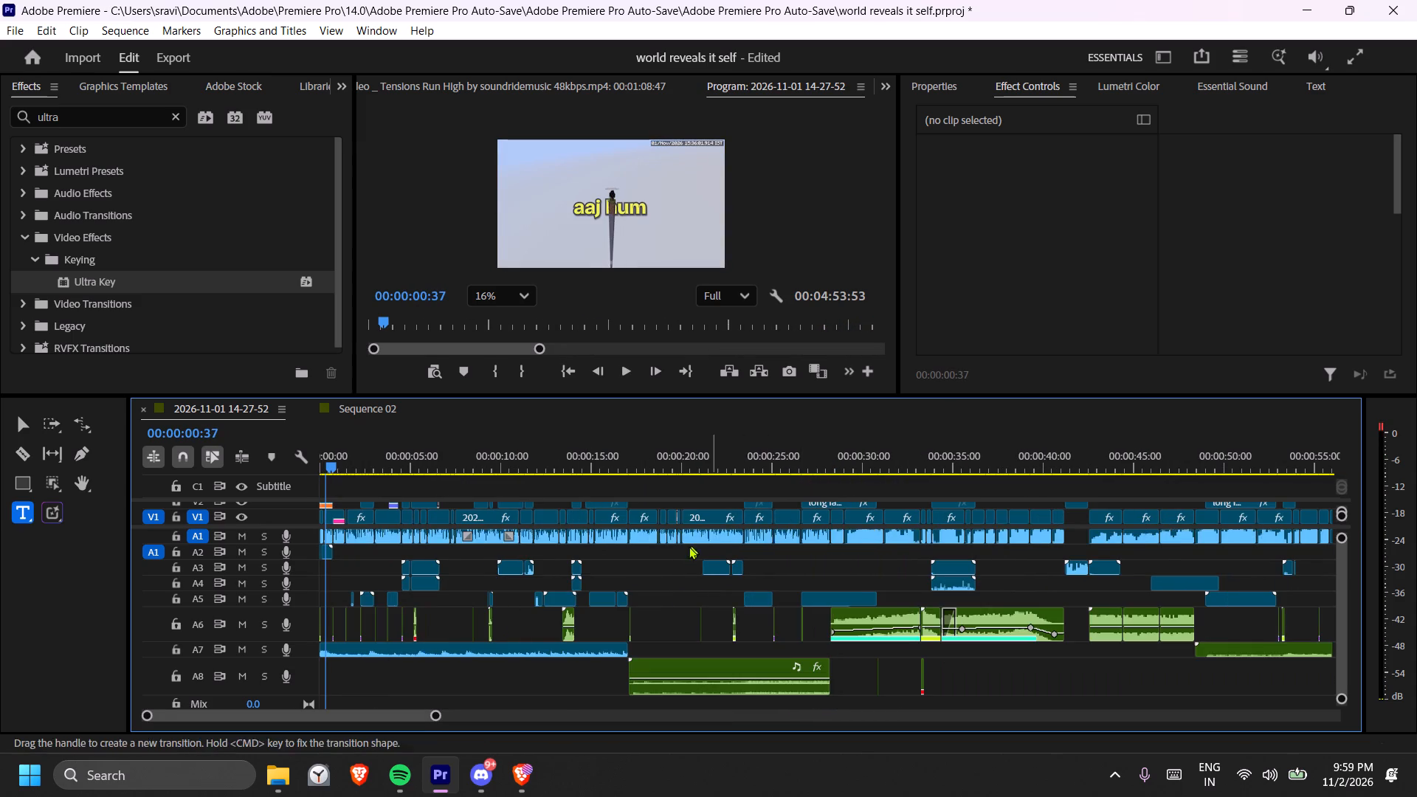
pyautogui.scroll(7, 652, 553)
pyautogui.moveTo(341, 463); pyautogui.dragTo(303, 460)
pyautogui.press('space')
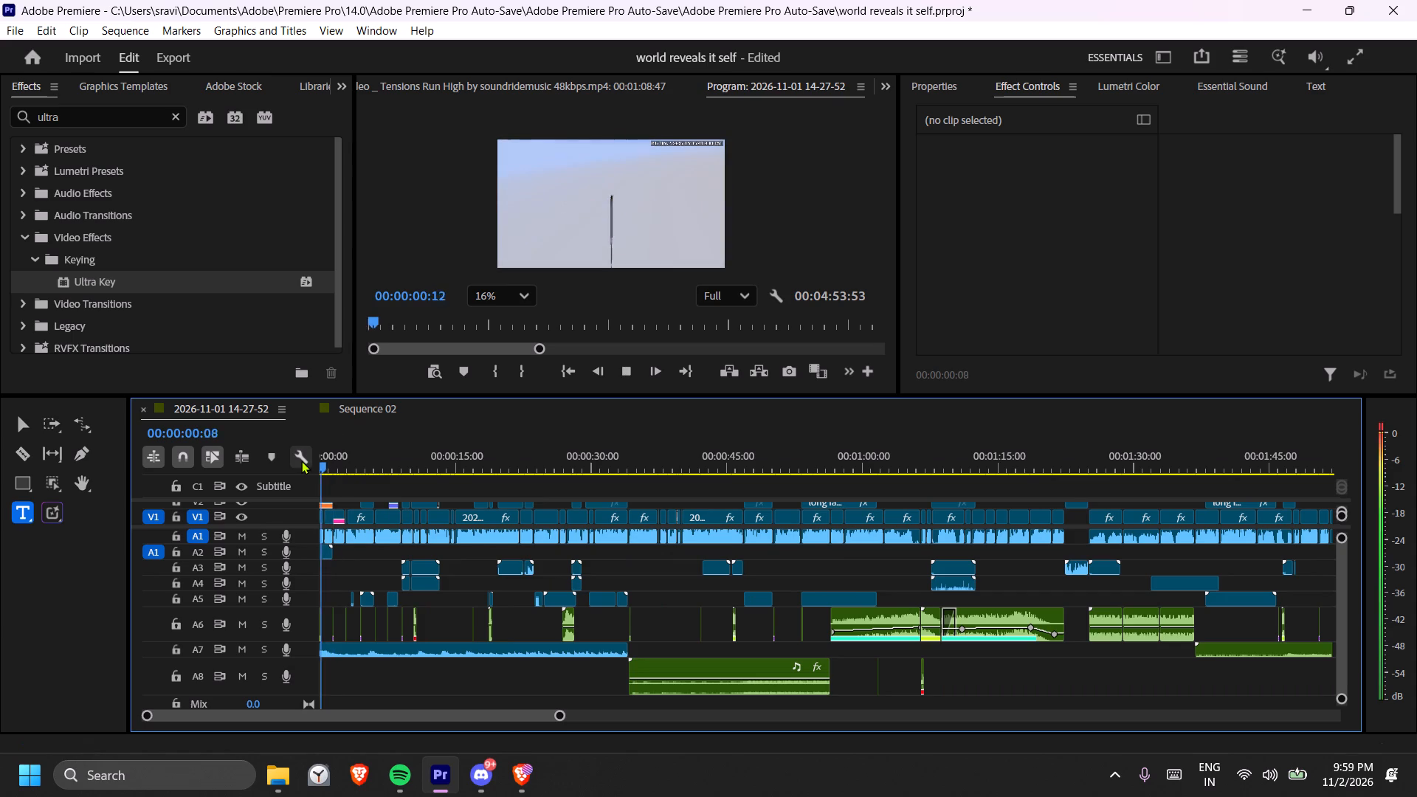
pyautogui.press('space')
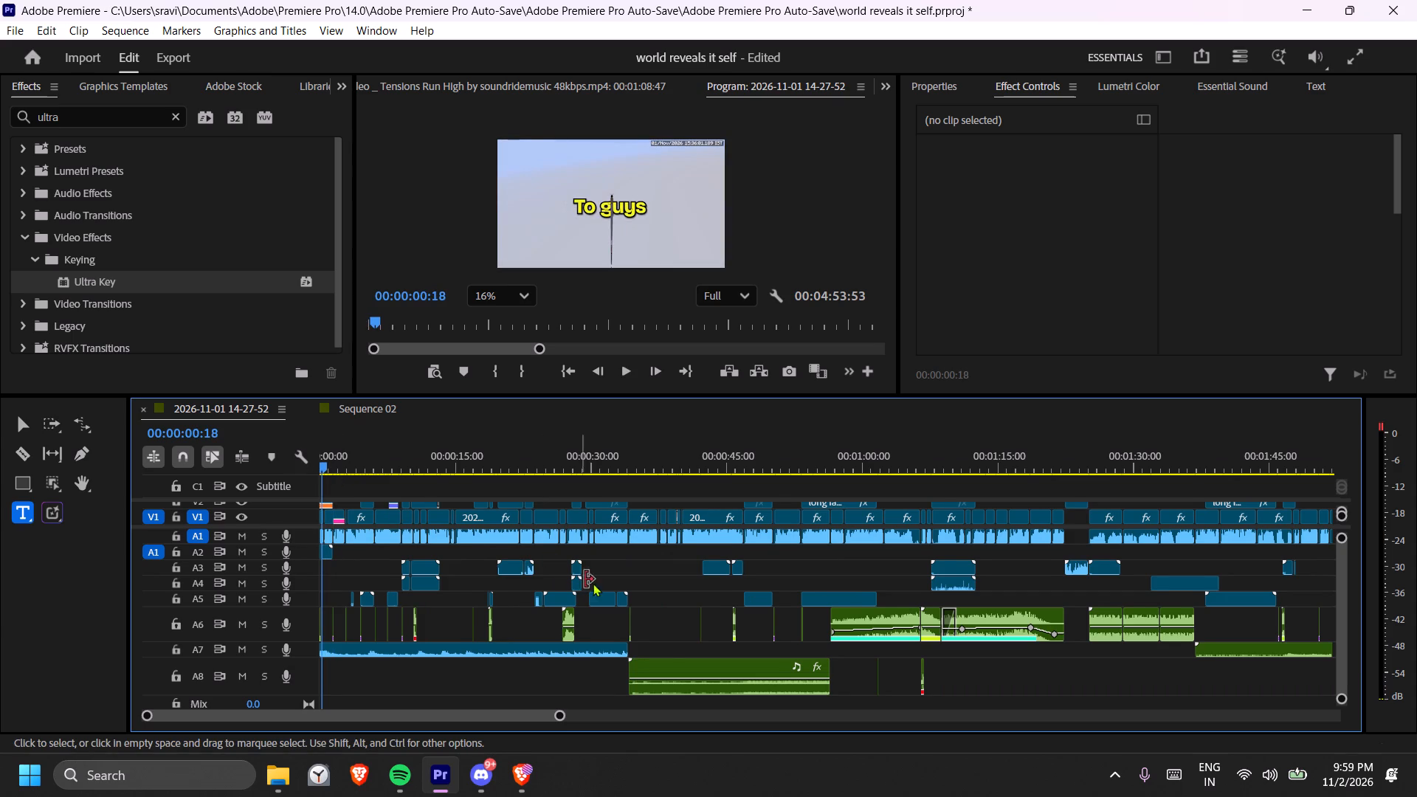
pyautogui.scroll(-20, 656, 641)
pyautogui.scroll(-7, 656, 641)
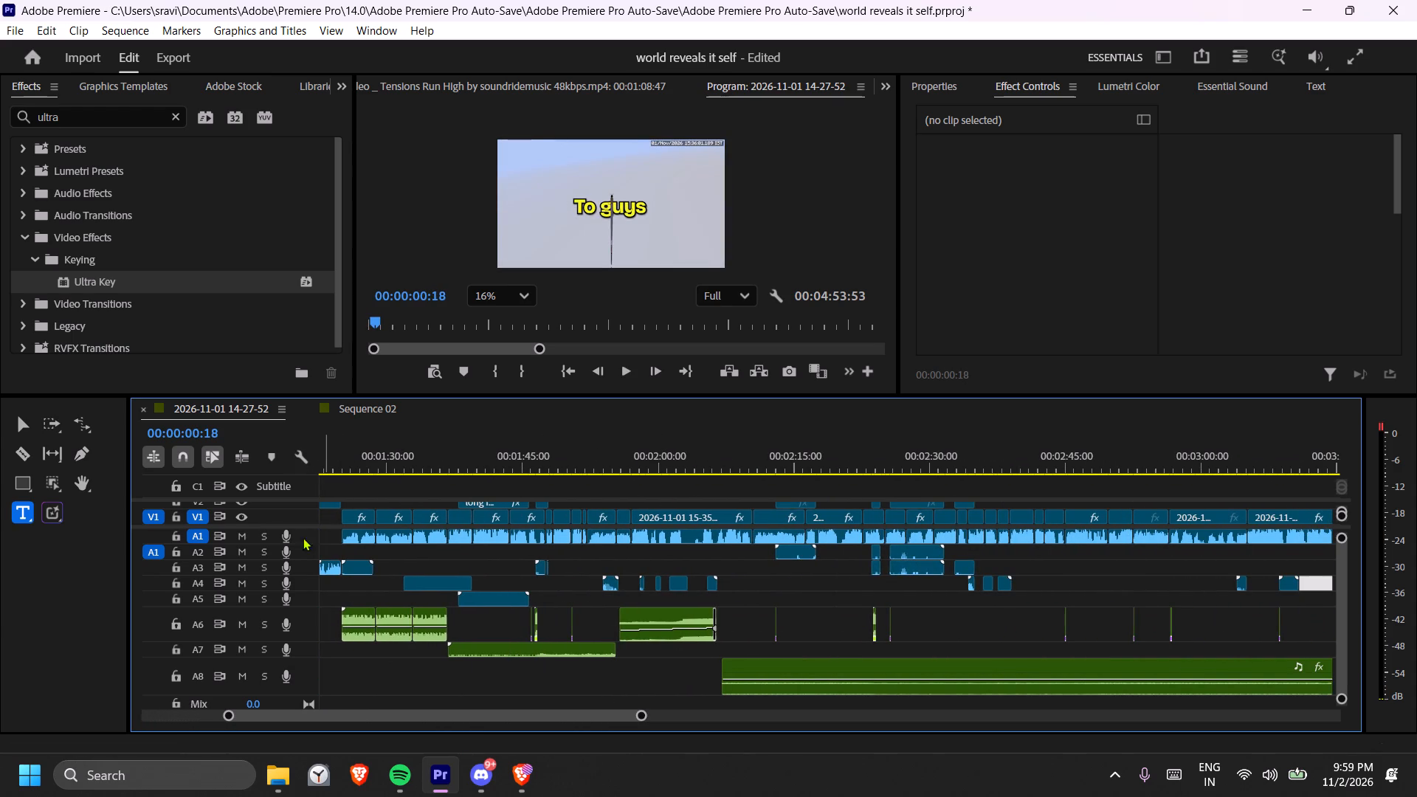
pyautogui.moveTo(294, 527); pyautogui.dragTo(302, 601)
# Switch to File Explorer and look through the frequently used clips folder on the C: drive.
pyautogui.moveTo(493, 784); pyautogui.dragTo(506, 783)
pyautogui.click(528, 773)
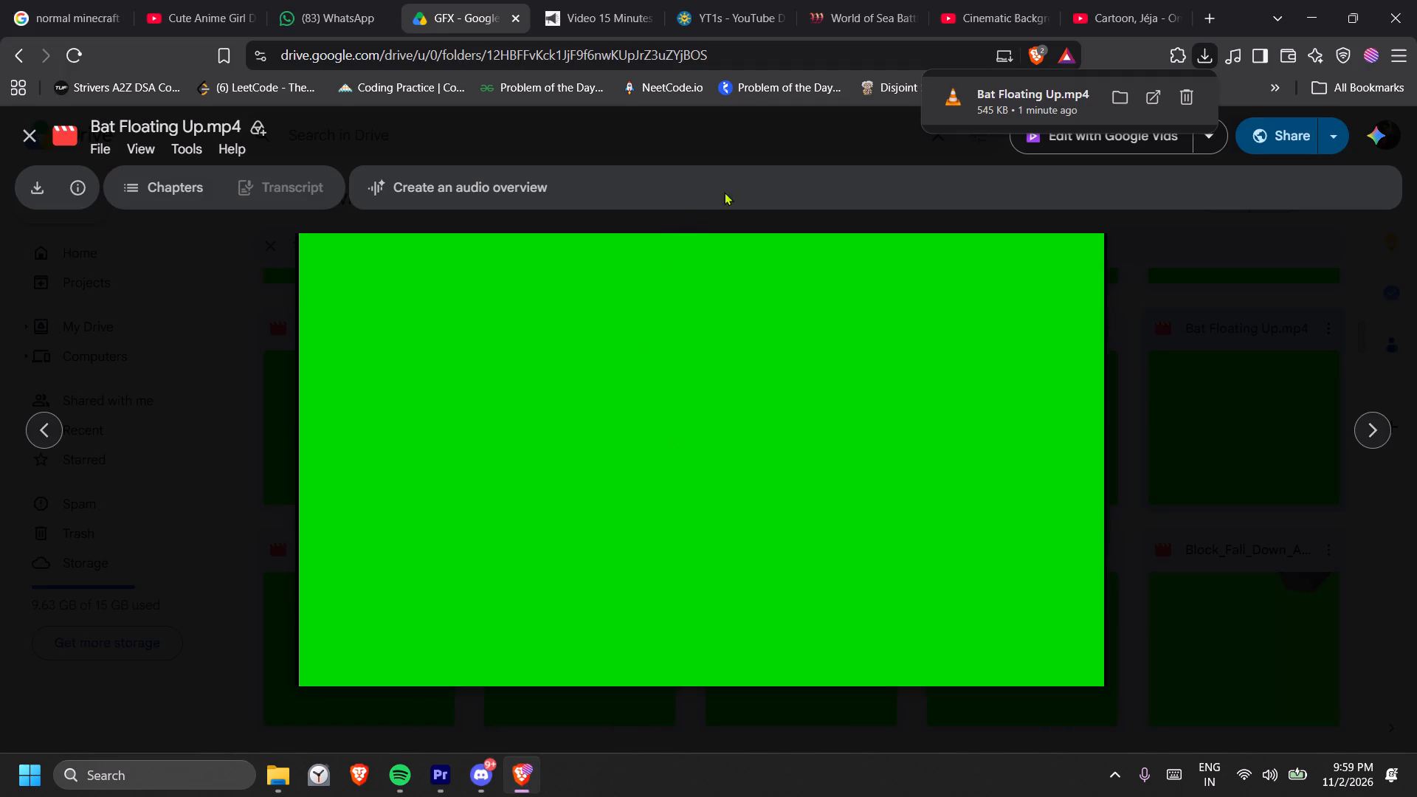
pyautogui.click(276, 770)
pyautogui.moveTo(334, 476); pyautogui.dragTo(335, 463)
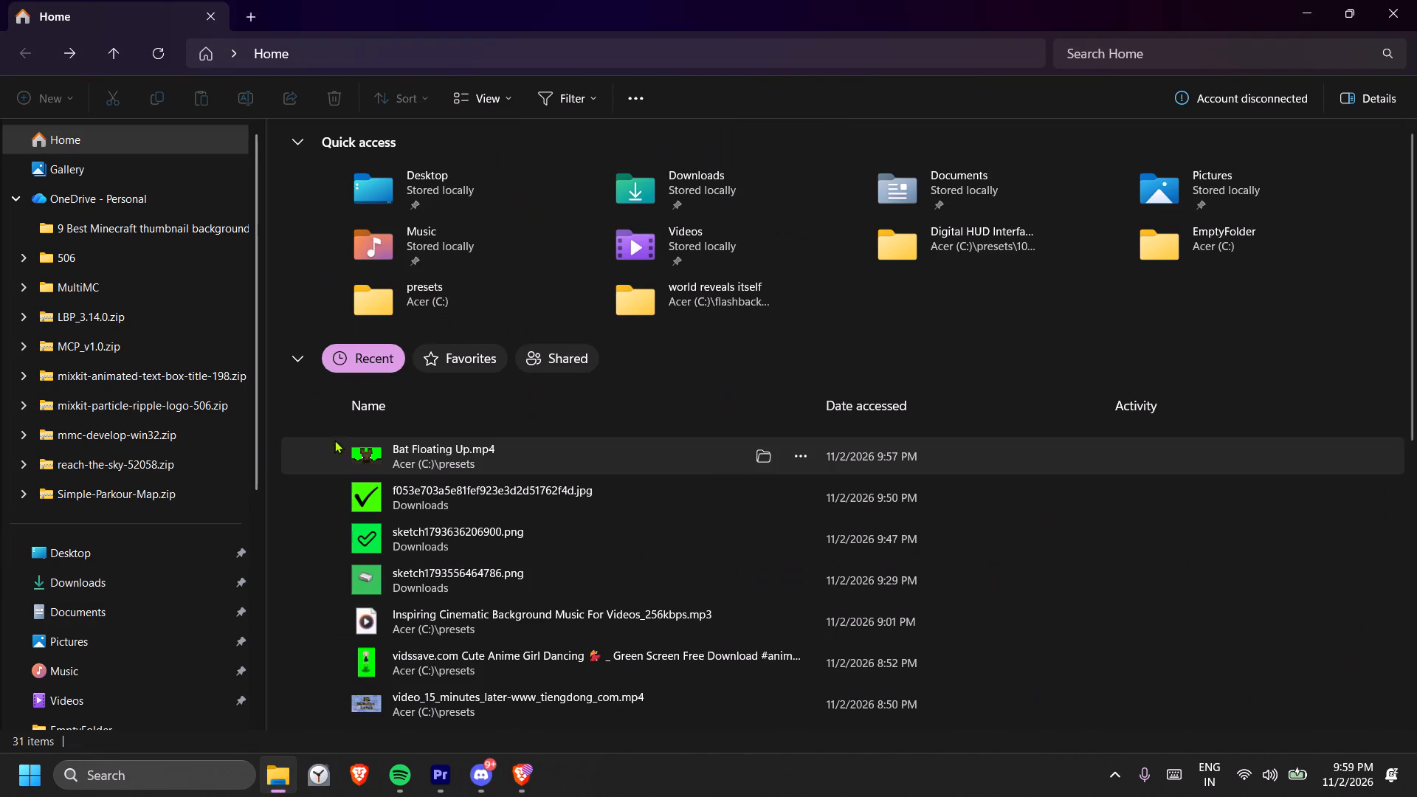
pyautogui.scroll(-18, 158, 575)
pyautogui.click(123, 553)
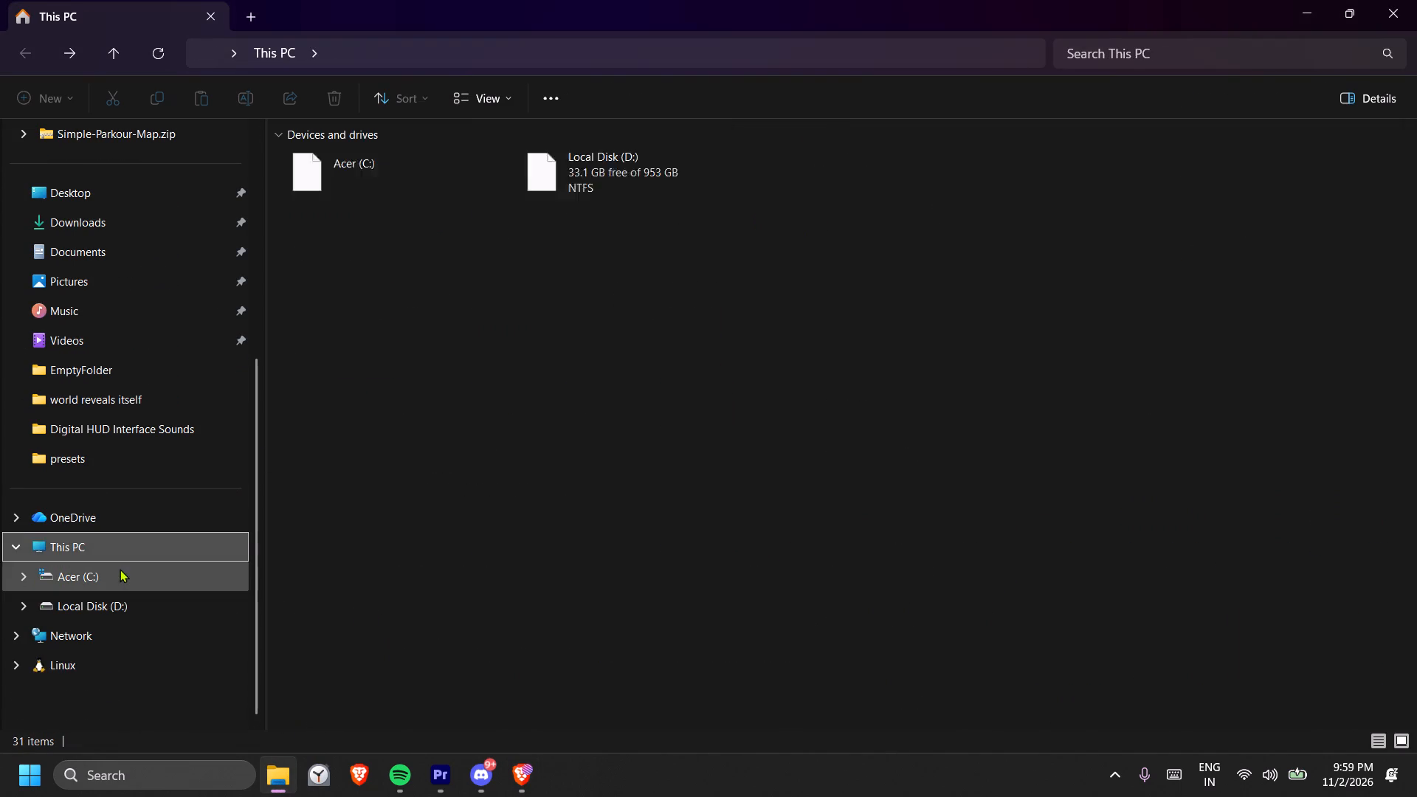
pyautogui.click(120, 569)
pyautogui.click(179, 556)
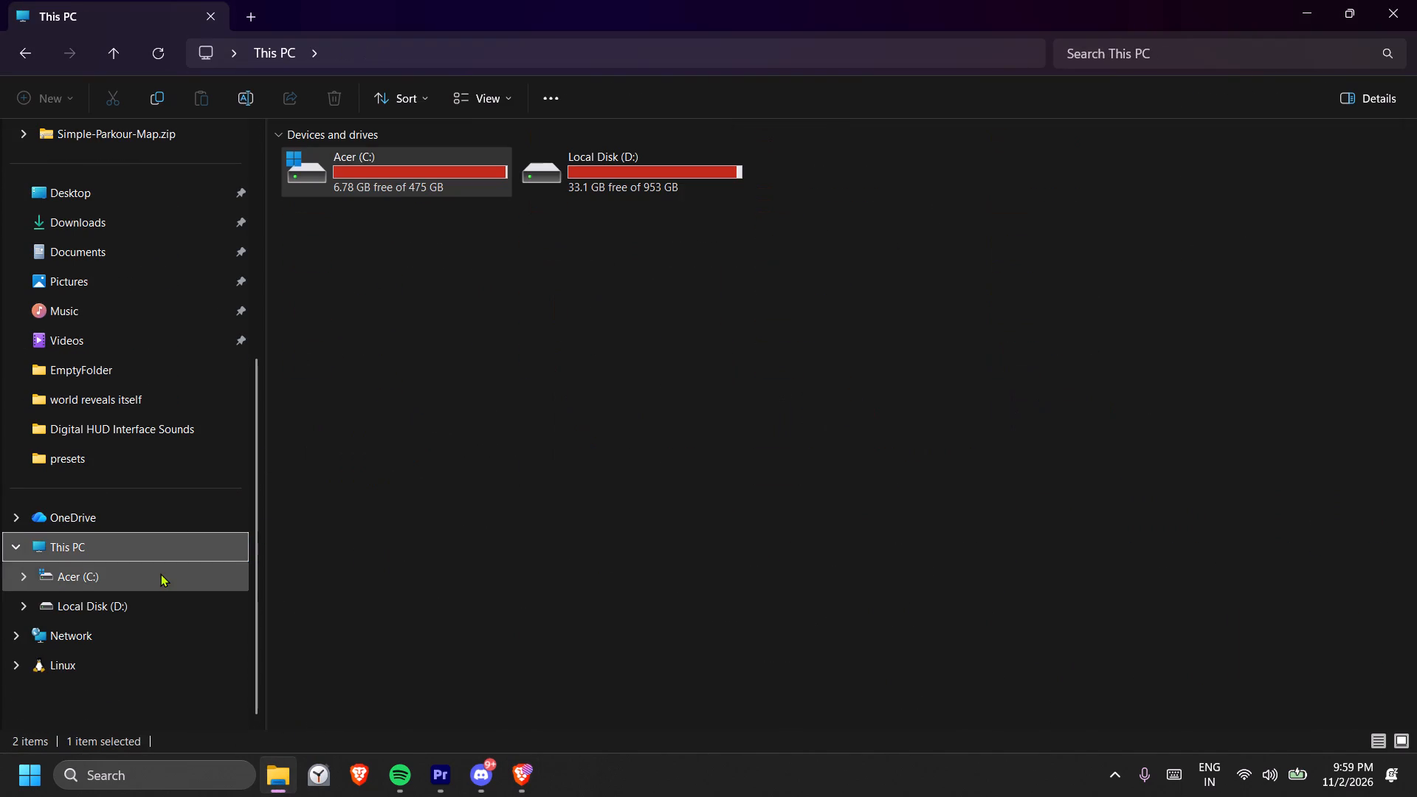
pyautogui.doubleClick(371, 184)
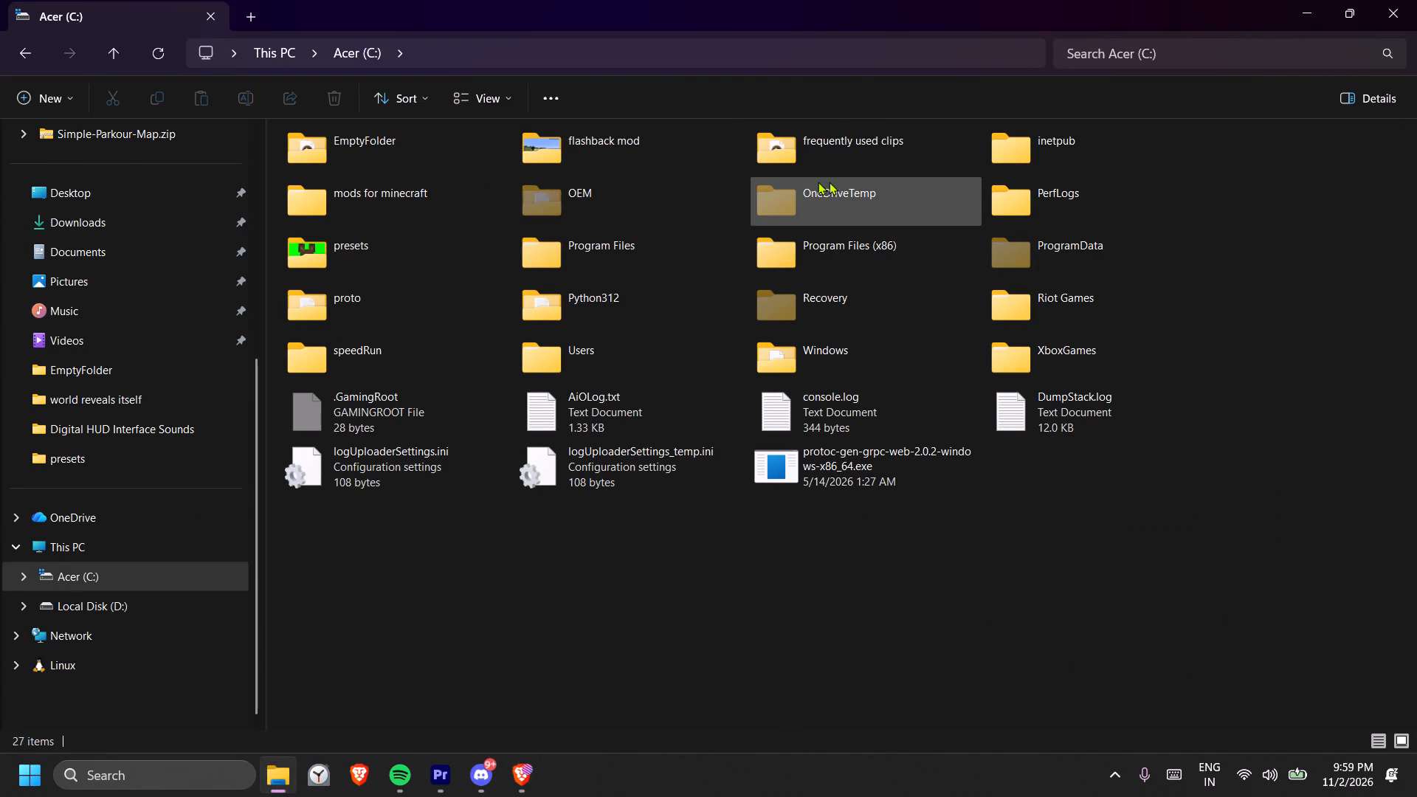
pyautogui.doubleClick(803, 152)
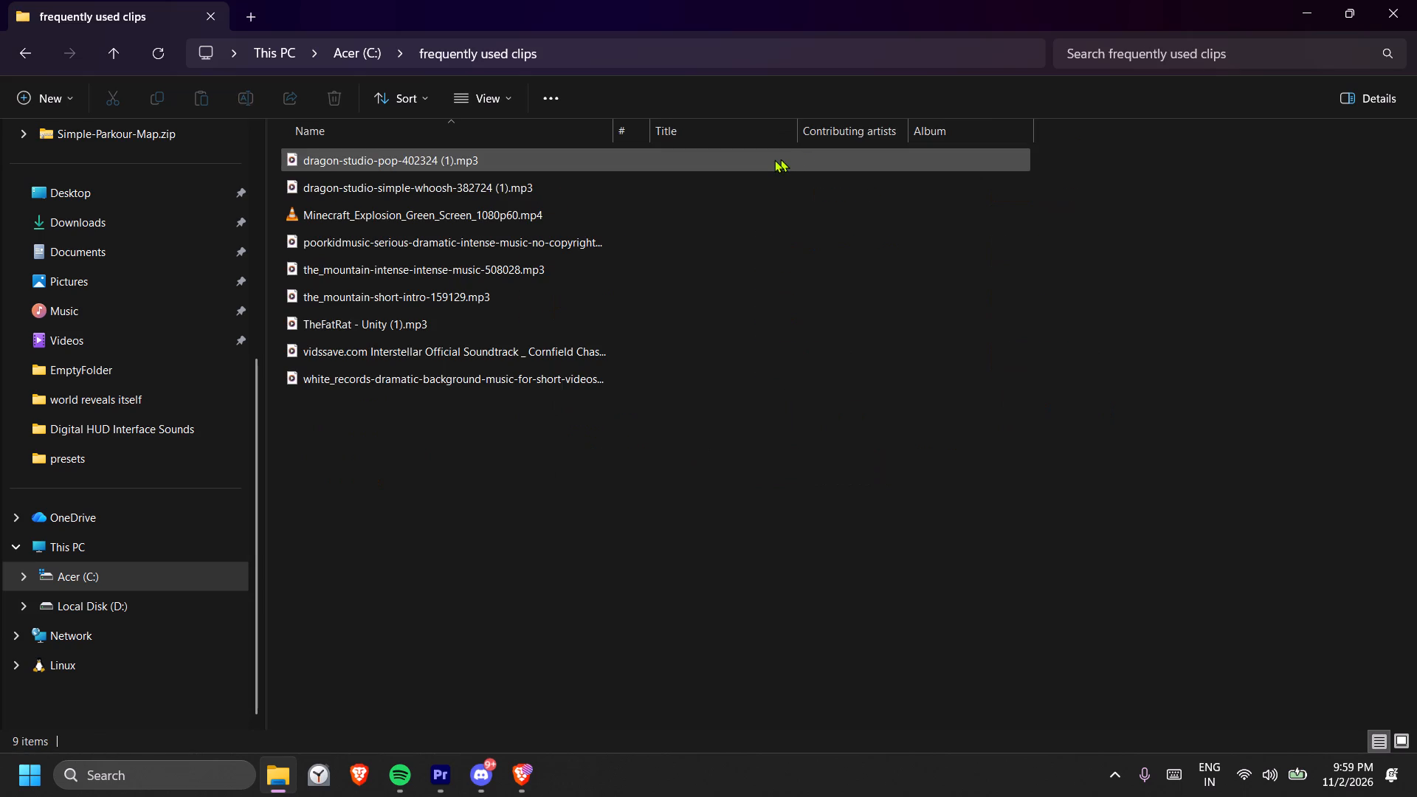
pyautogui.click(235, 105)
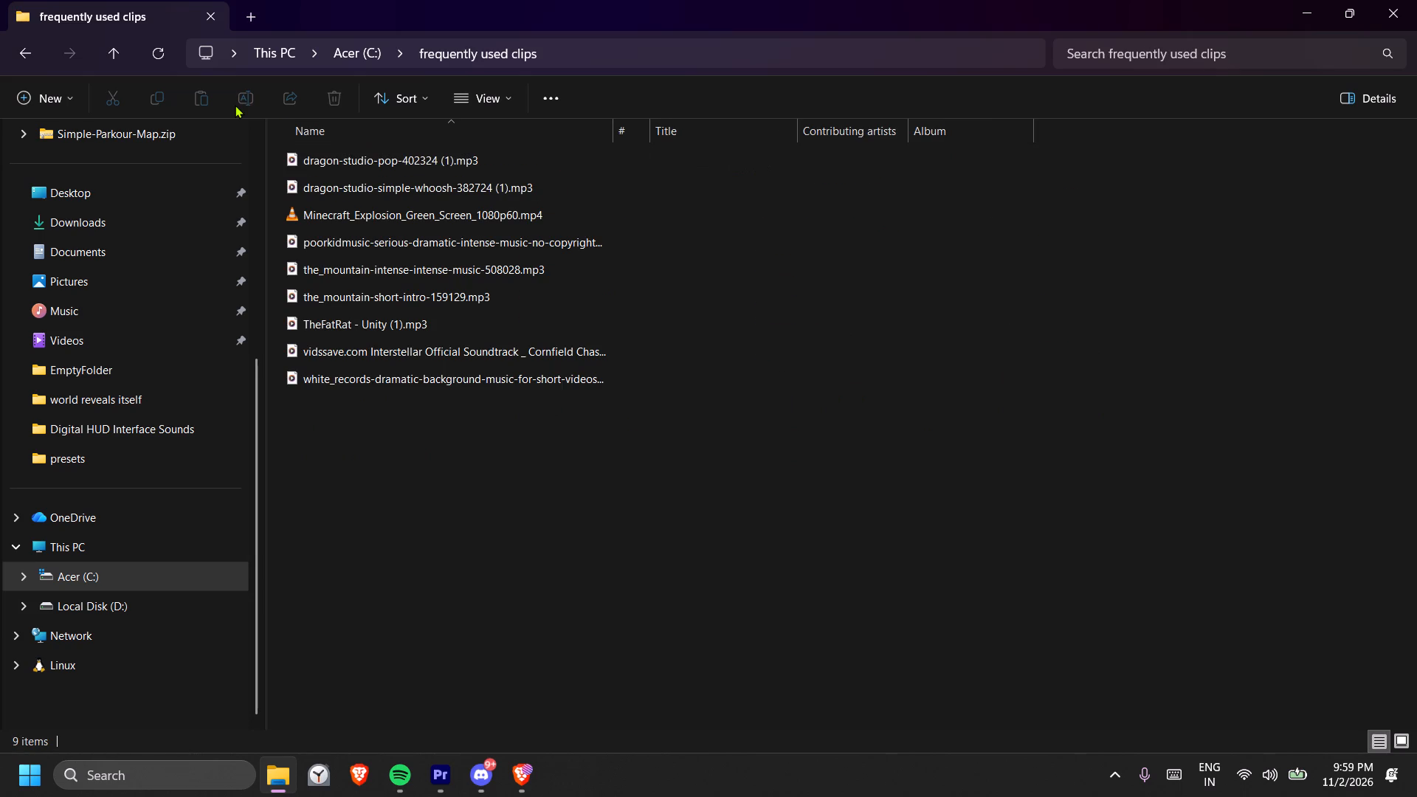
pyautogui.click(30, 59)
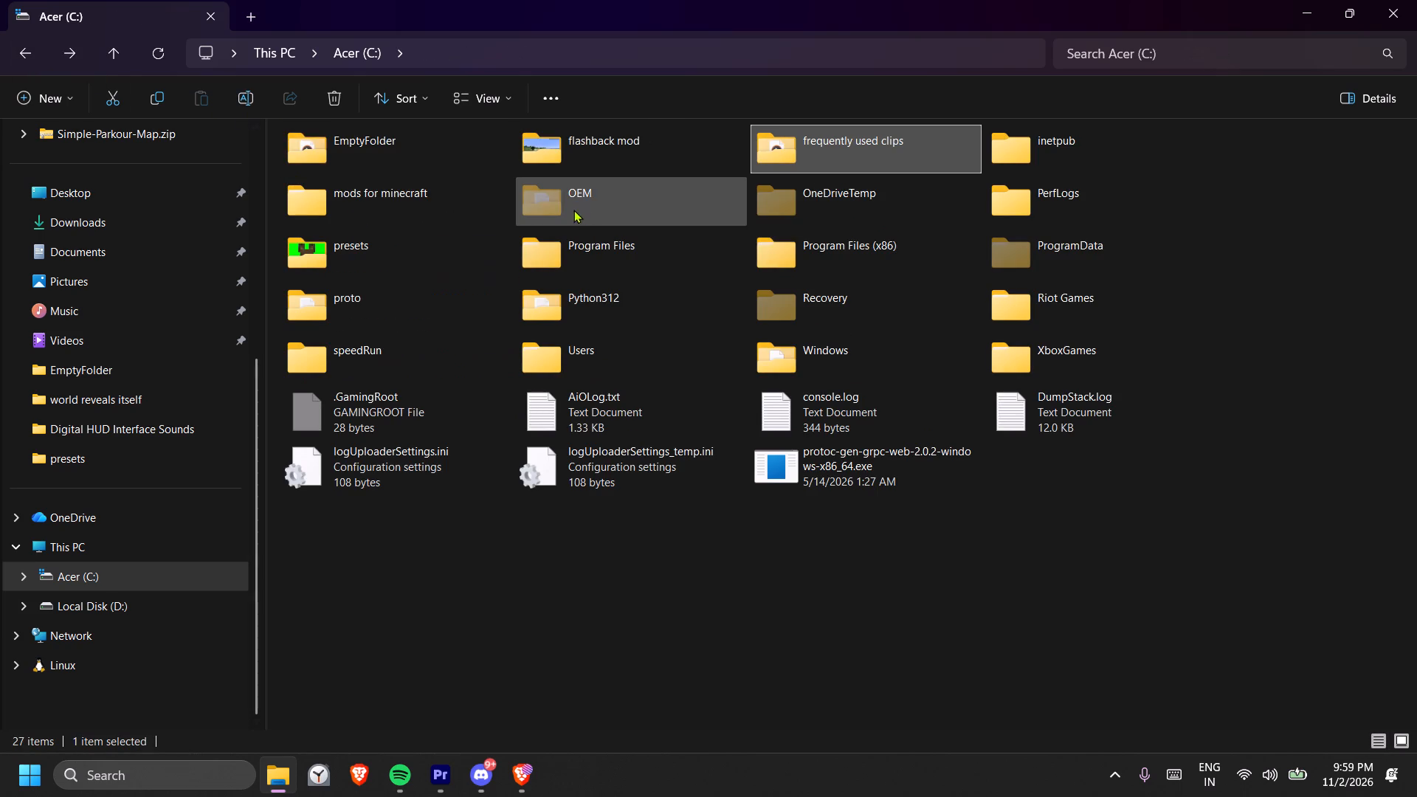
# Search the presets folder on the C: drive for "correct", and clear the search.
pyautogui.doubleClick(398, 252)
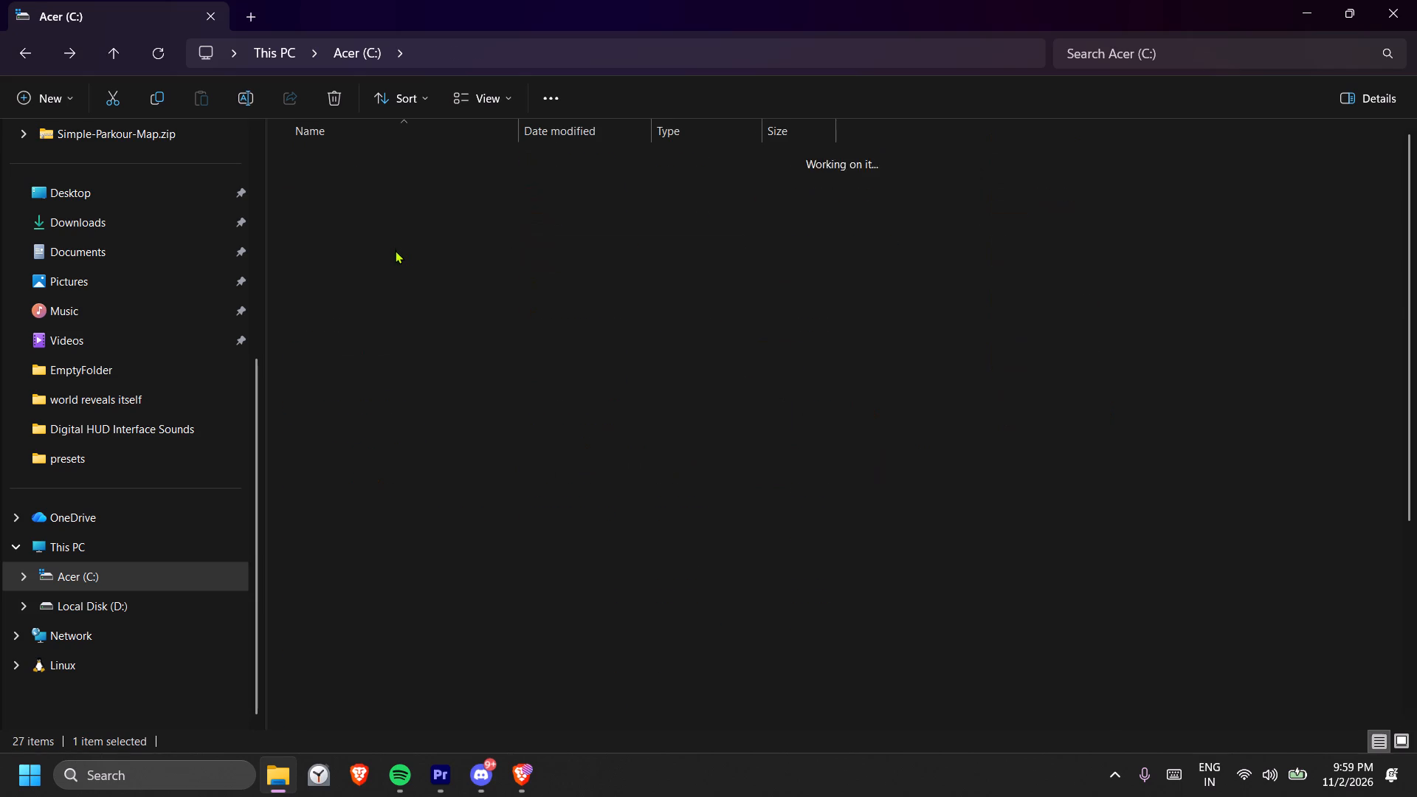
pyautogui.click(1115, 54)
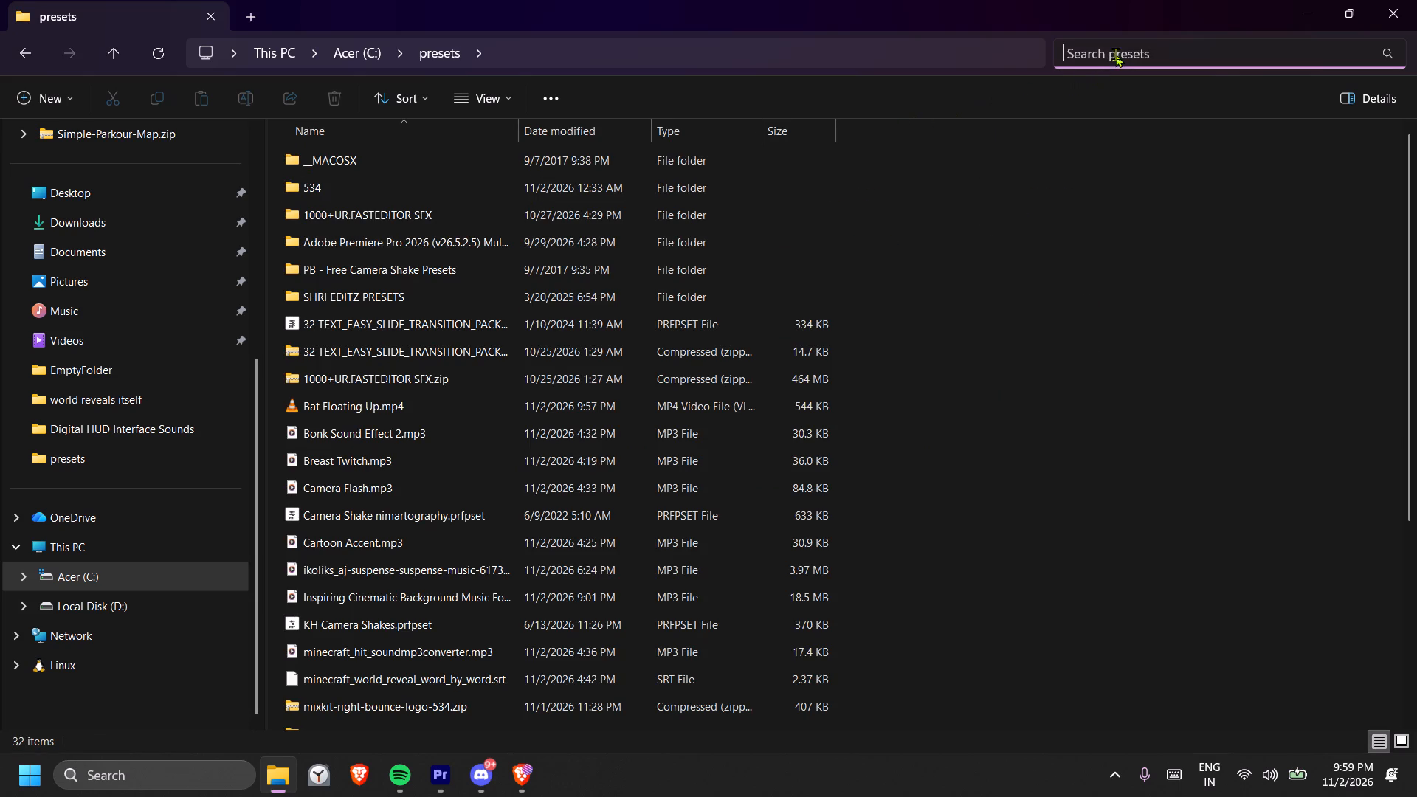
pyautogui.write('correct')
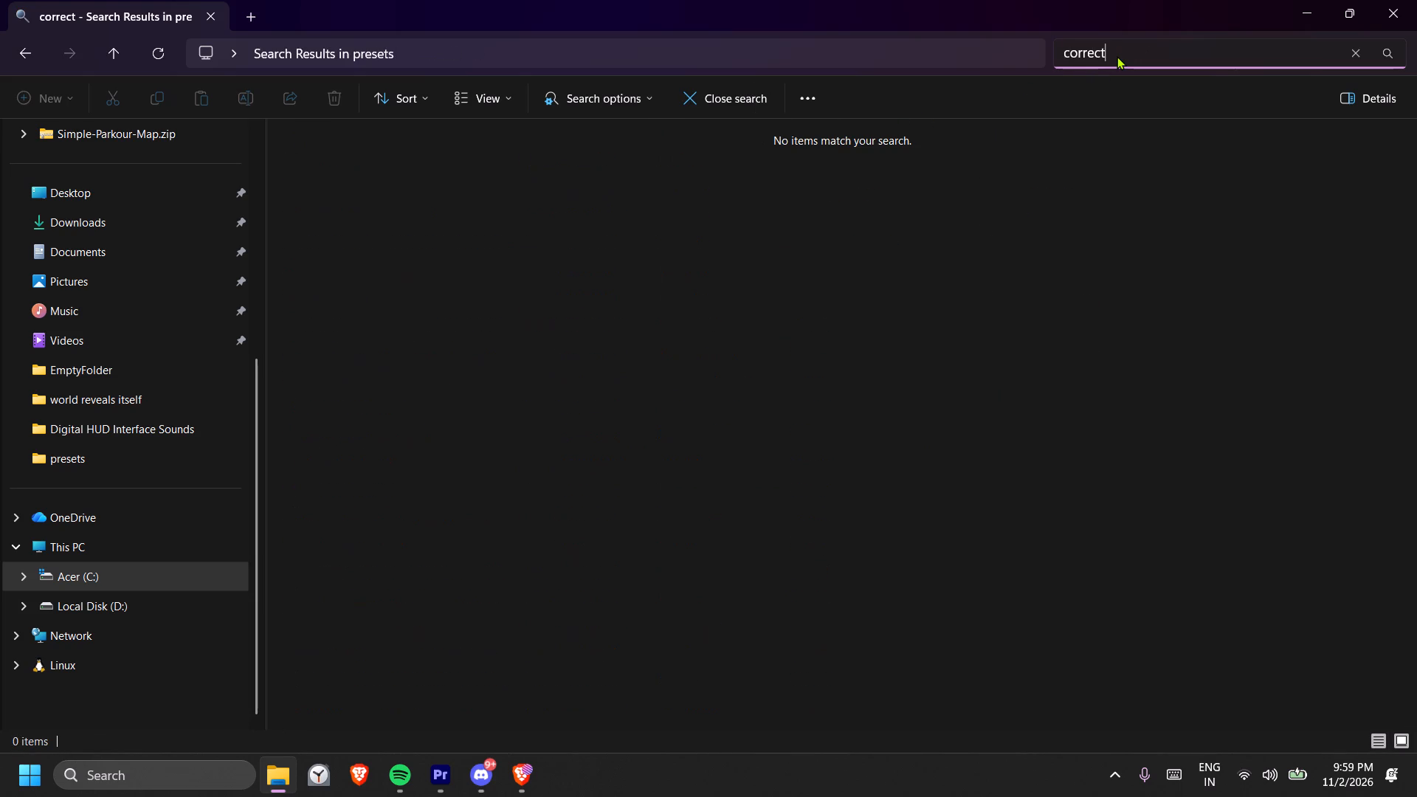
pyautogui.hotkey('ctrl', 'a')
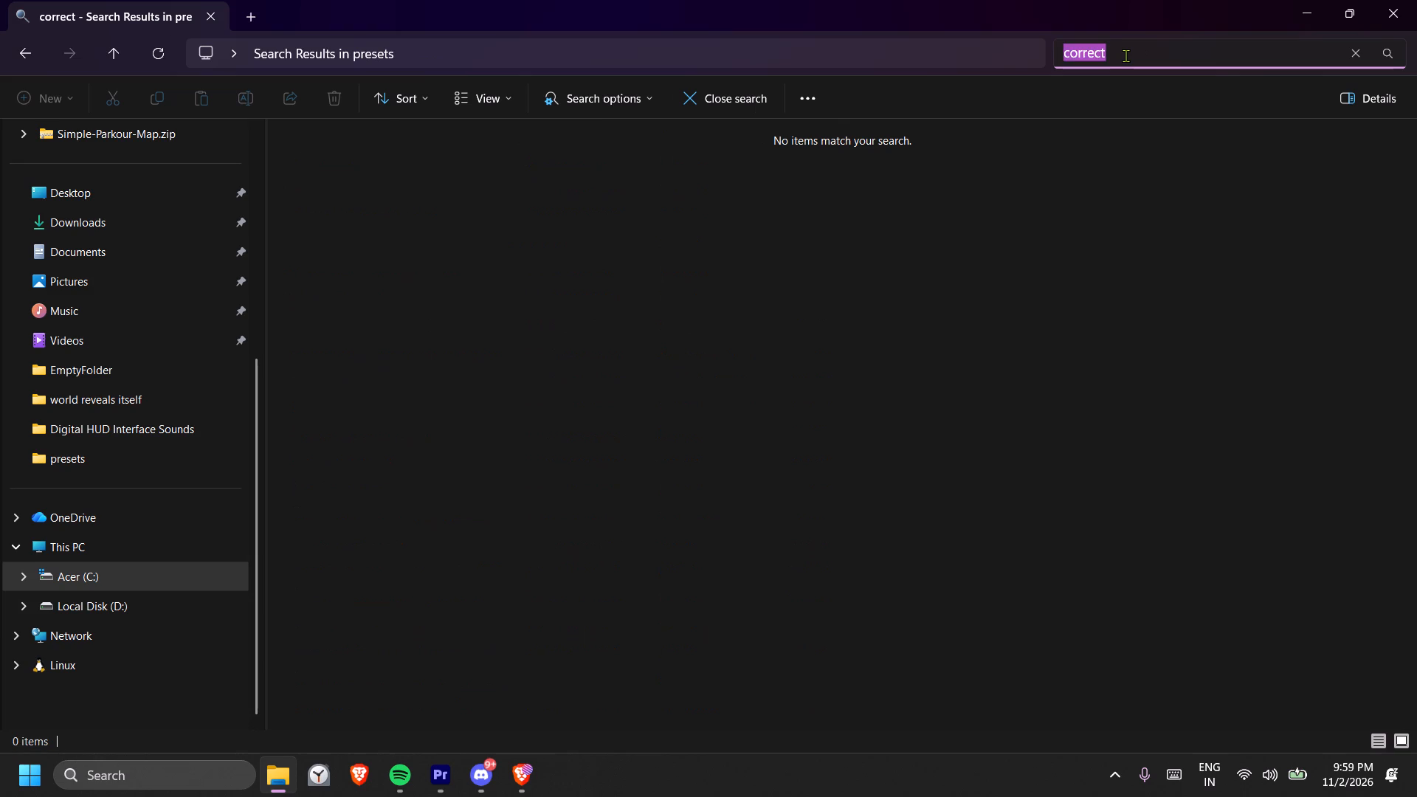
pyautogui.press('BackSpace')
# Open the 336 SFX folder inside 1000+UR.FASTEDITOR SFX in the presets folder.
pyautogui.scroll(-4, 624, 225)
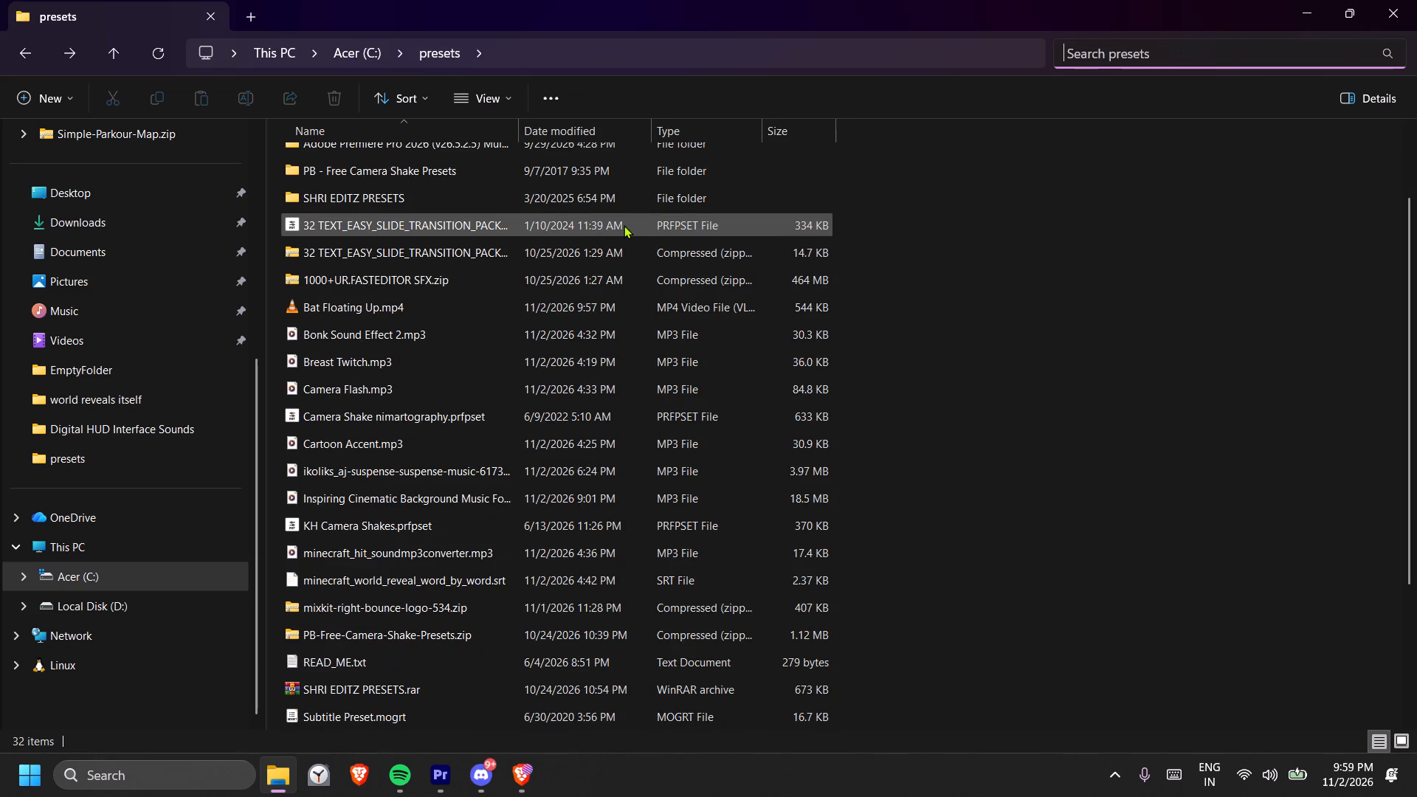
pyautogui.scroll(6, 624, 225)
pyautogui.doubleClick(430, 224)
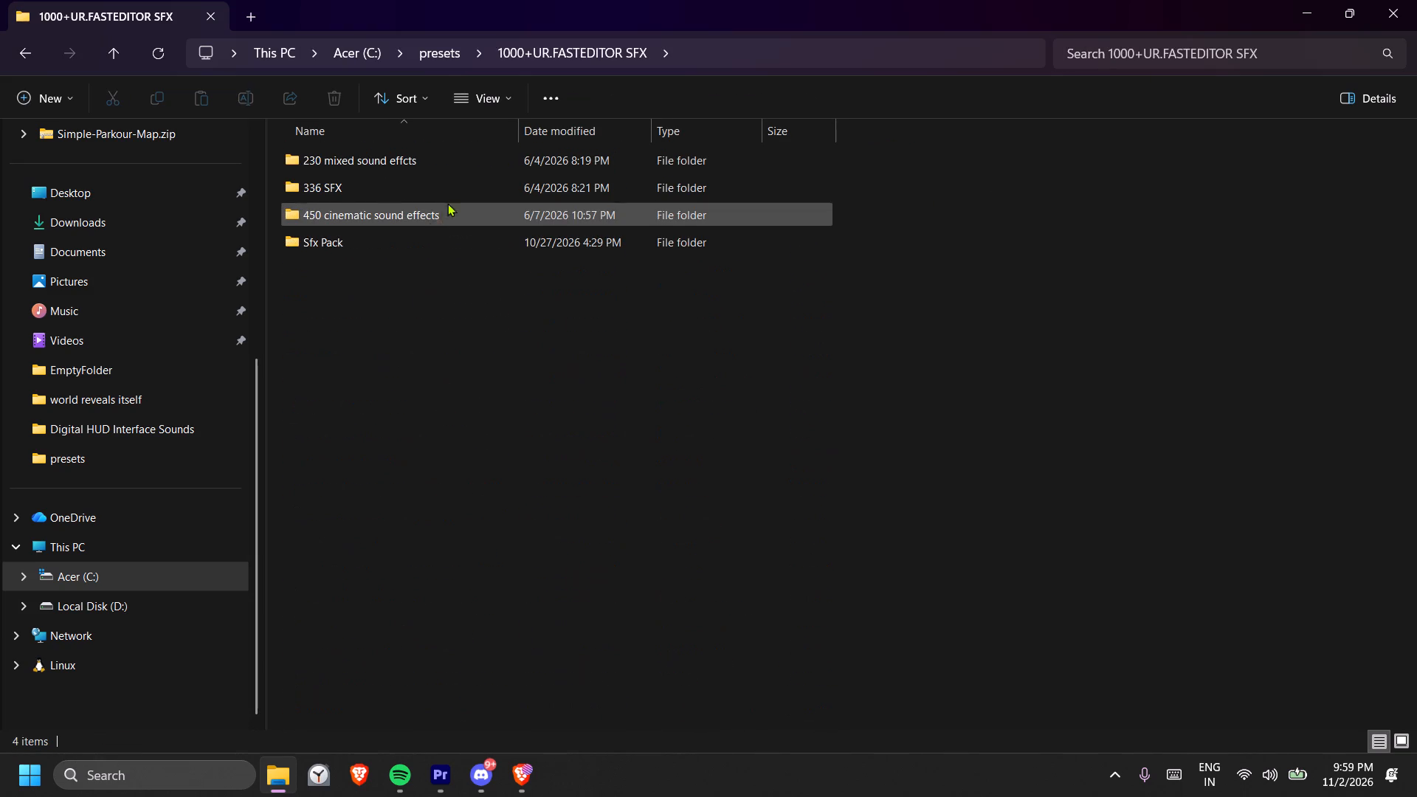
pyautogui.doubleClick(451, 198)
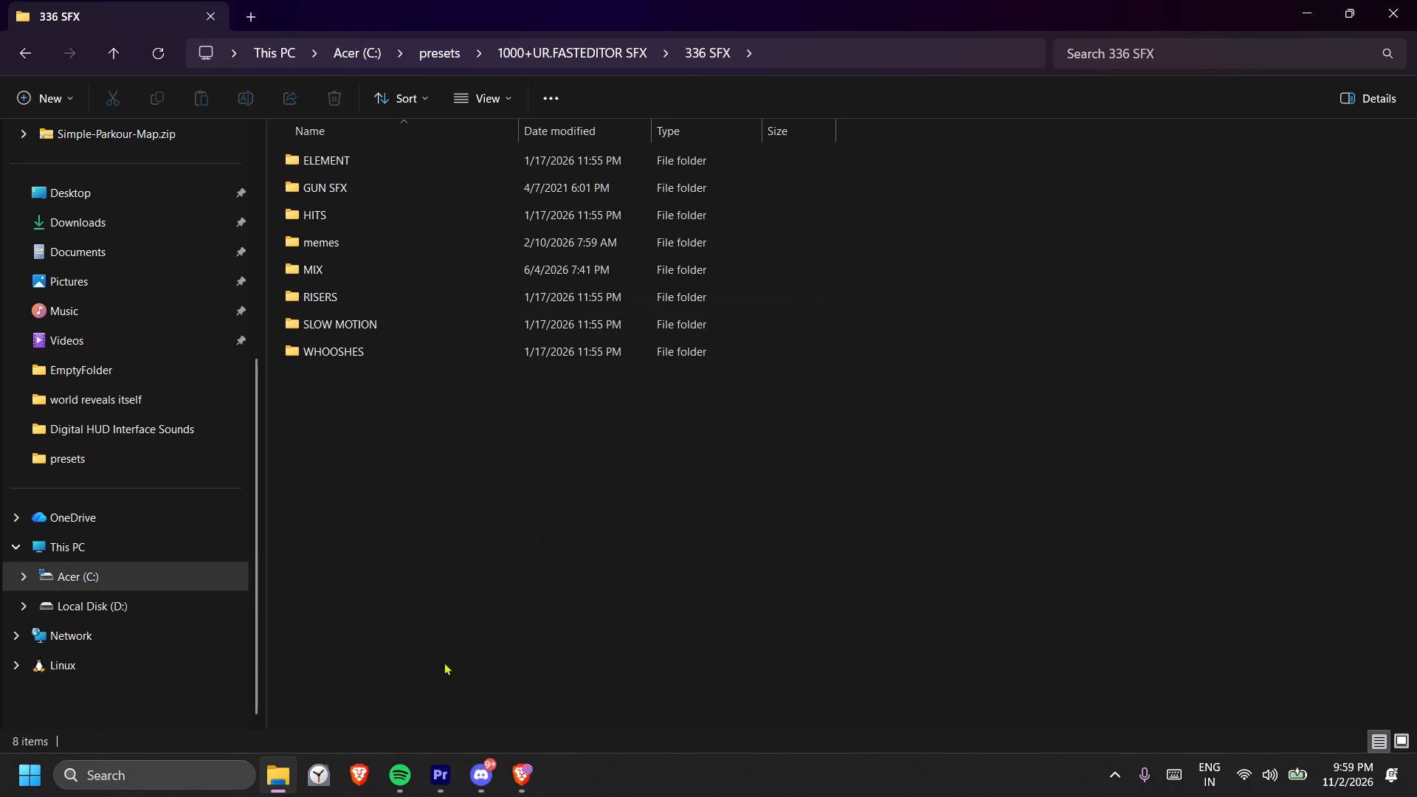
# Switch to Google Drive in Brave, close the Bat Floating Up.mp4 preview and return to the Bexy Premium Assets folder.
pyautogui.click(300, 788)
pyautogui.click(295, 788)
pyautogui.click(280, 788)
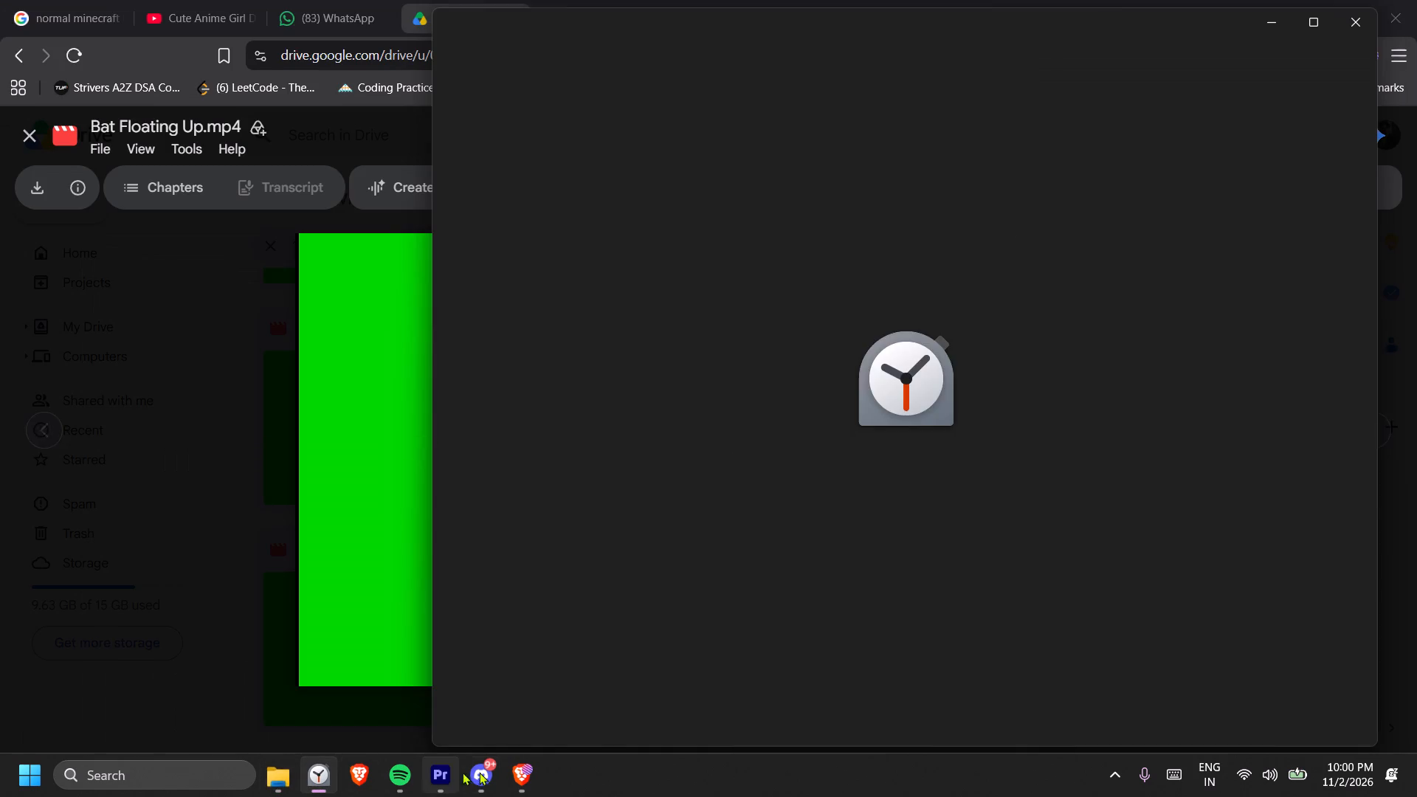
pyautogui.click(517, 774)
pyautogui.click(448, 0)
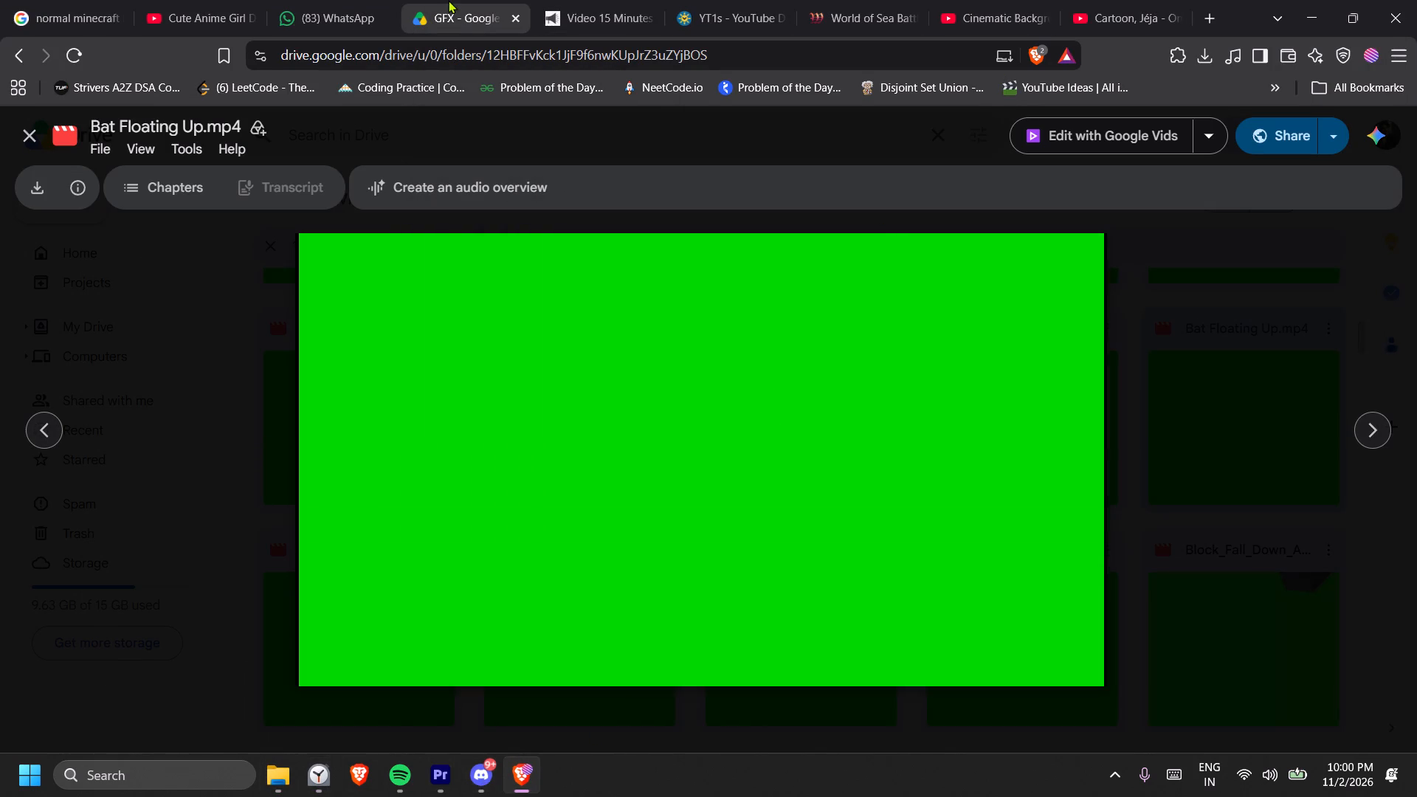
pyautogui.click(9, 122)
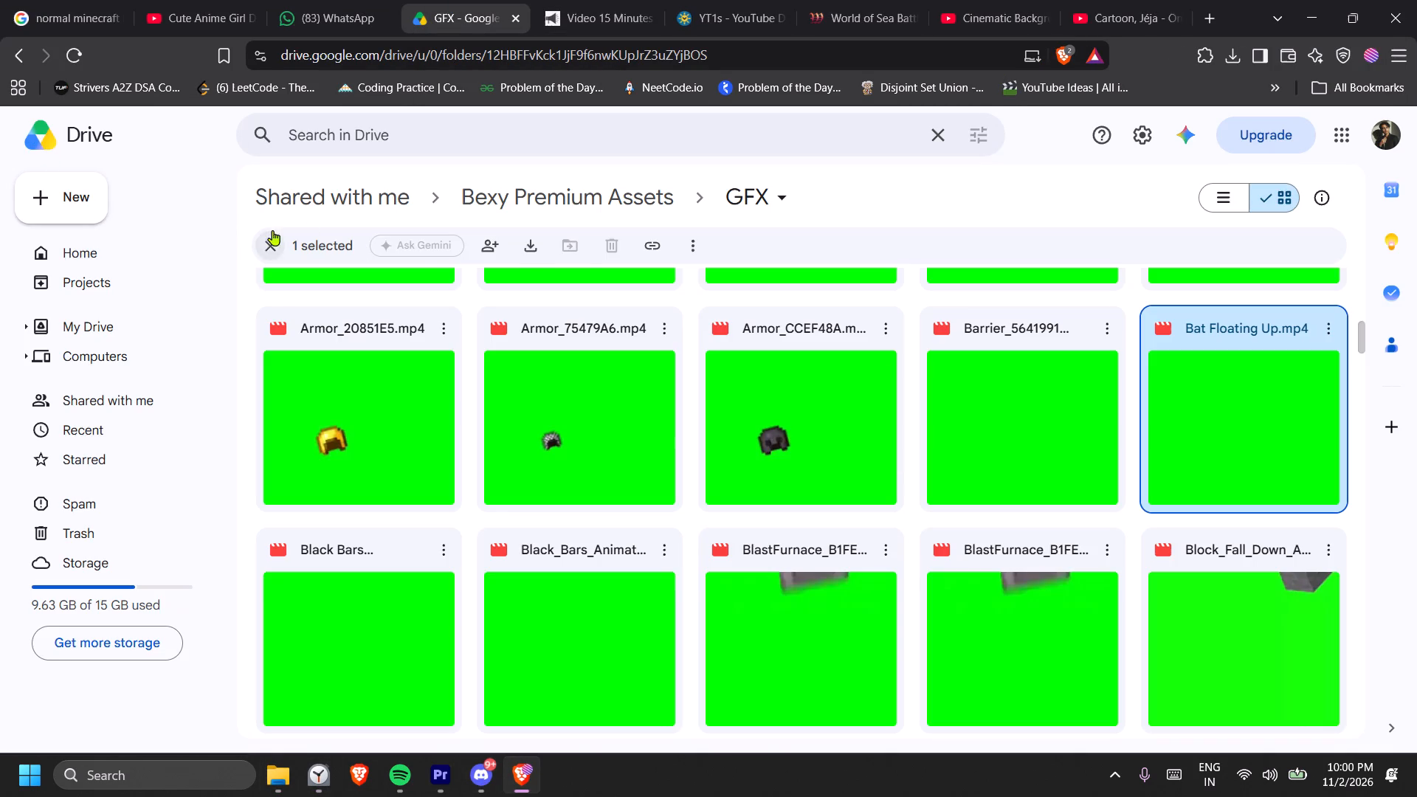
pyautogui.click(271, 241)
pyautogui.click(26, 65)
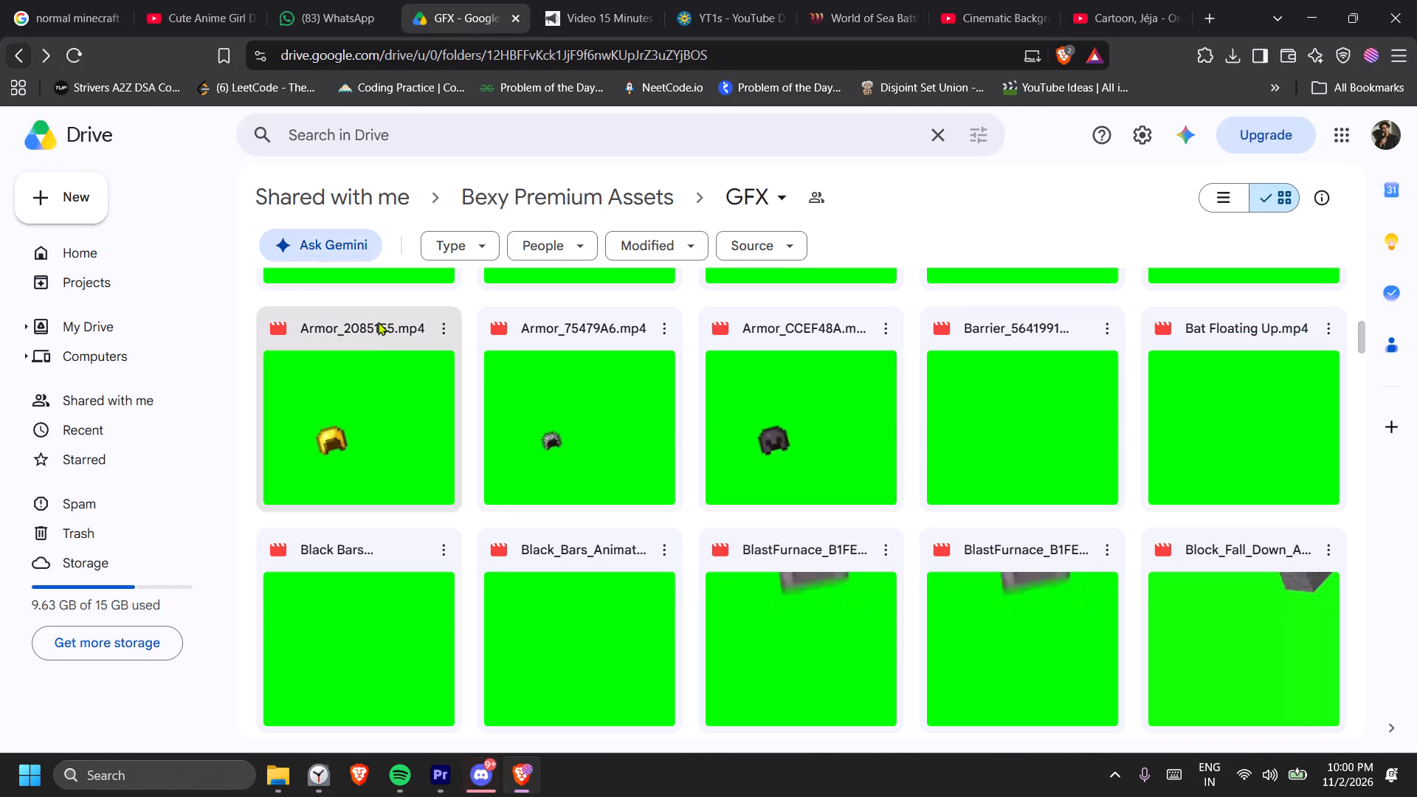
pyautogui.click(13, 63)
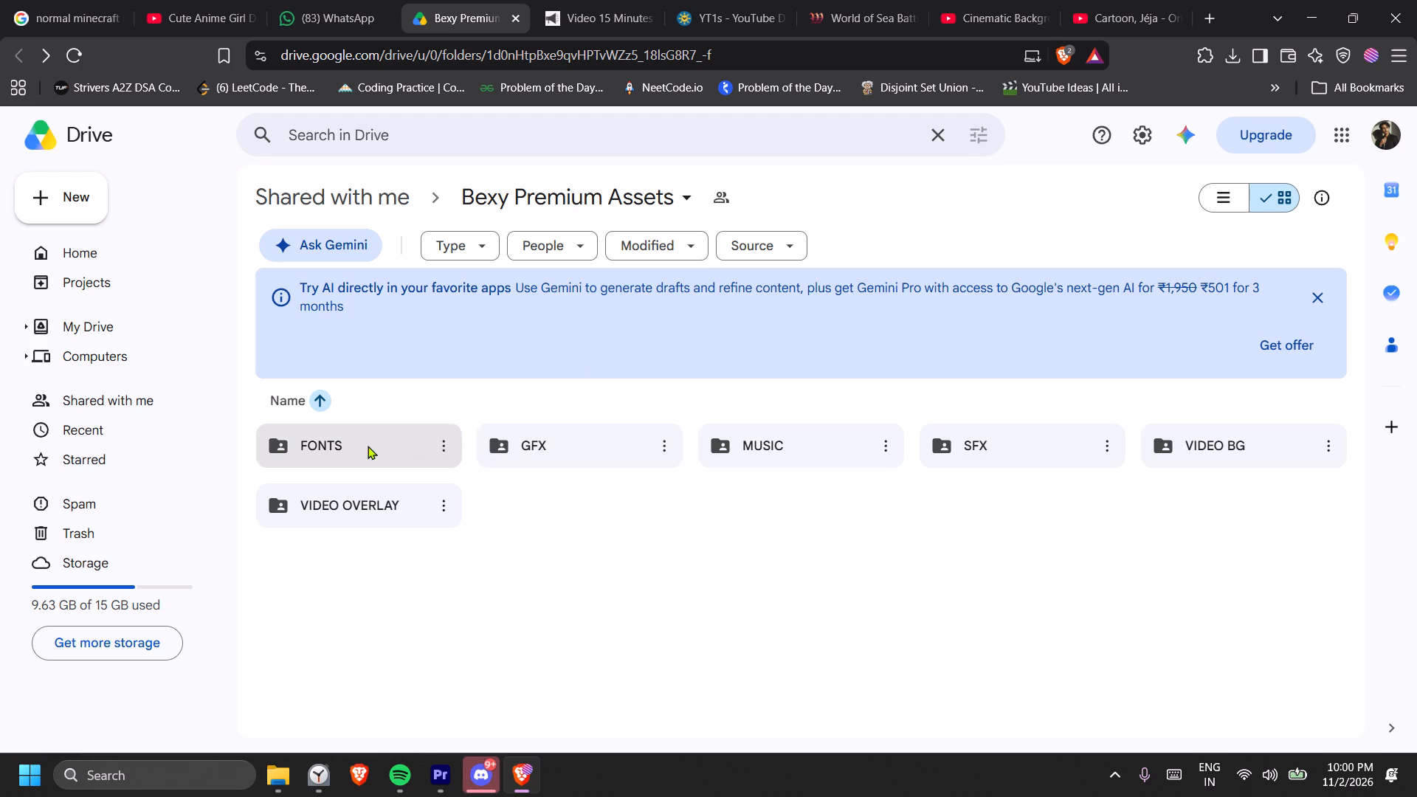
# Look through the MUSIC, VIDEO BG and VIDEO OVERLAY folders of Bexy Premium Assets for a suitable asset.
pyautogui.doubleClick(818, 452)
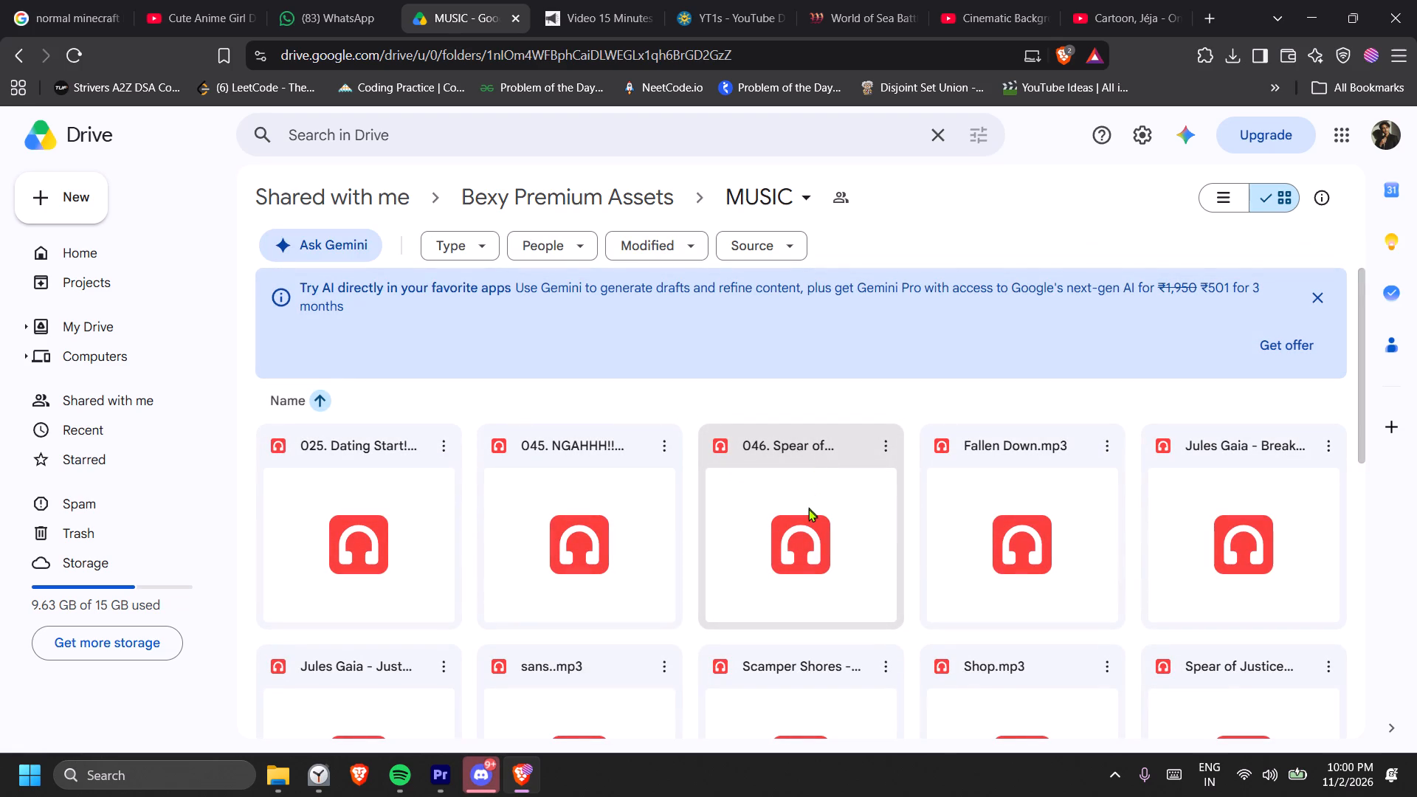
pyautogui.scroll(-6, 807, 513)
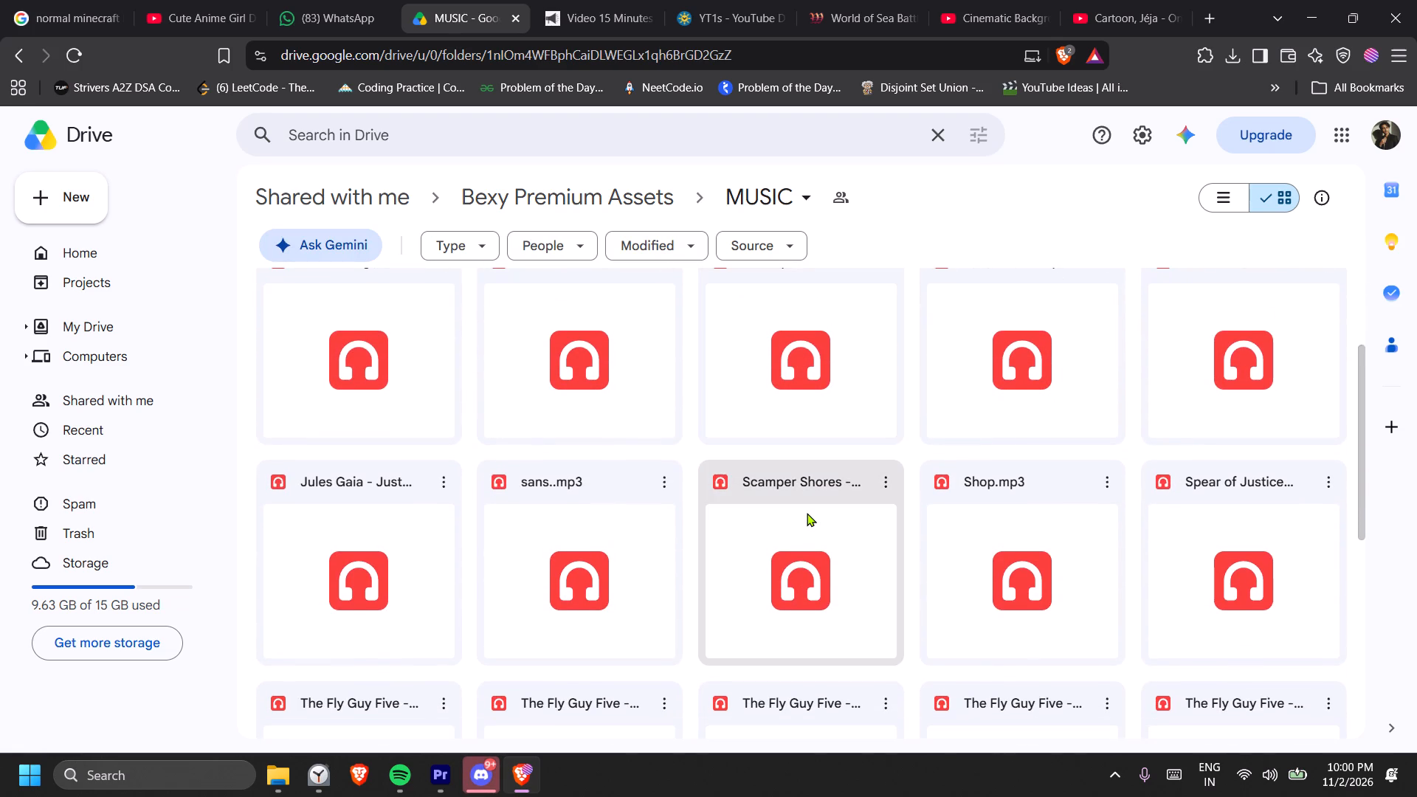
pyautogui.click(941, 511)
pyautogui.doubleClick(1207, 457)
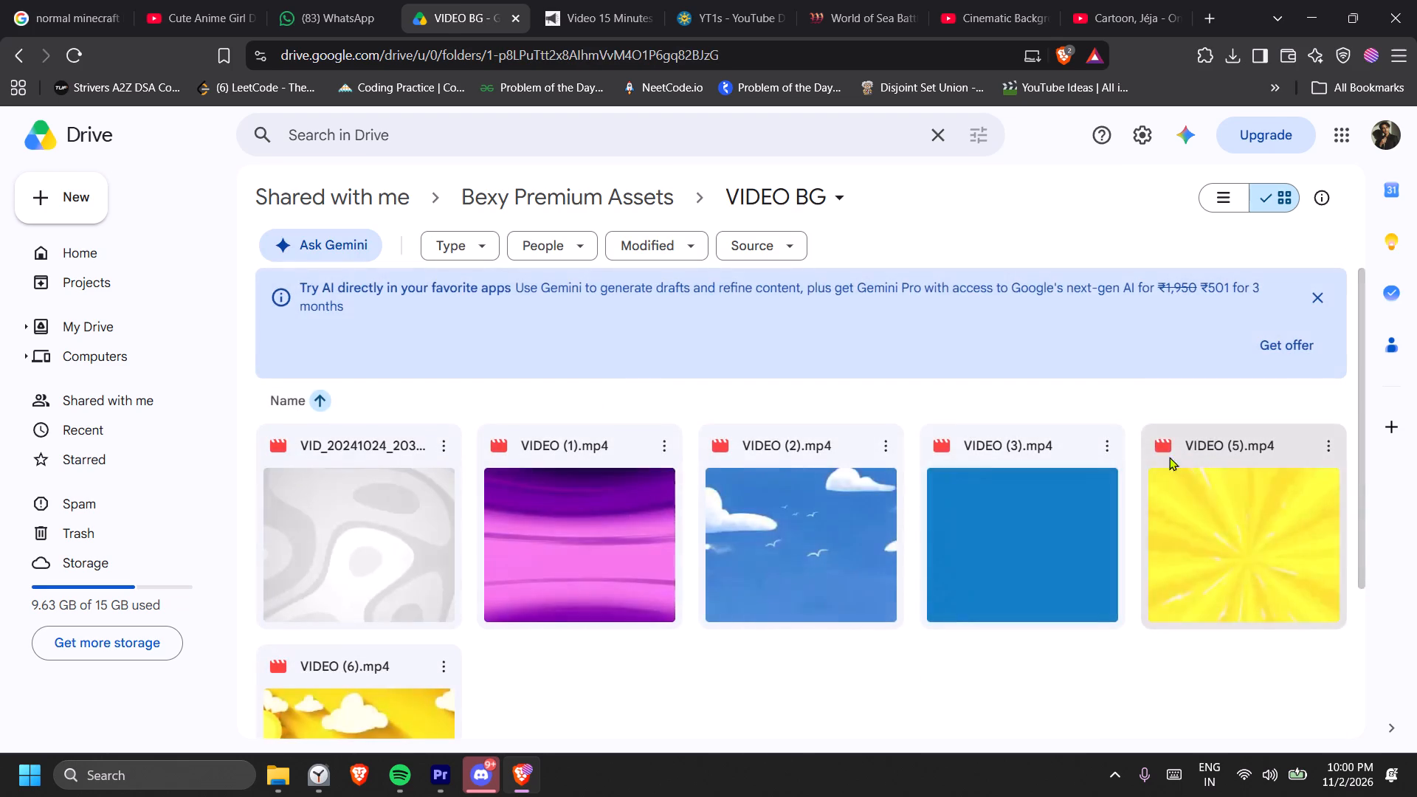
pyautogui.scroll(-7, 1092, 462)
pyautogui.moveTo(1057, 480); pyautogui.dragTo(1050, 480)
pyautogui.doubleClick(382, 511)
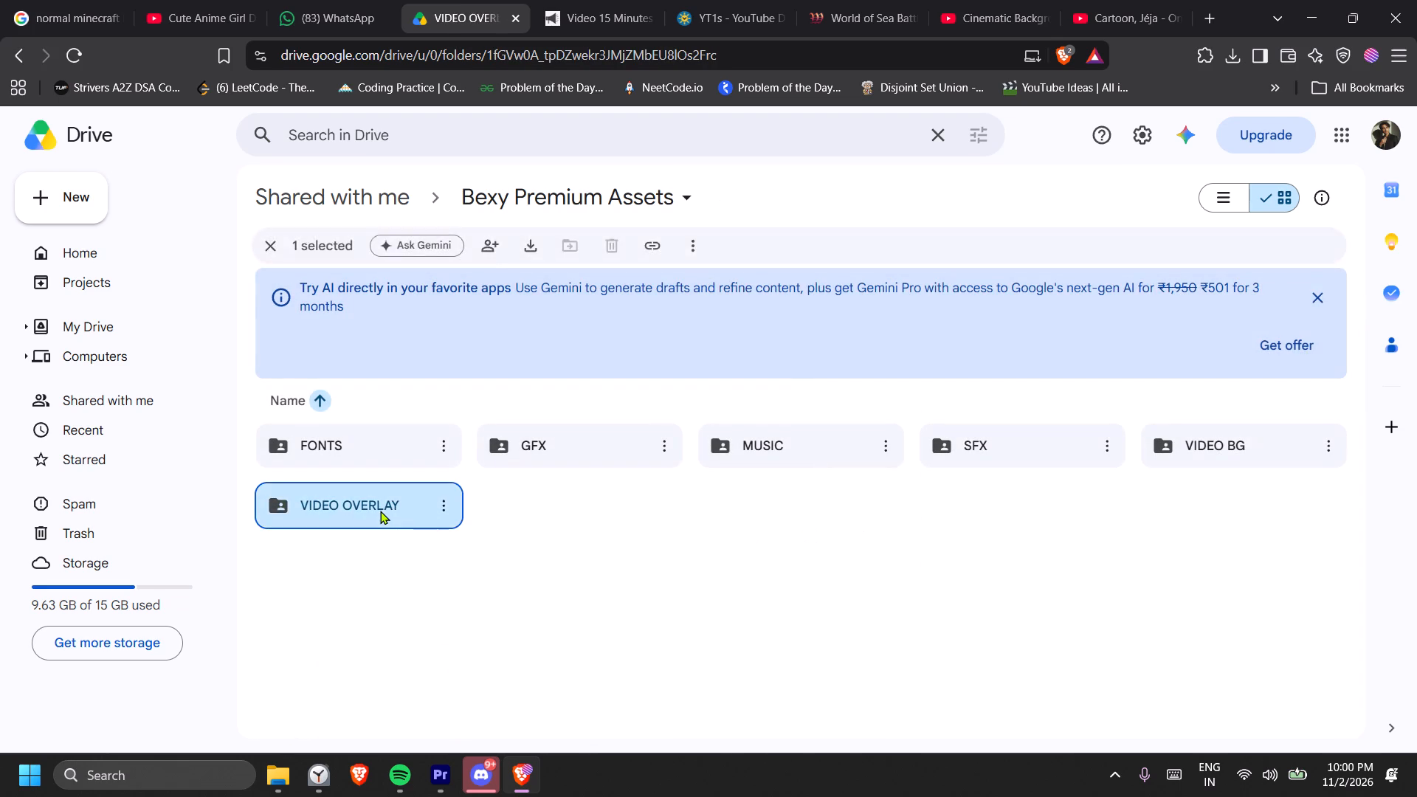
pyautogui.scroll(-7, 697, 497)
pyautogui.moveTo(709, 499); pyautogui.dragTo(696, 493)
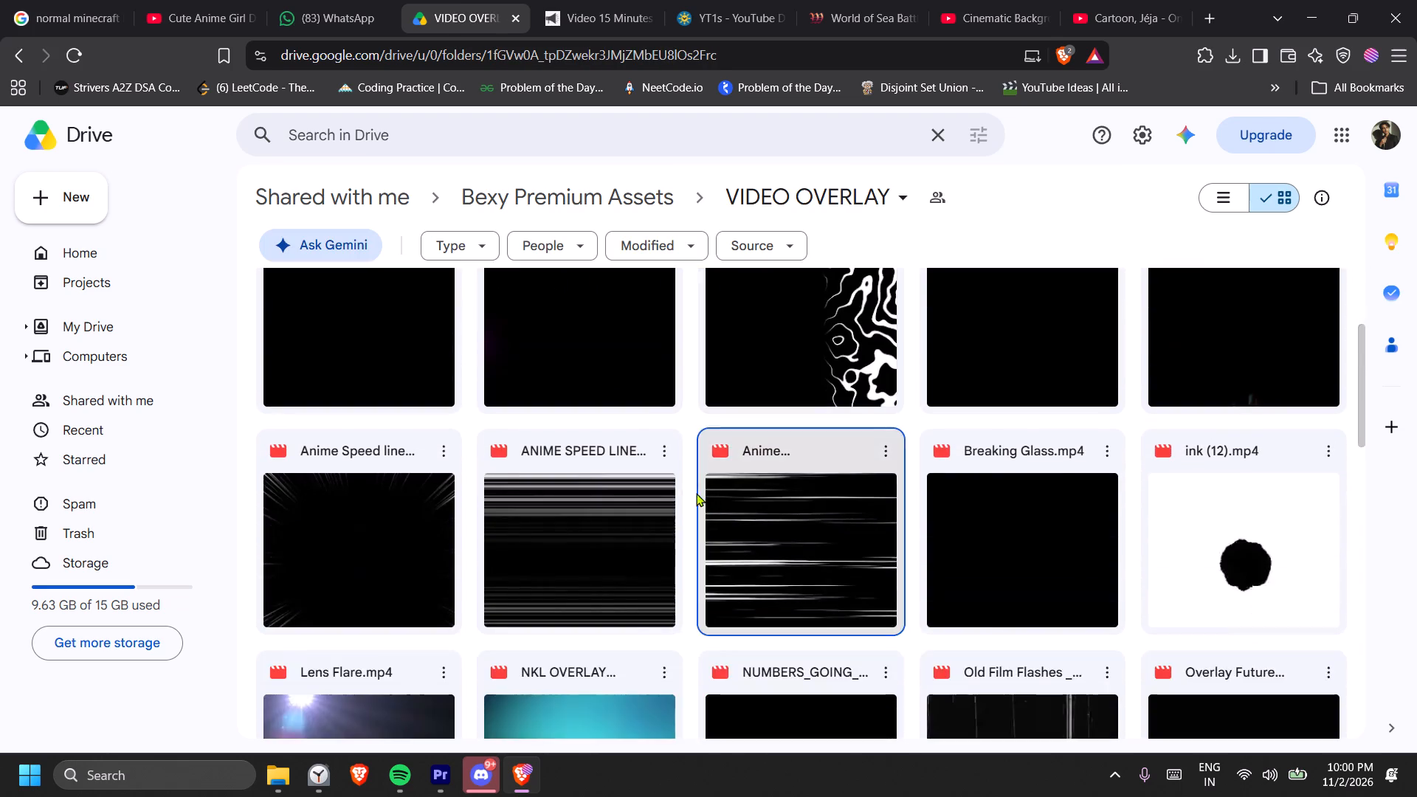
pyautogui.moveTo(696, 493); pyautogui.dragTo(697, 493)
# Open the SFX folder of Bexy Premium Assets and look through its sound effects for a suitable one.
pyautogui.click(991, 477)
pyautogui.doubleClick(1016, 457)
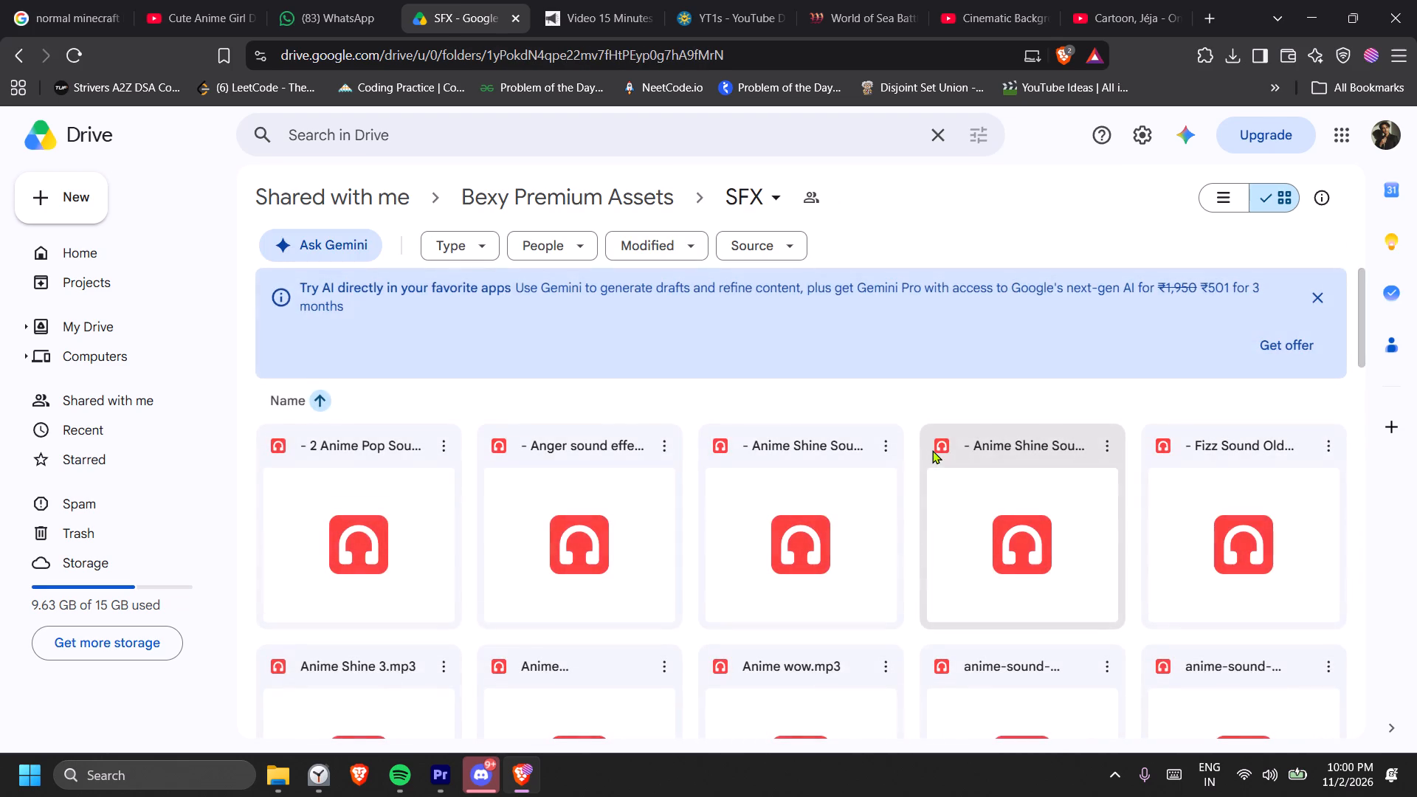
pyautogui.scroll(-14, 932, 450)
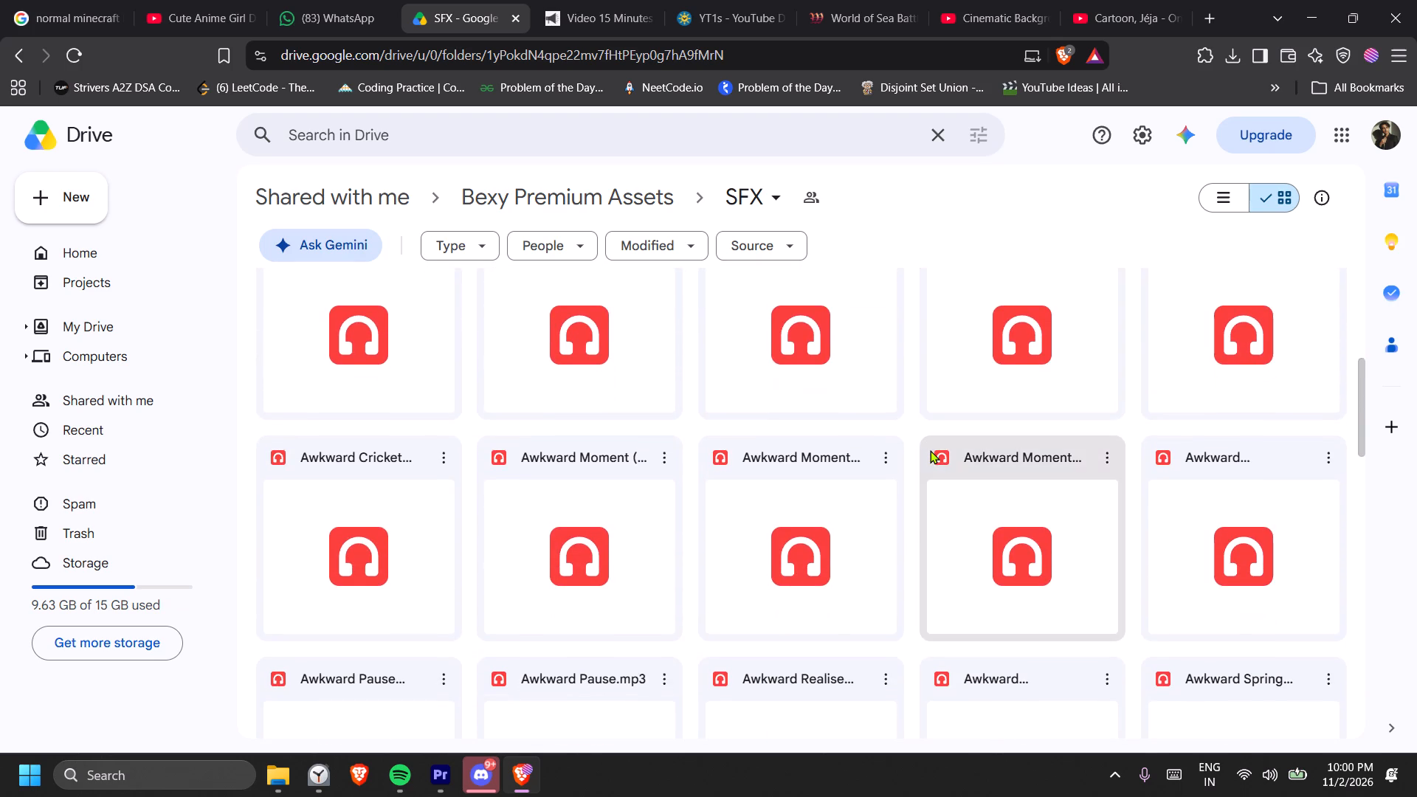
pyautogui.scroll(-16, 930, 450)
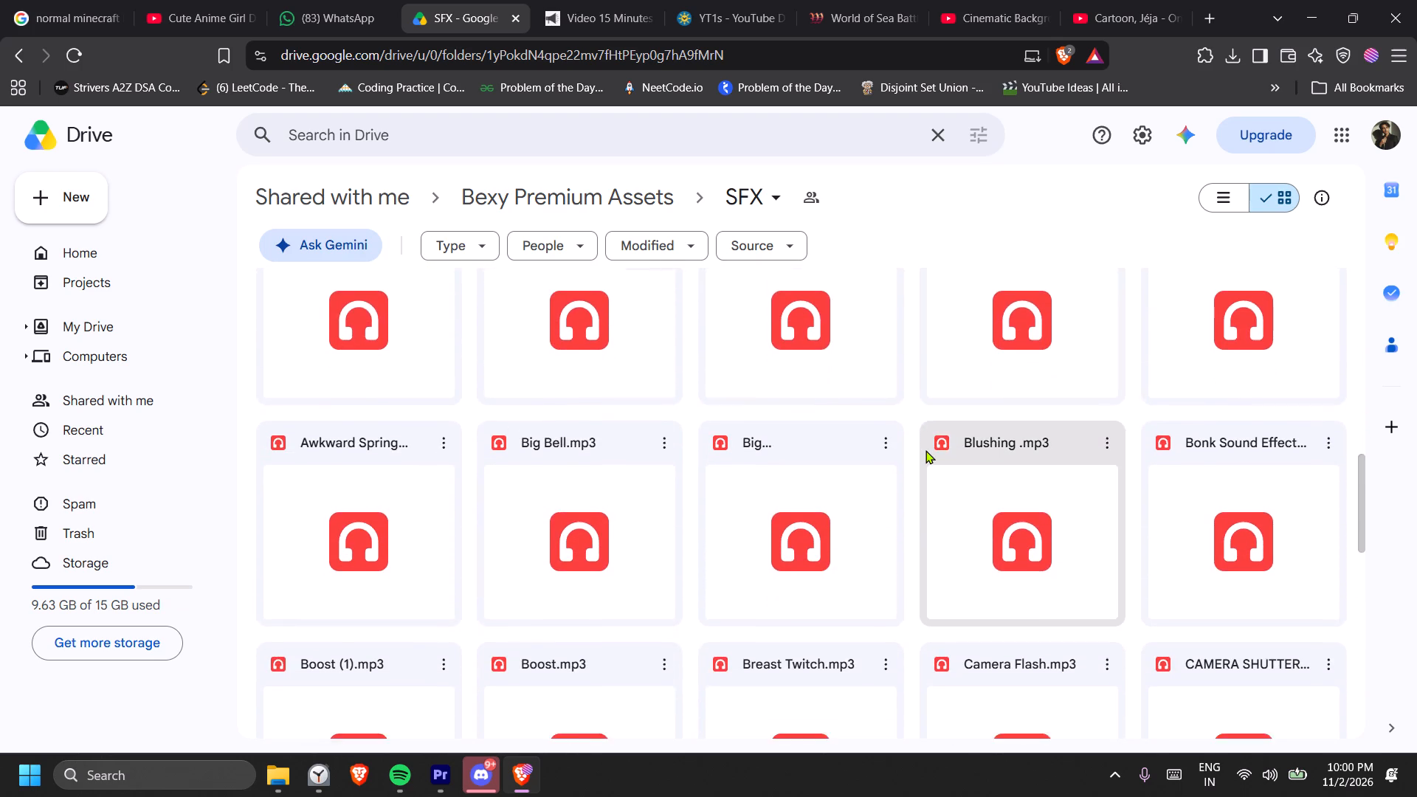
pyautogui.scroll(-7, 925, 450)
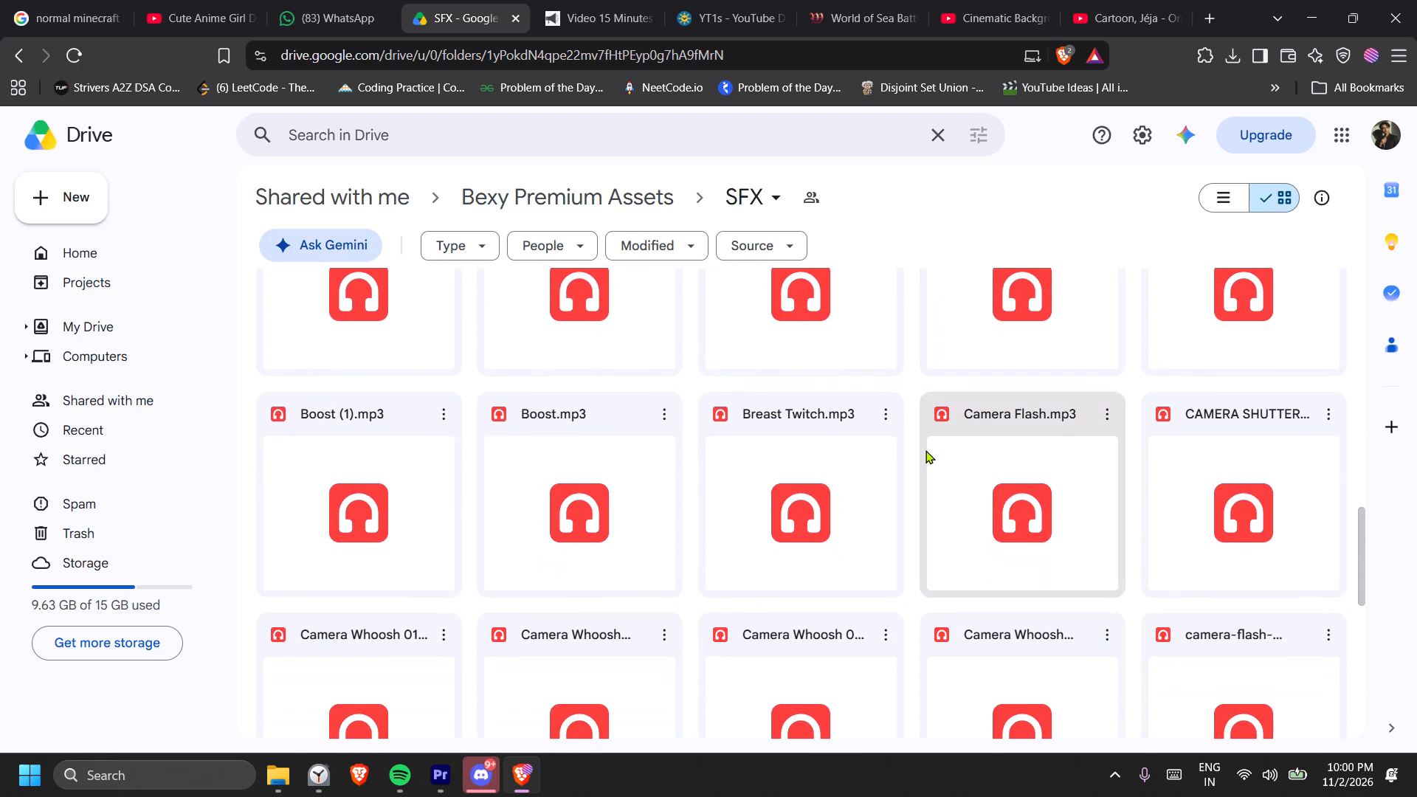
pyautogui.scroll(-15, 925, 450)
pyautogui.scroll(-10, 925, 452)
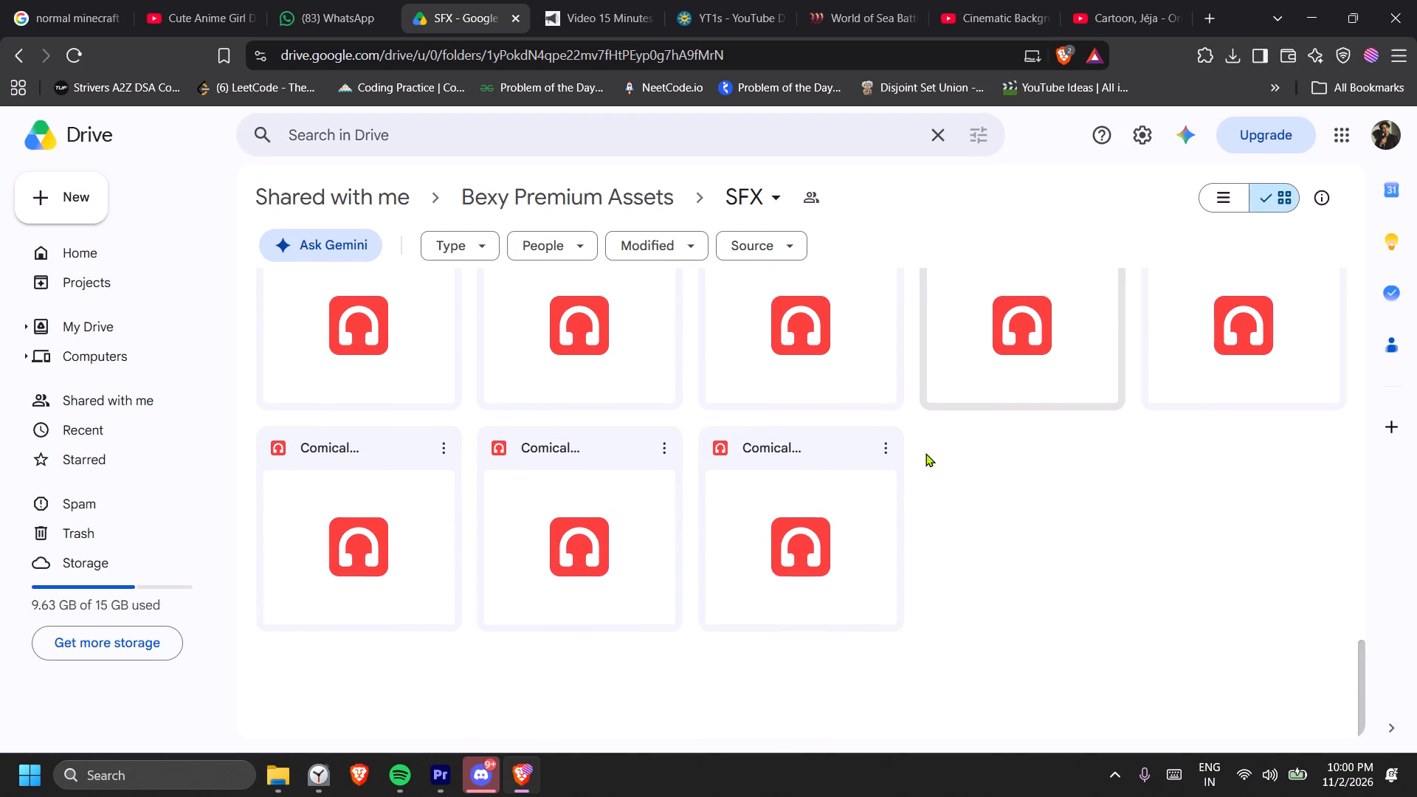
pyautogui.scroll(-9, 925, 453)
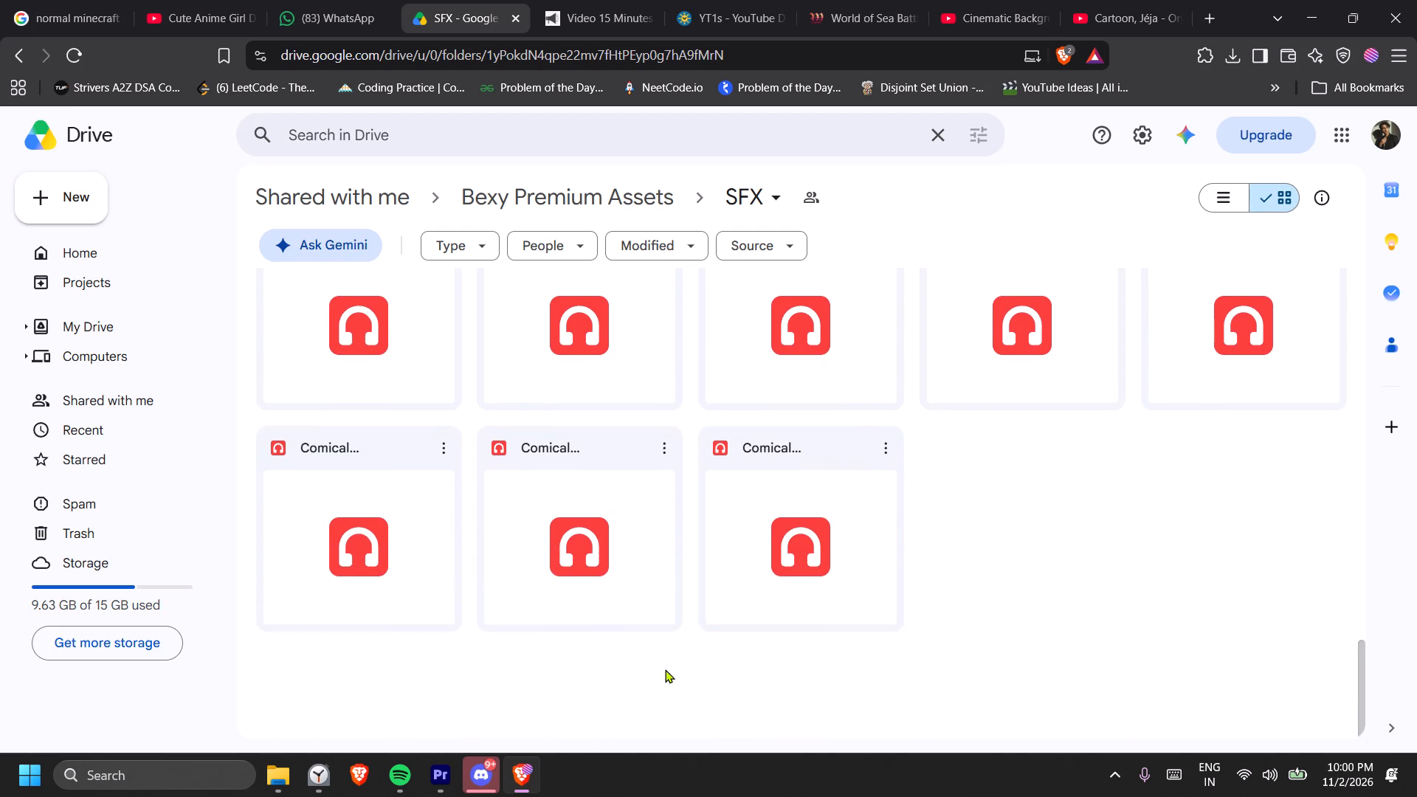
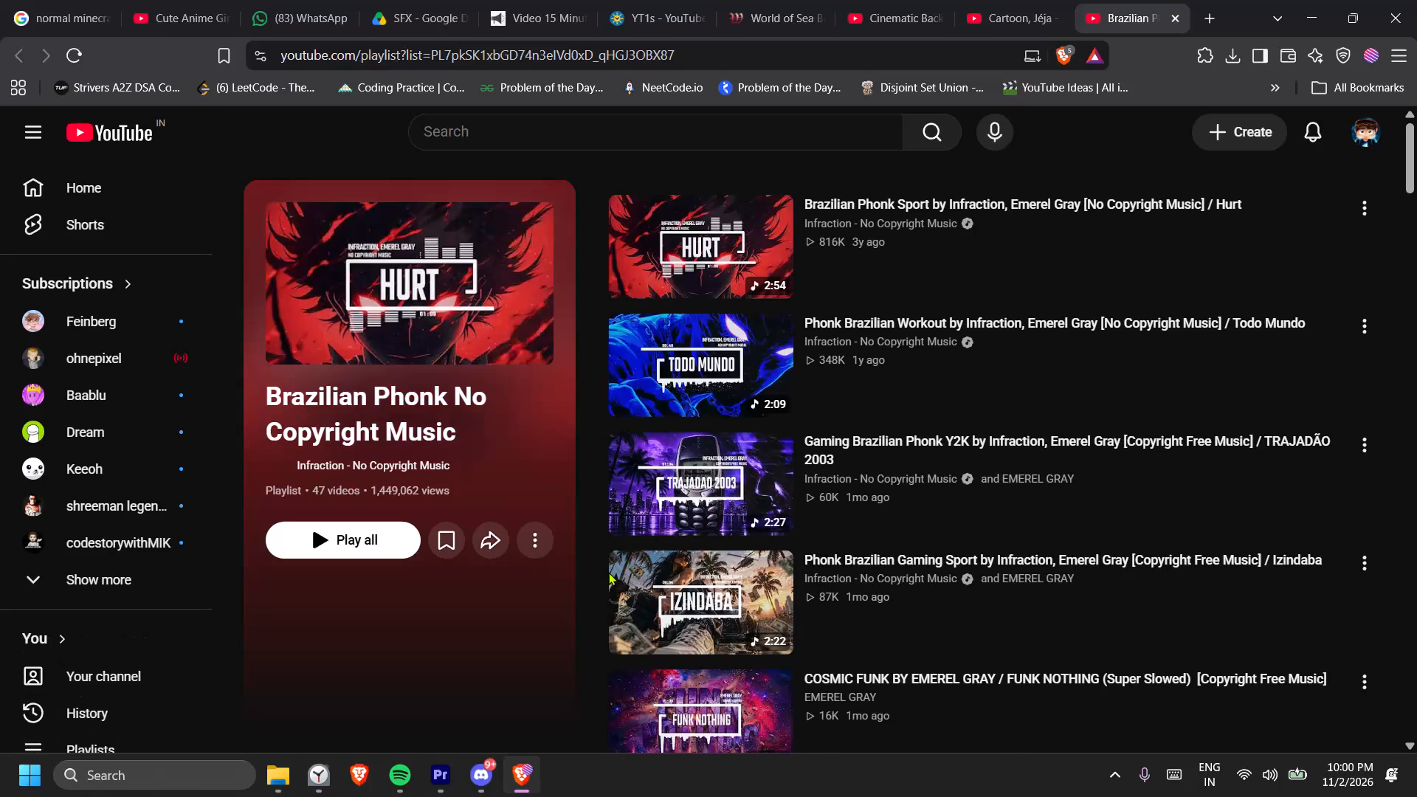
# Play Brazilian Phonk Sport / Hurt from the Brazilian Phonk No Copyright Music playlist.
pyautogui.click(689, 274)
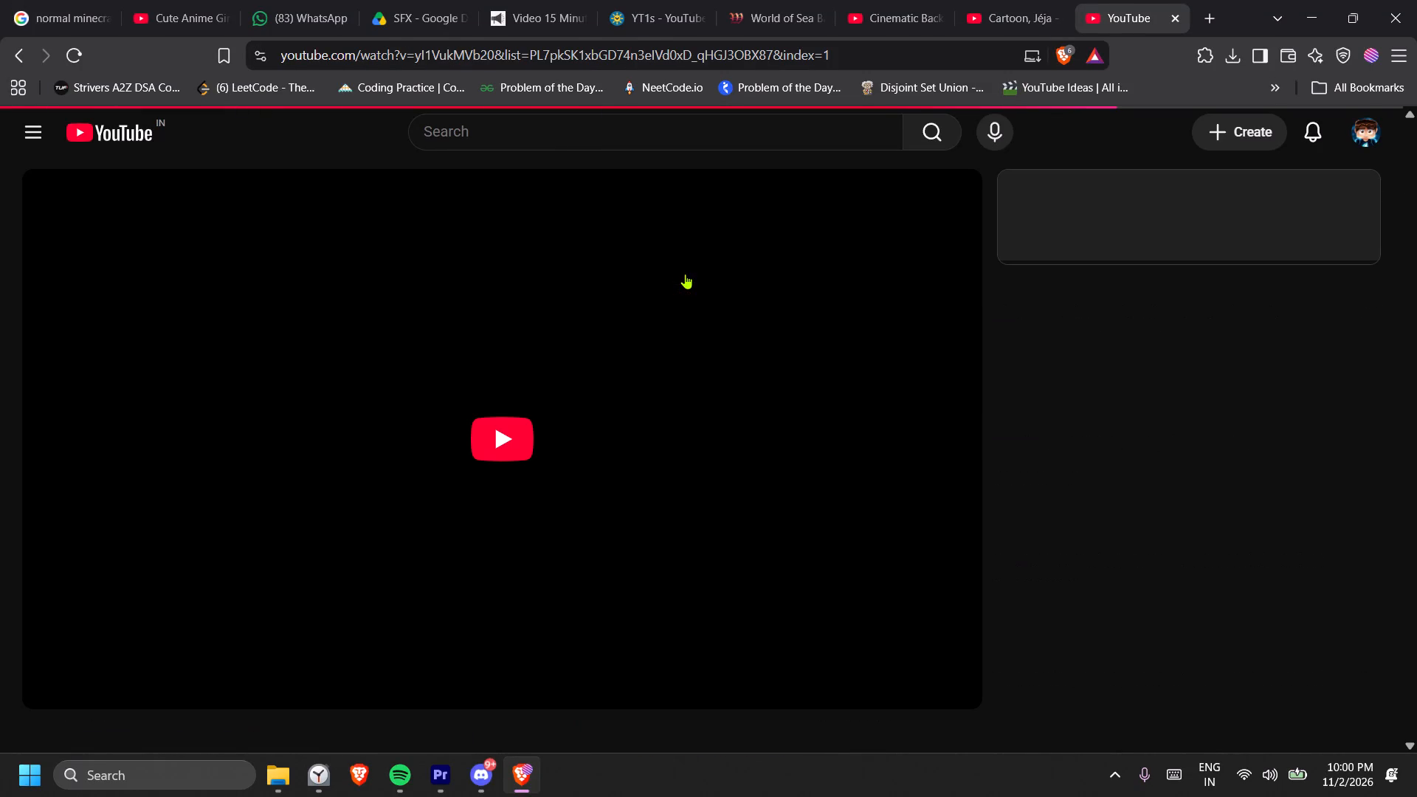
pyautogui.scroll(-5, 596, 359)
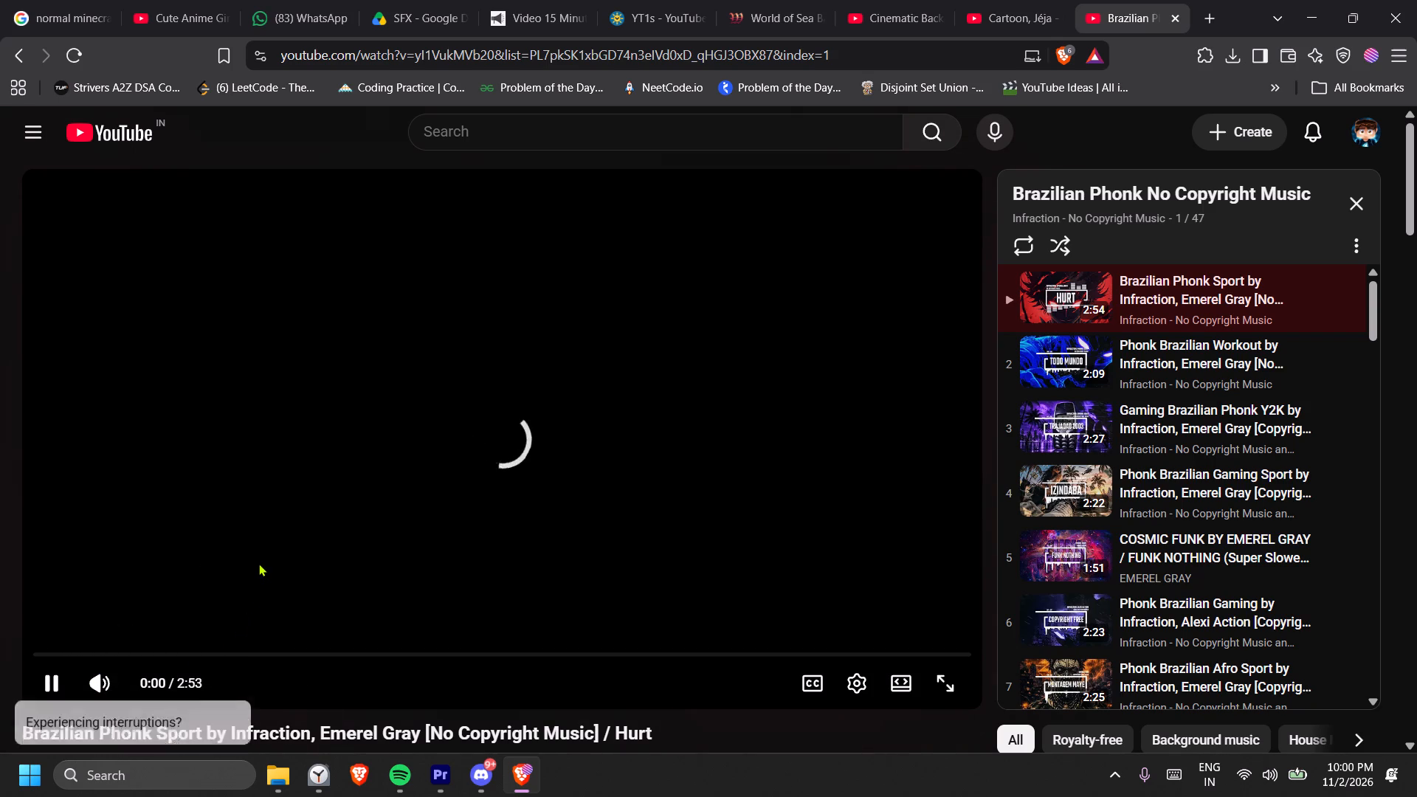
# Switch to Spotify, pause the playing song and close its window.
pyautogui.click(393, 776)
pyautogui.click(773, 700)
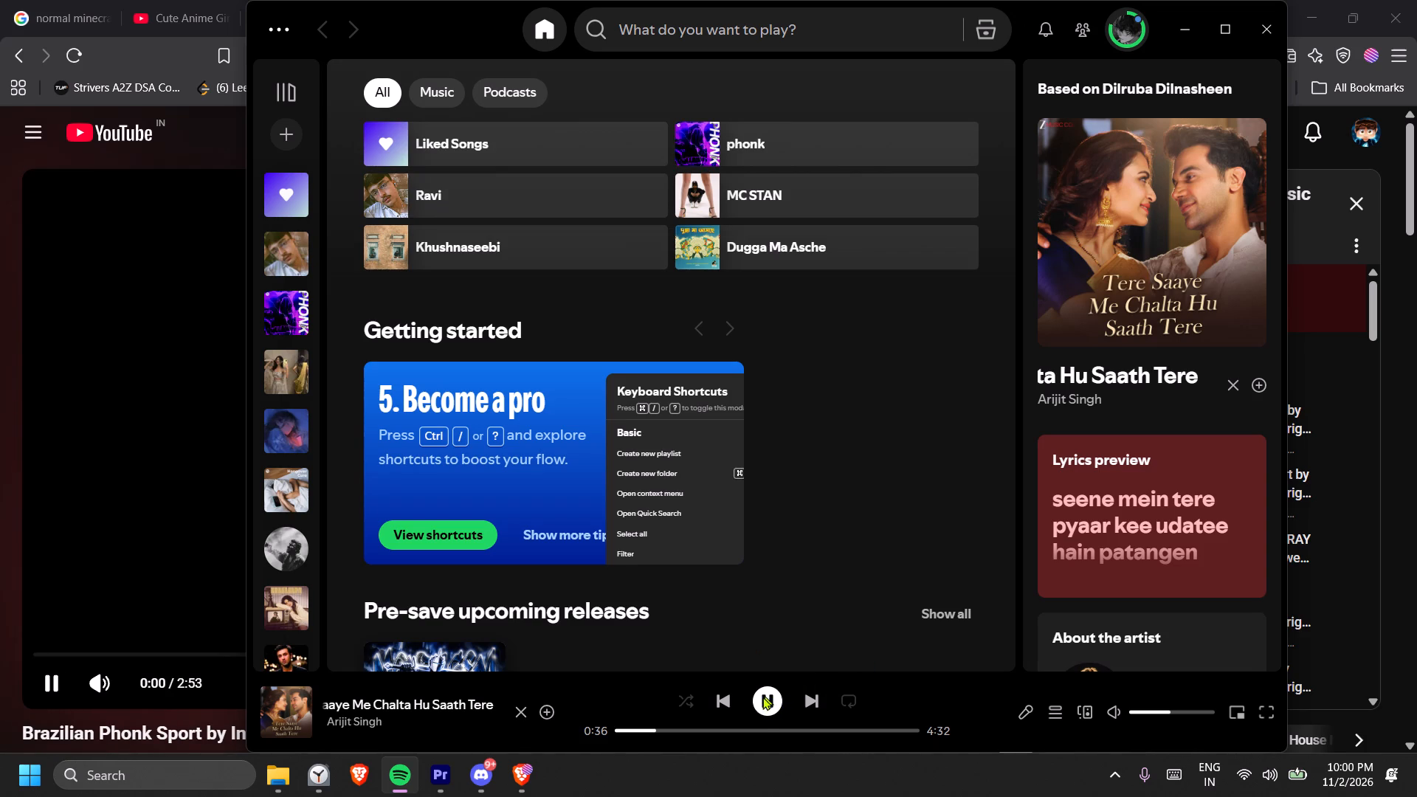
pyautogui.click(762, 709)
pyautogui.click(763, 708)
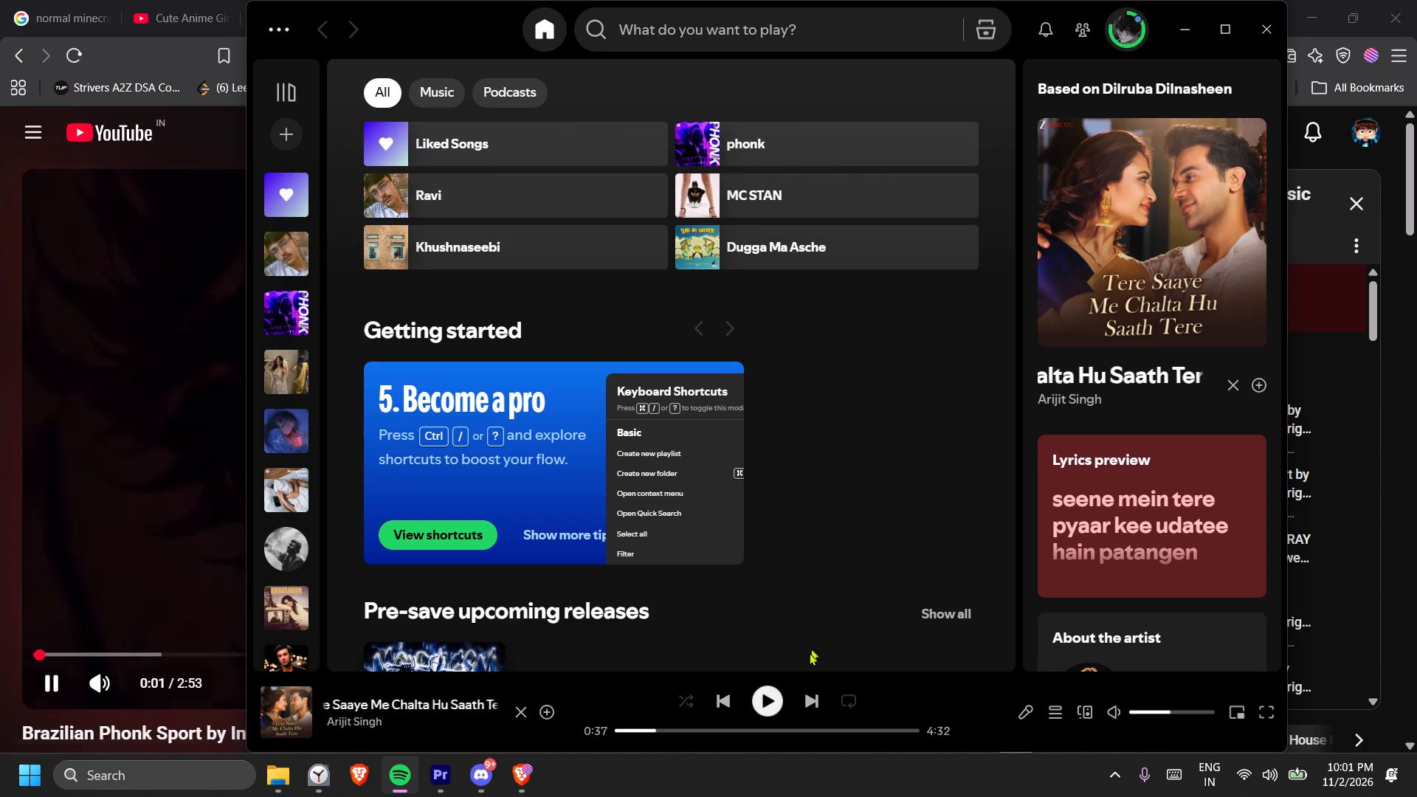
pyautogui.click(1257, 37)
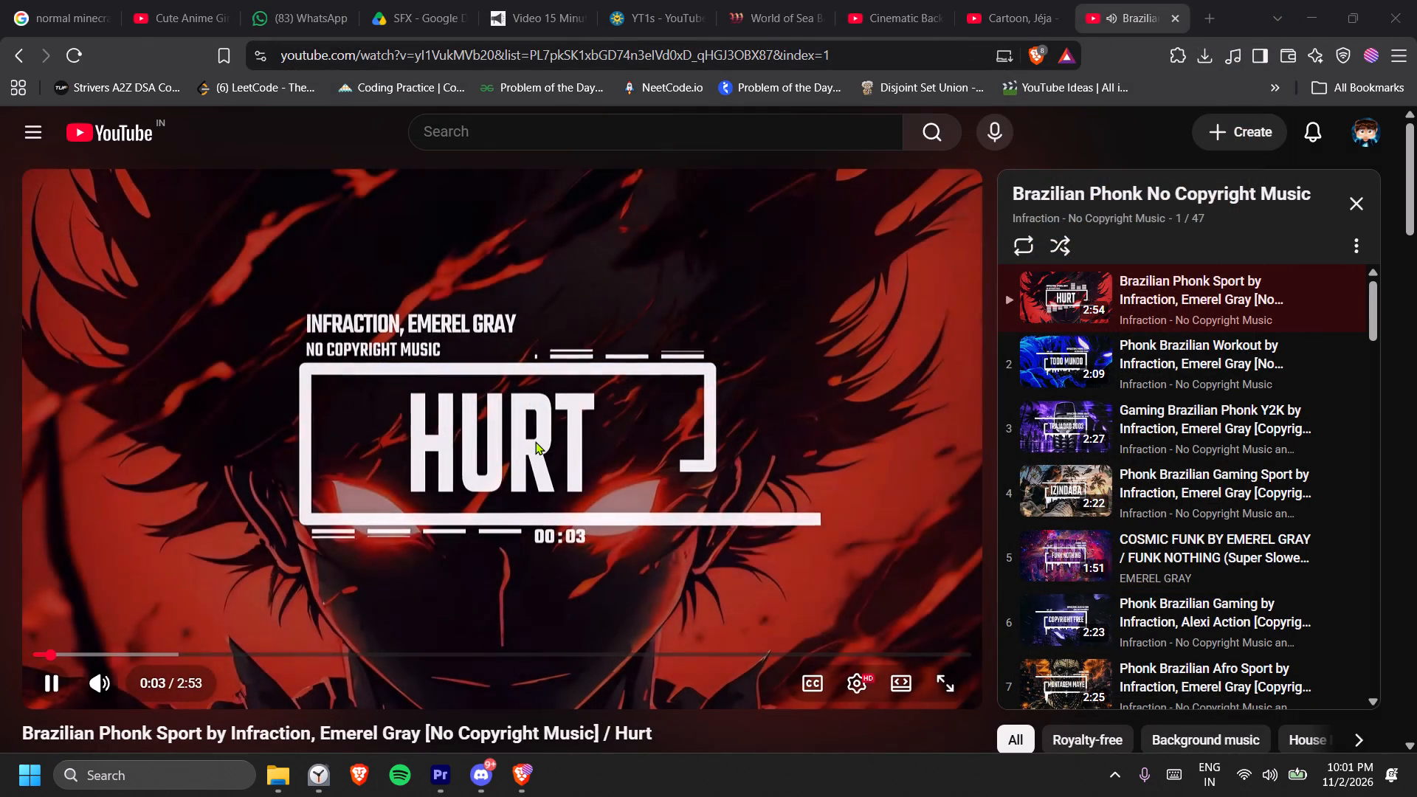
# Listen to parts of the Hurt track around 1:46 and 0:37 and pause it.
pyautogui.click(535, 441)
pyautogui.click(1063, 353)
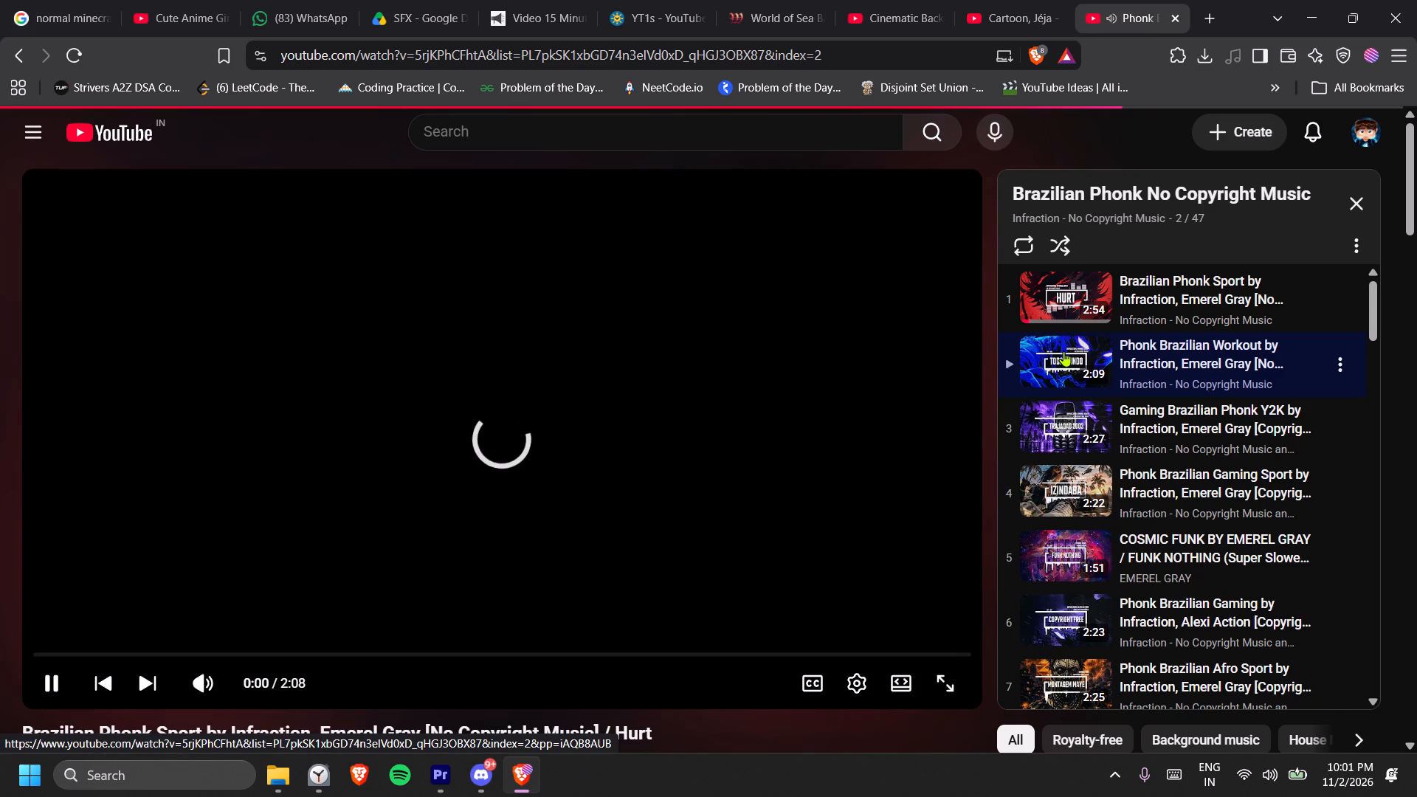
pyautogui.click(1063, 296)
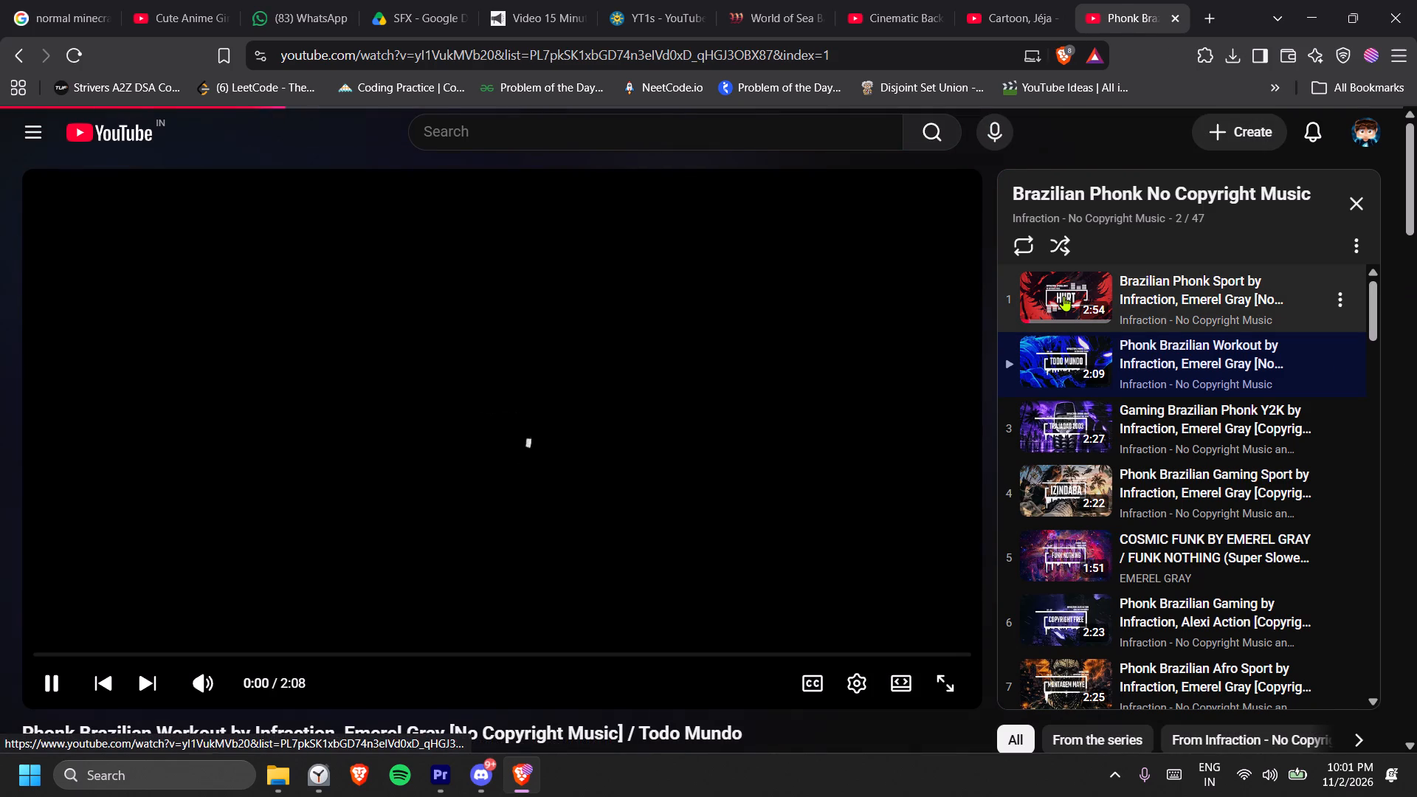
pyautogui.click(610, 649)
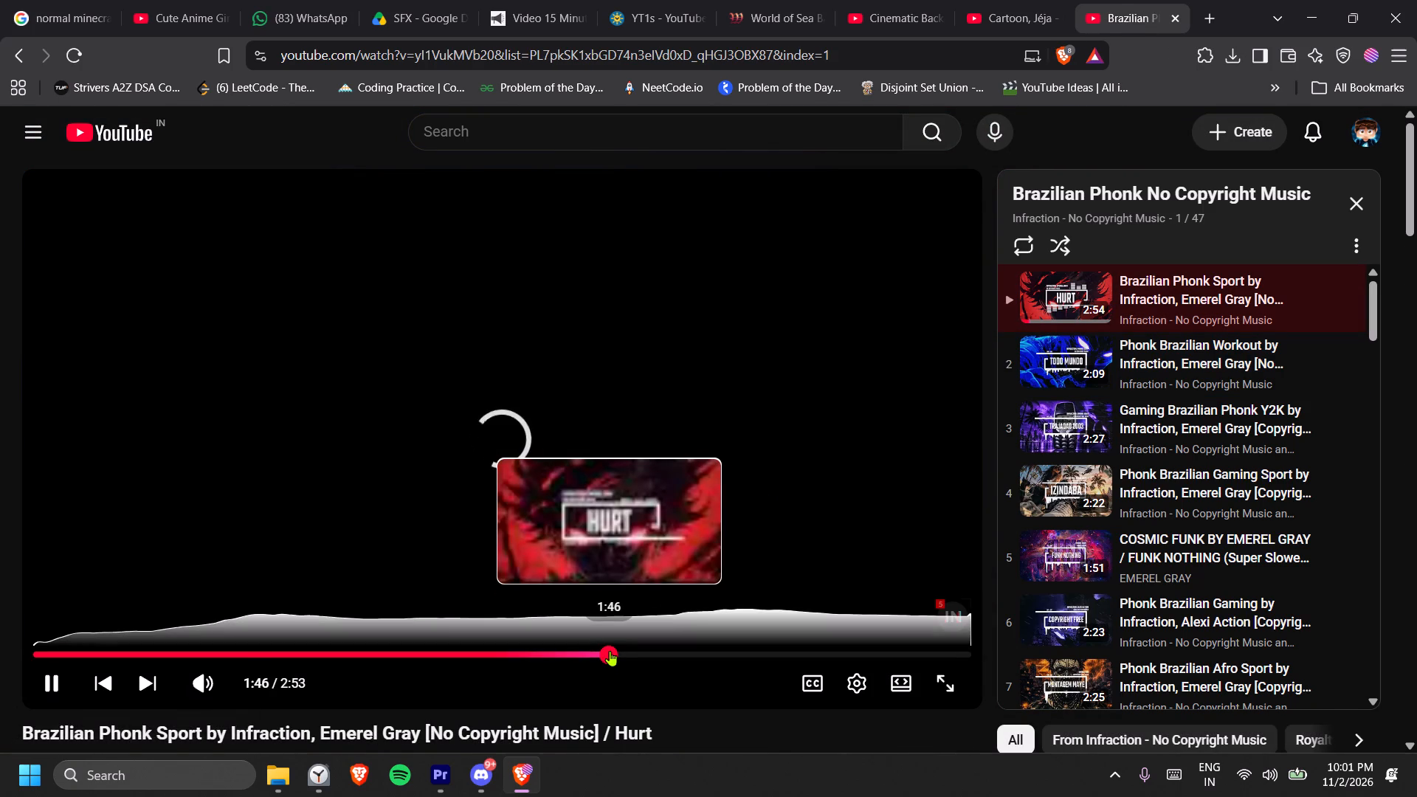
pyautogui.click(235, 648)
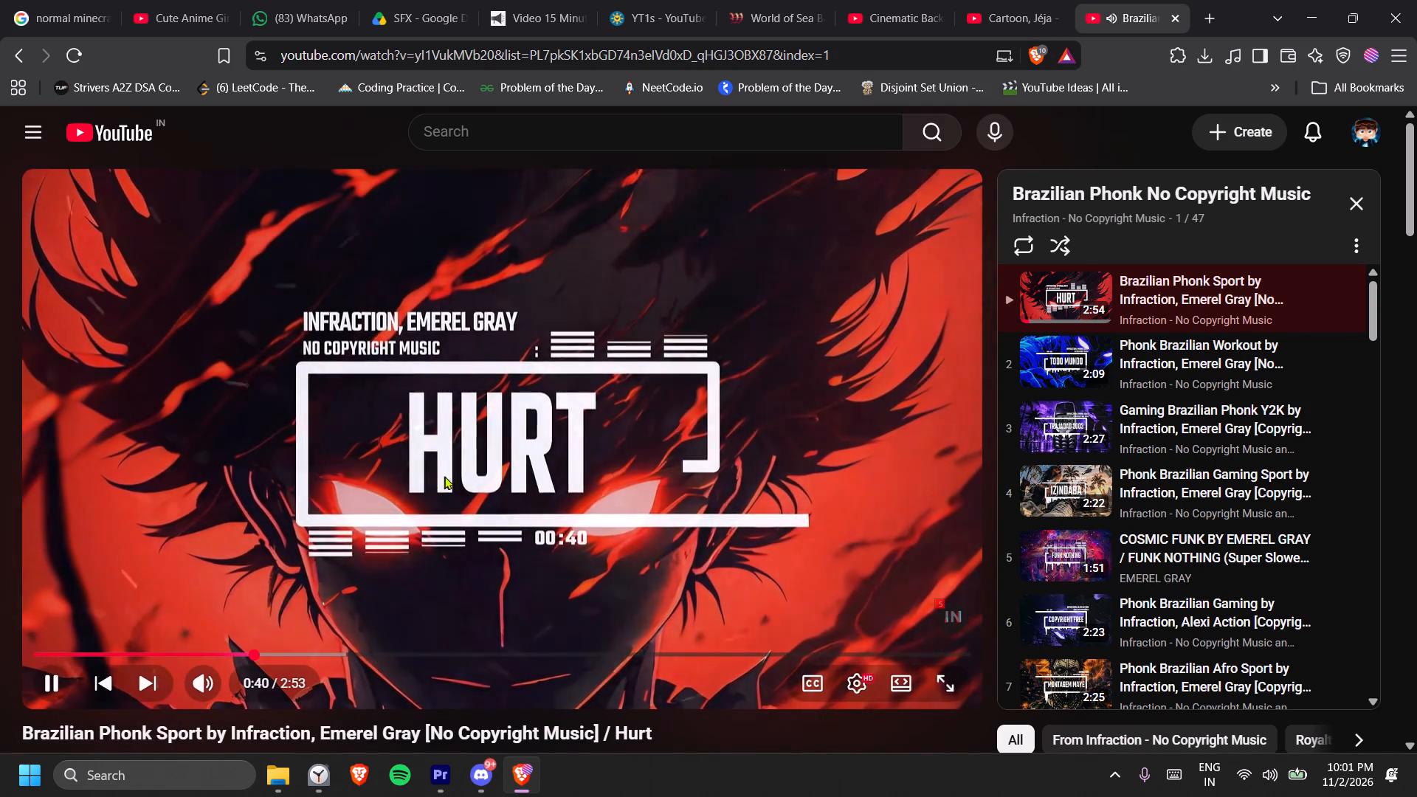
pyautogui.click(510, 435)
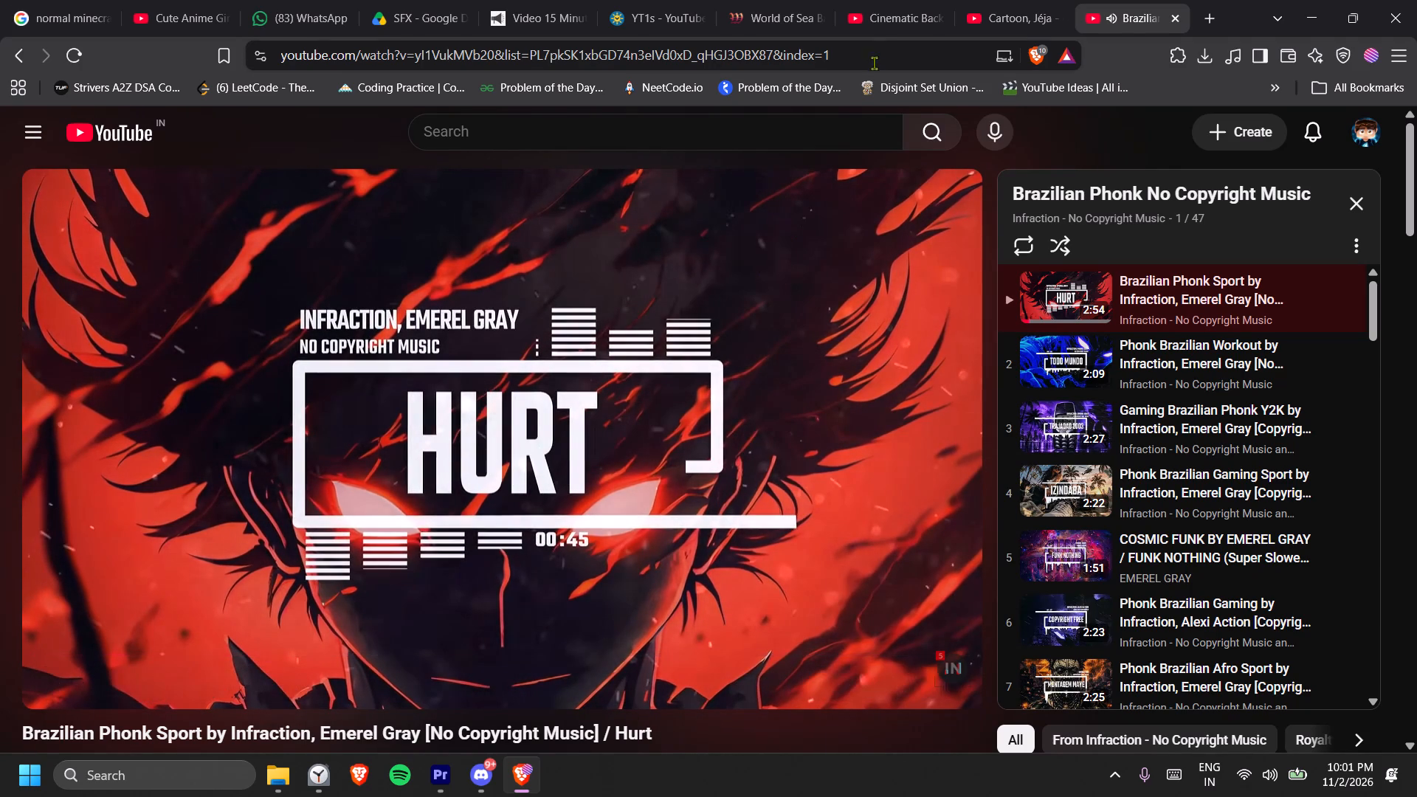
# Copy the Hurt video's link and search the web in a new tab for a YouTube video downloader.
pyautogui.moveTo(874, 57); pyautogui.dragTo(165, 13)
pyautogui.hotkey('ctrl', 'c')
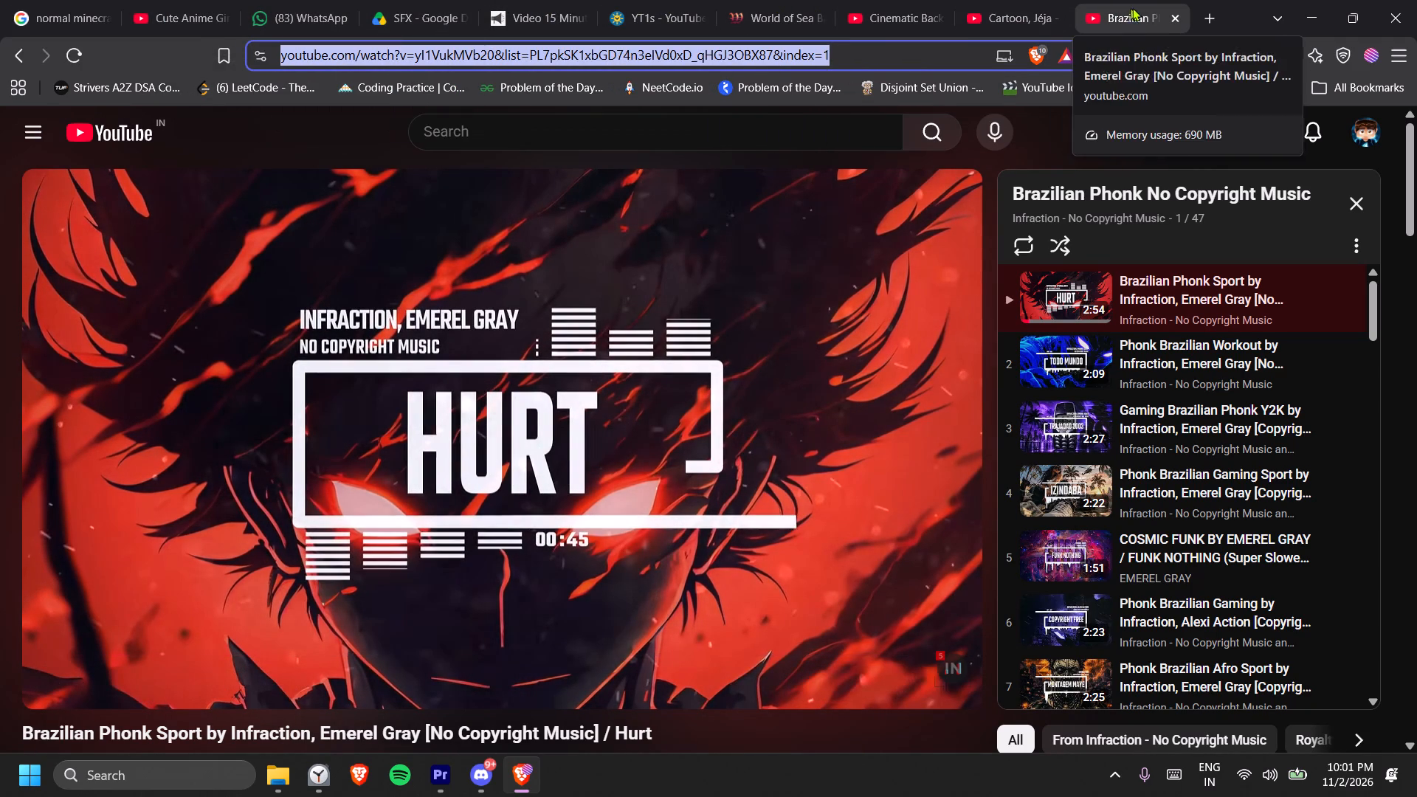
pyautogui.click(1204, 6)
pyautogui.write('youtube')
pyautogui.press('space')
pyautogui.write('video dowmloder')
pyautogui.press('Return')
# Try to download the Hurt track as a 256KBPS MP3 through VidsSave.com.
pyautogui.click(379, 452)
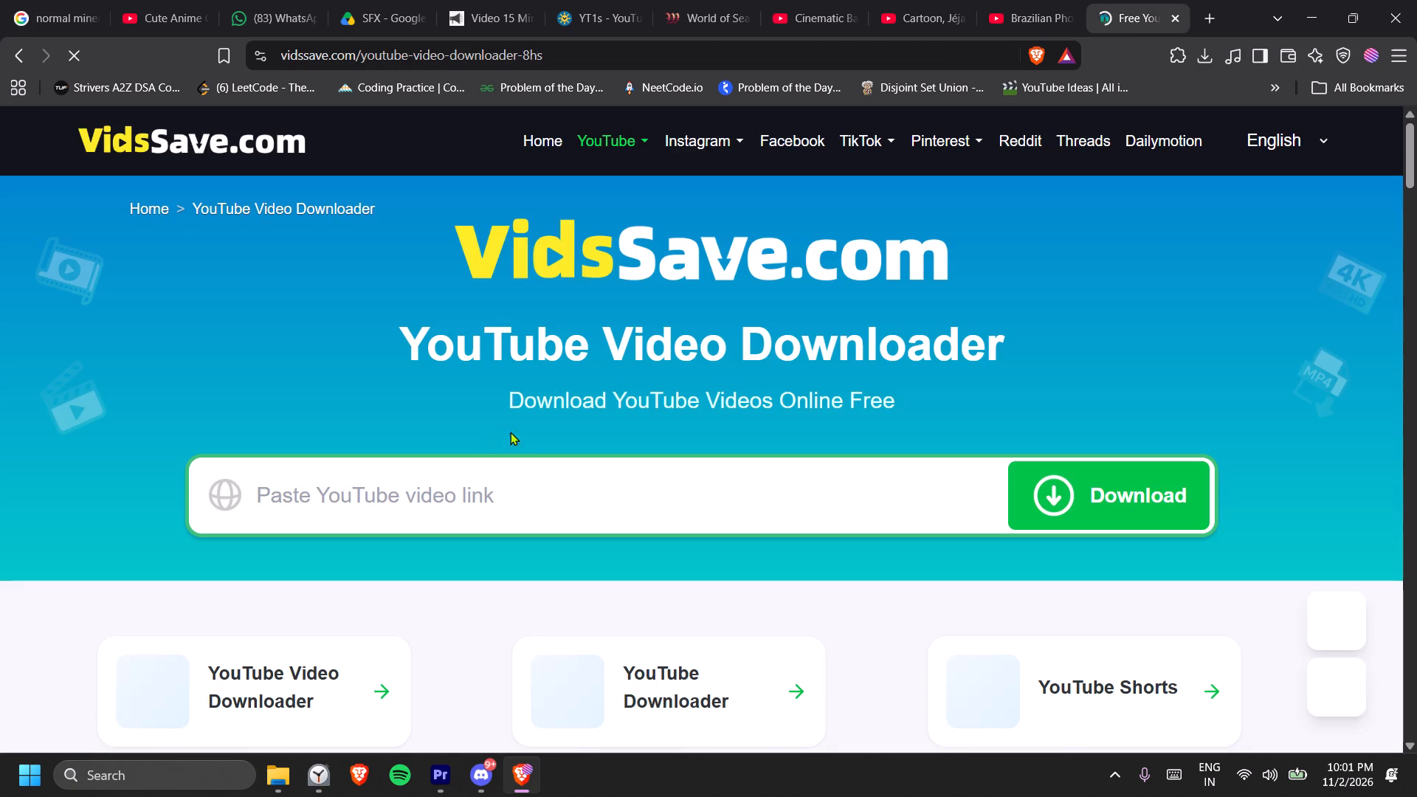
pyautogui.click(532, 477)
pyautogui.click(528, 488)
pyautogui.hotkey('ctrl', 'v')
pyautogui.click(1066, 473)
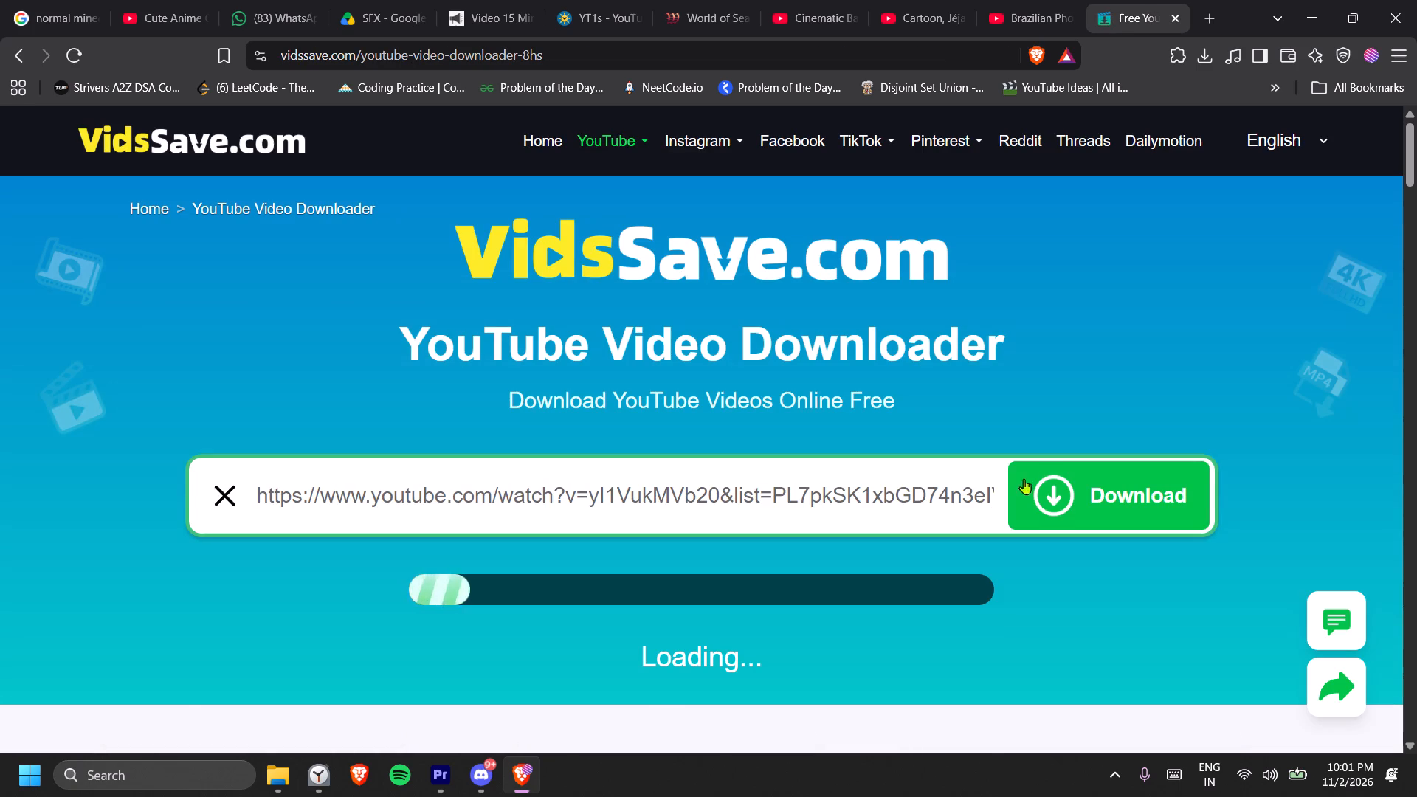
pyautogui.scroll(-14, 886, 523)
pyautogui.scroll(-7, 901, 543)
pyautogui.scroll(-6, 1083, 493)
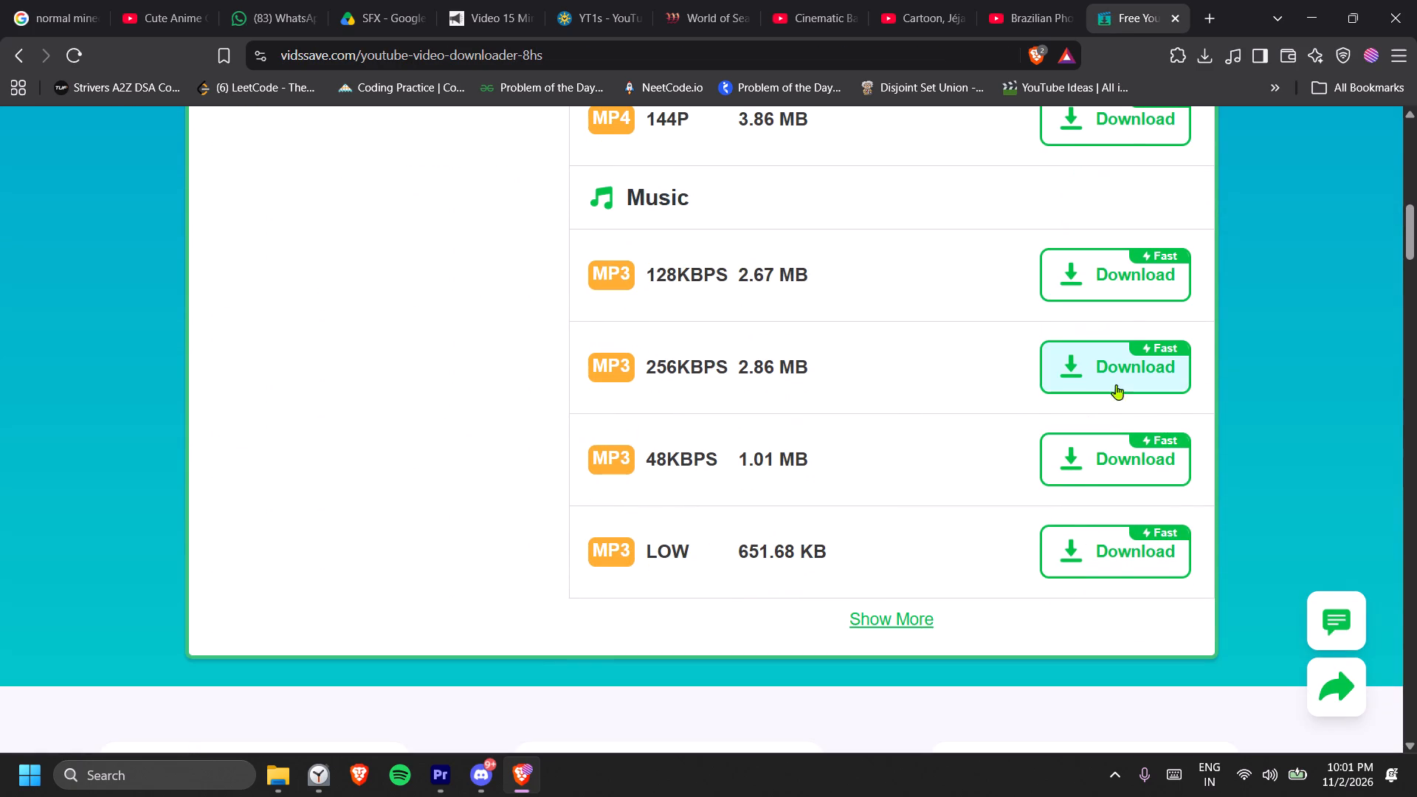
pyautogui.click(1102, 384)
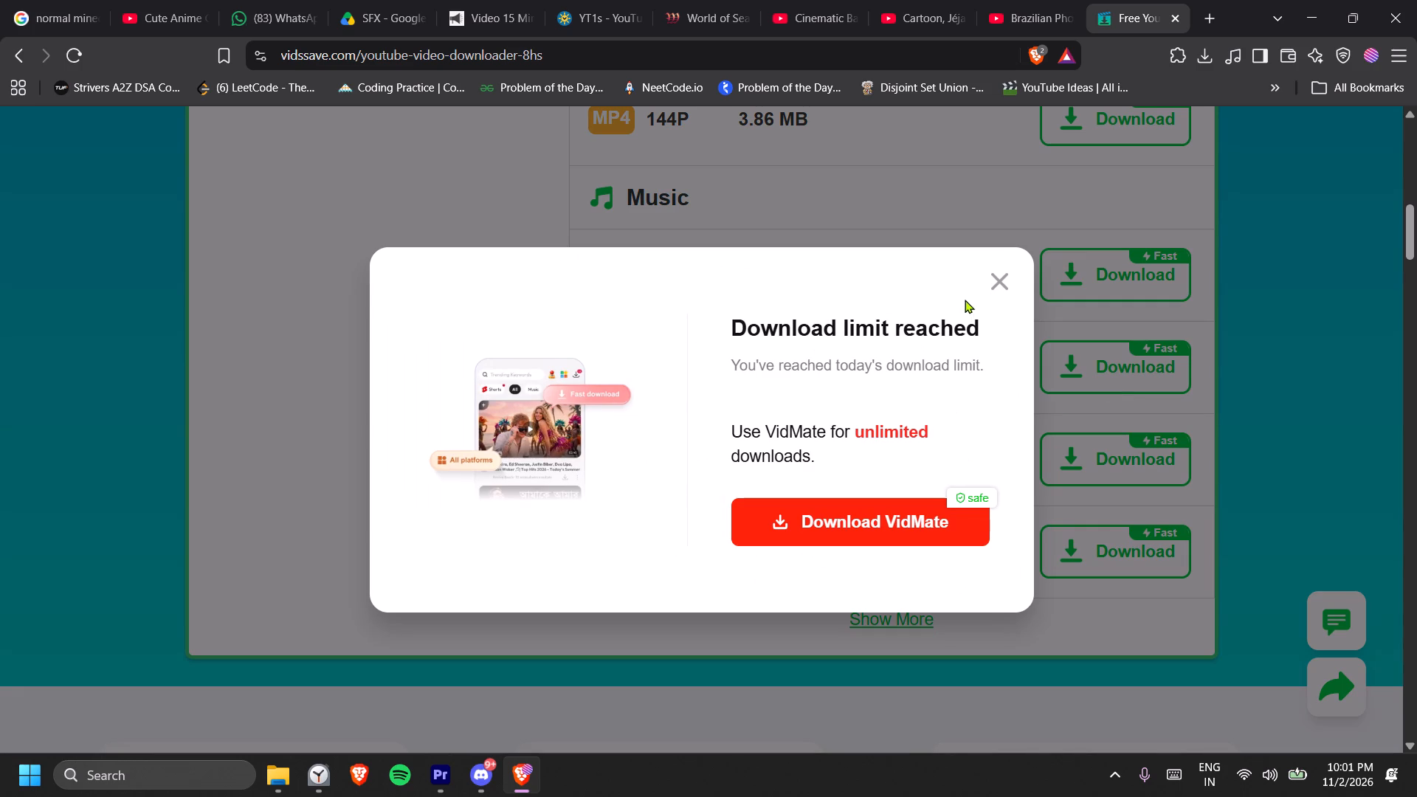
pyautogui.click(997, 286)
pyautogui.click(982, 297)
# Open the SnapYT downloader from the search results and submit the copied Hurt video link.
pyautogui.scroll(-8, 759, 363)
pyautogui.click(451, 354)
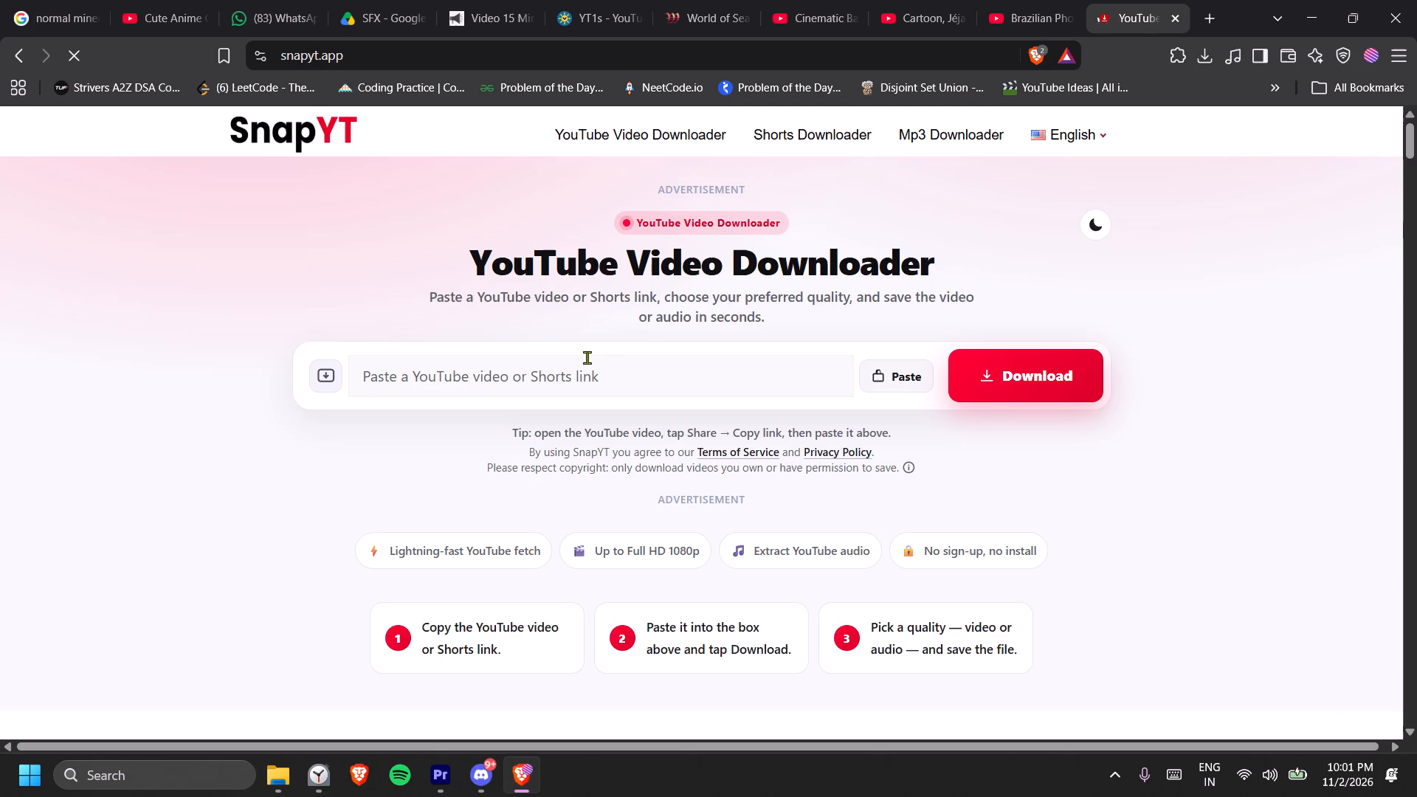
pyautogui.click(576, 367)
pyautogui.hotkey('ctrl', 'v')
pyautogui.click(977, 384)
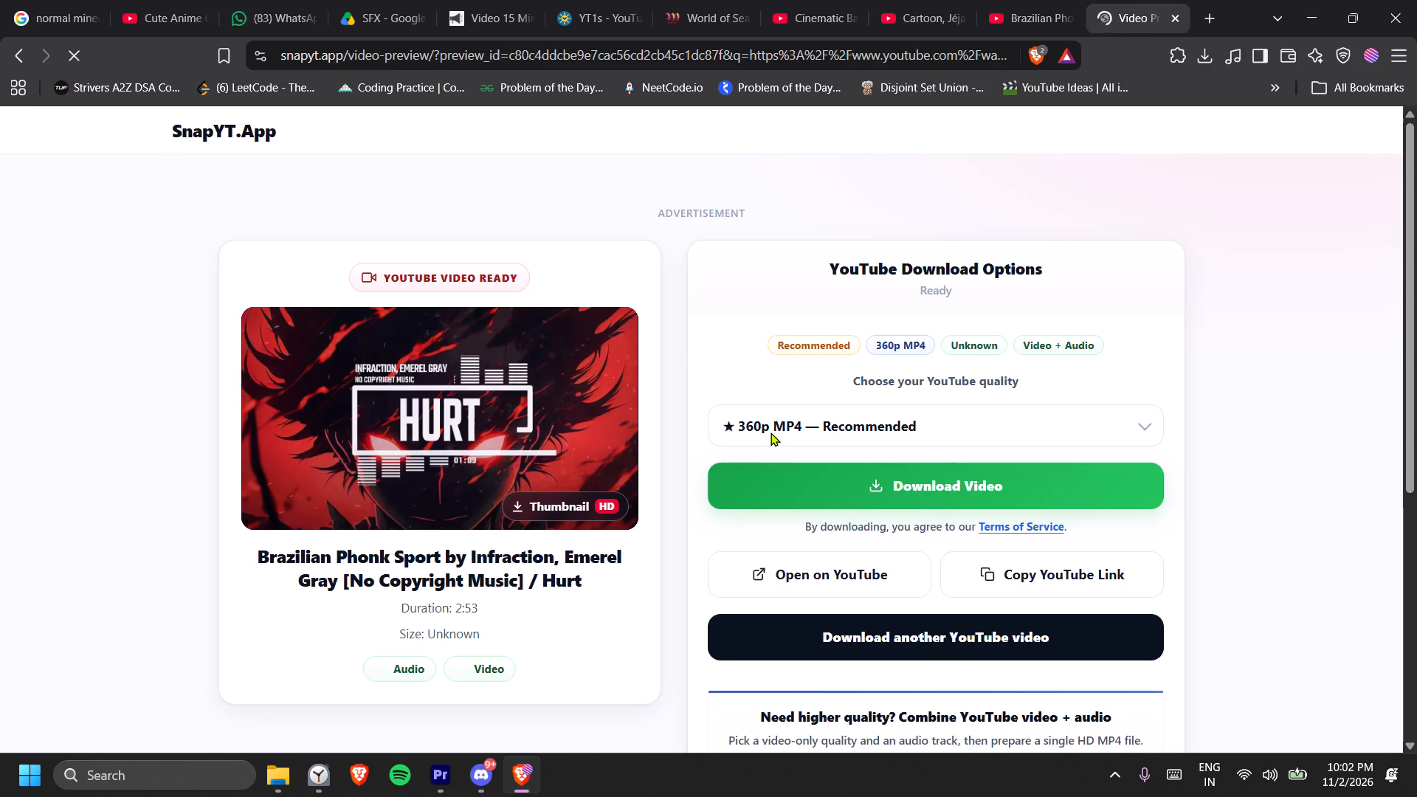
# Start downloading the Hurt audio as MP3 320 kbps and close the Secure File Download ad page.
pyautogui.click(929, 429)
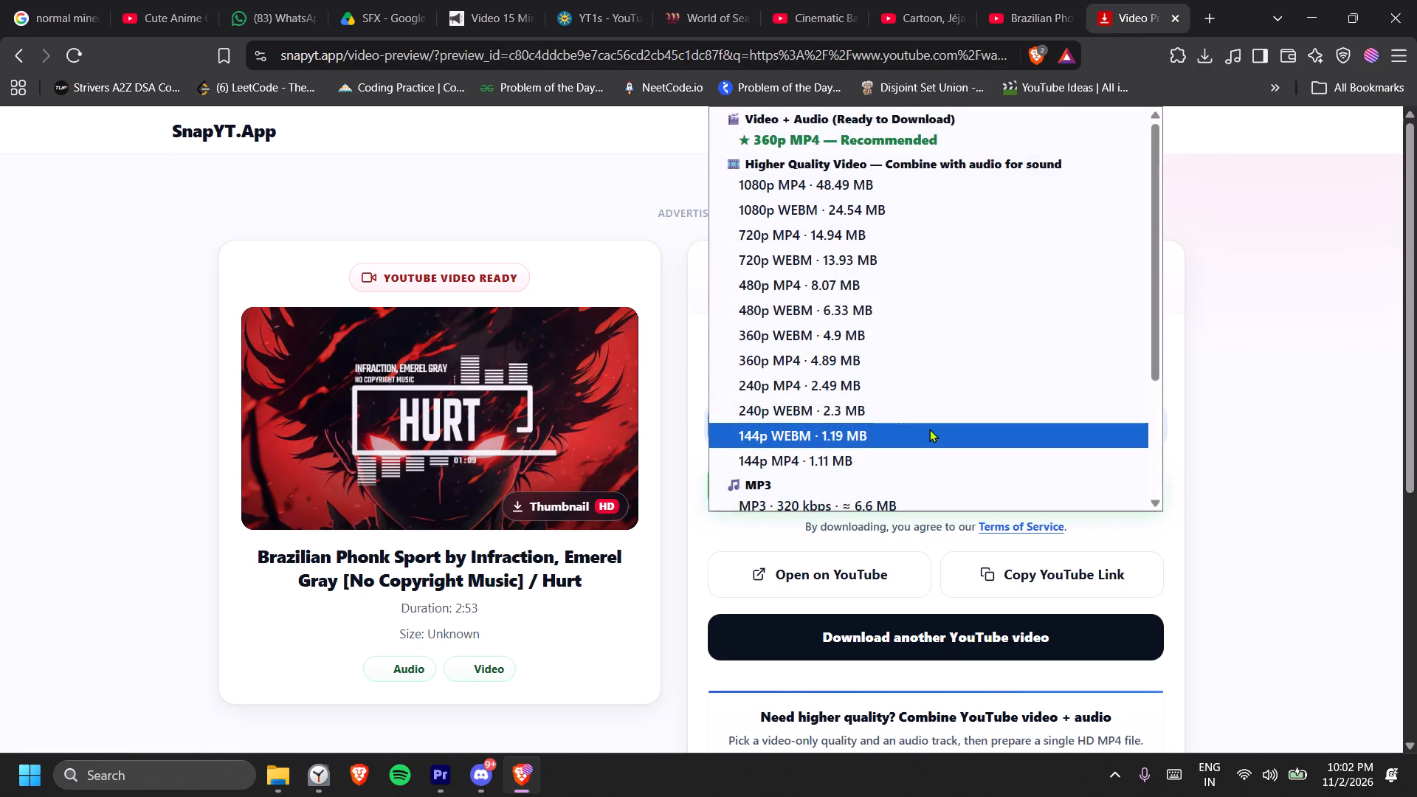
pyautogui.scroll(-5, 913, 432)
pyautogui.click(900, 334)
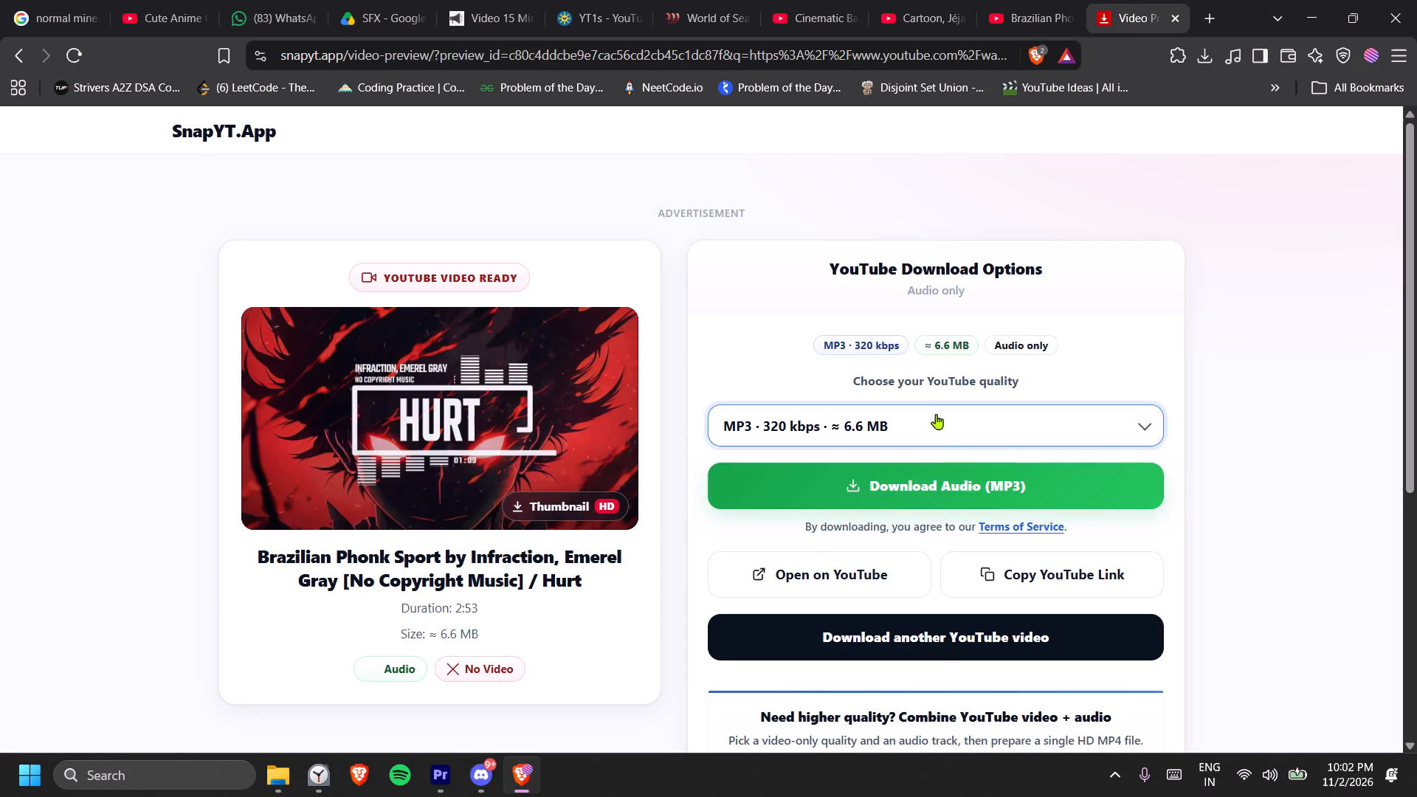
pyautogui.click(939, 477)
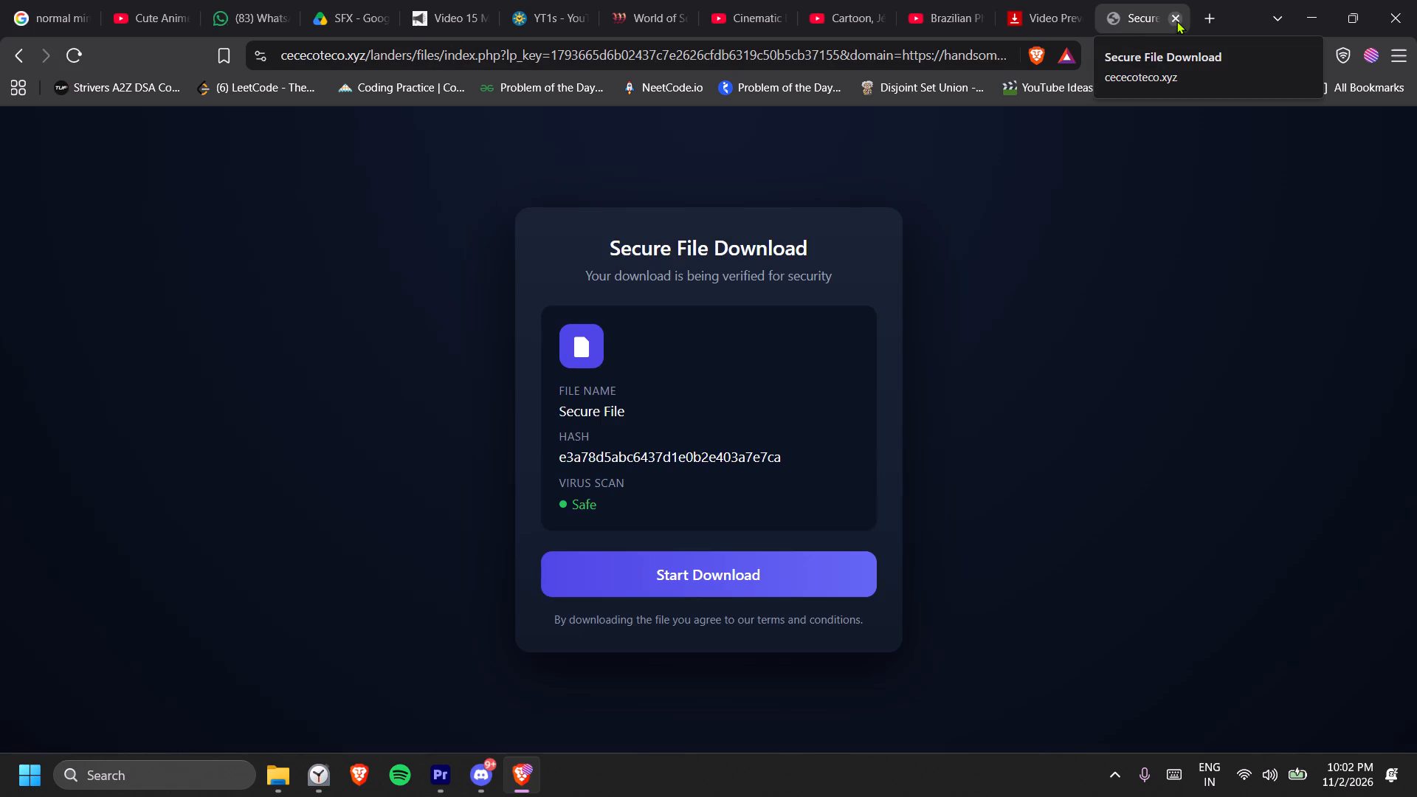
pyautogui.click(1176, 21)
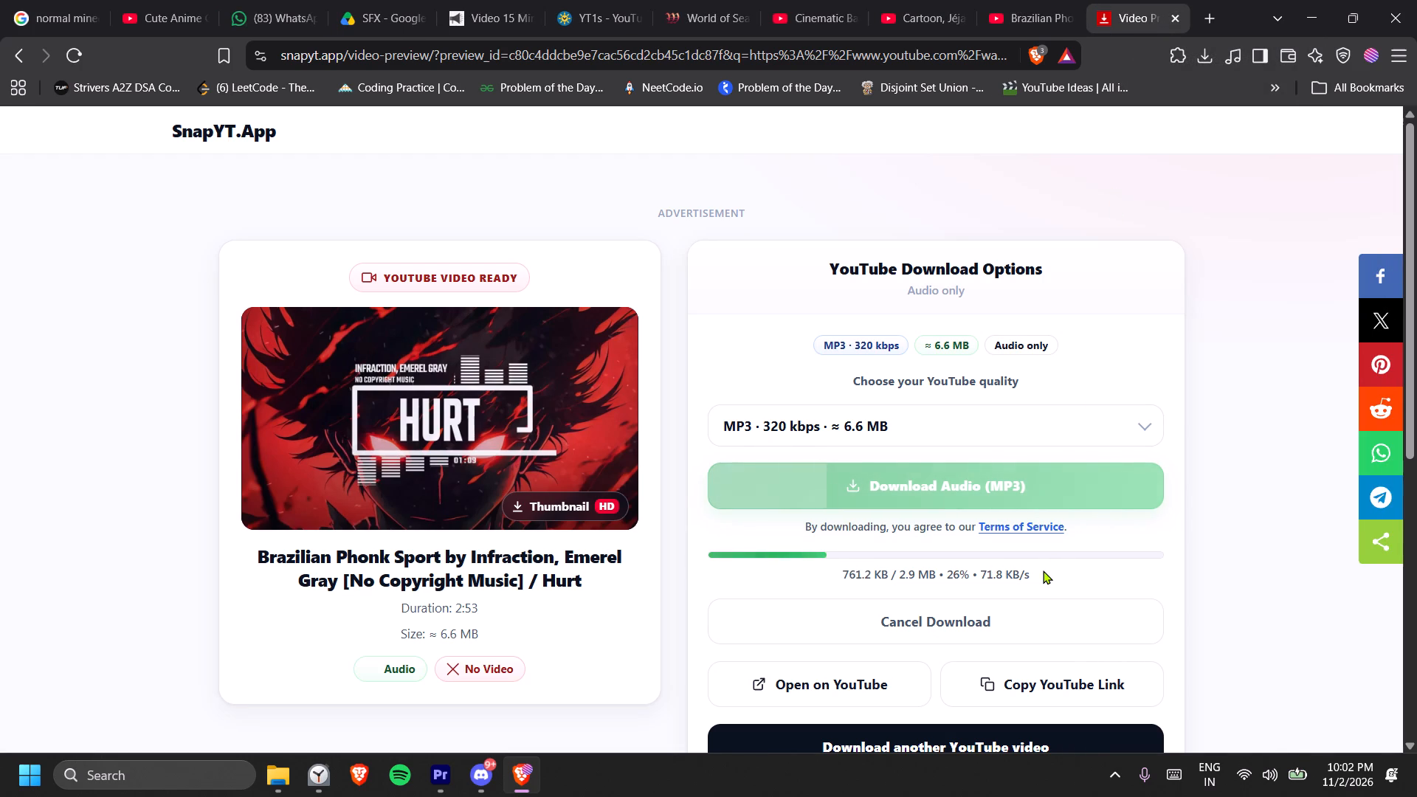
# Switch to Premiere, move the playhead to 00:02:46:41 and save the project.
pyautogui.click(430, 775)
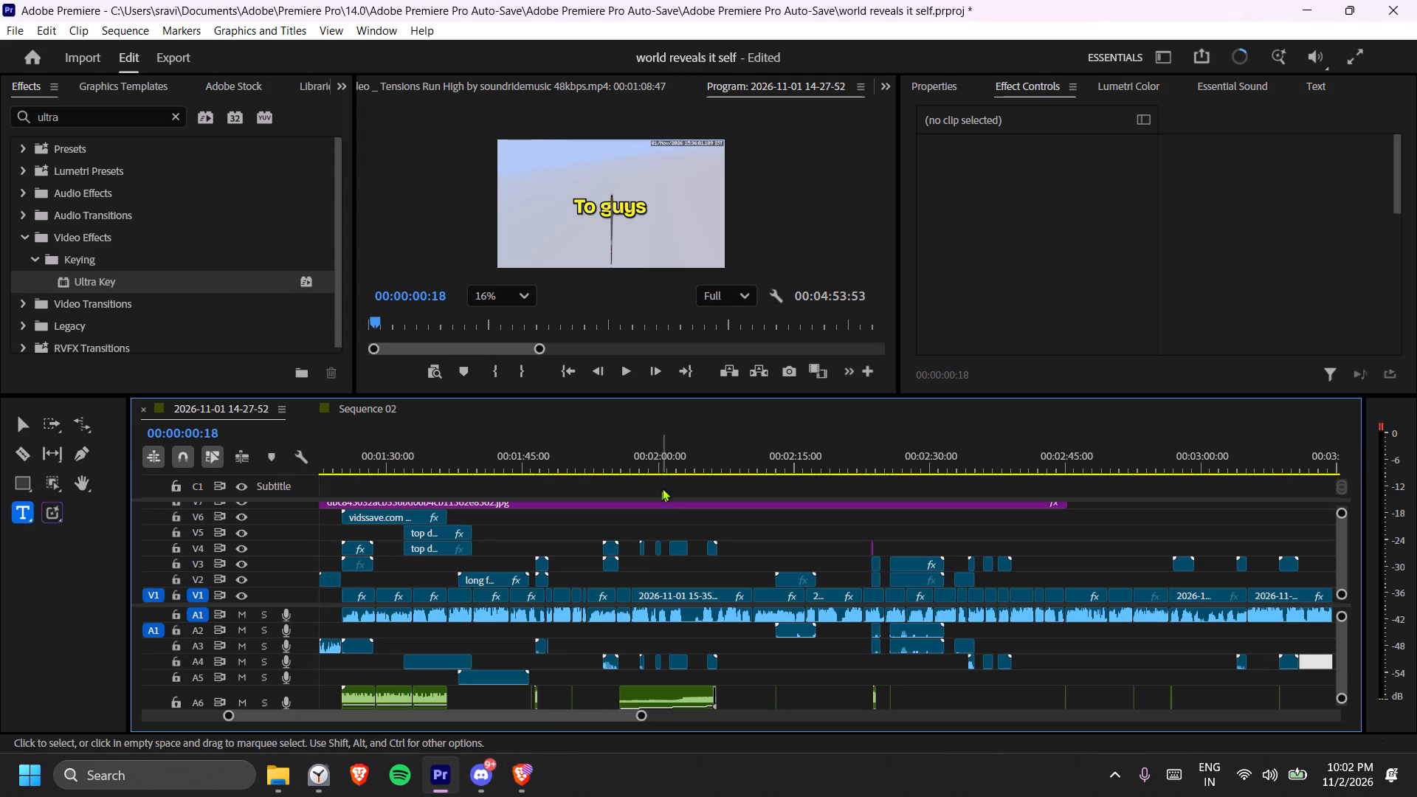
pyautogui.moveTo(667, 469); pyautogui.dragTo(1083, 480)
pyautogui.press('-')
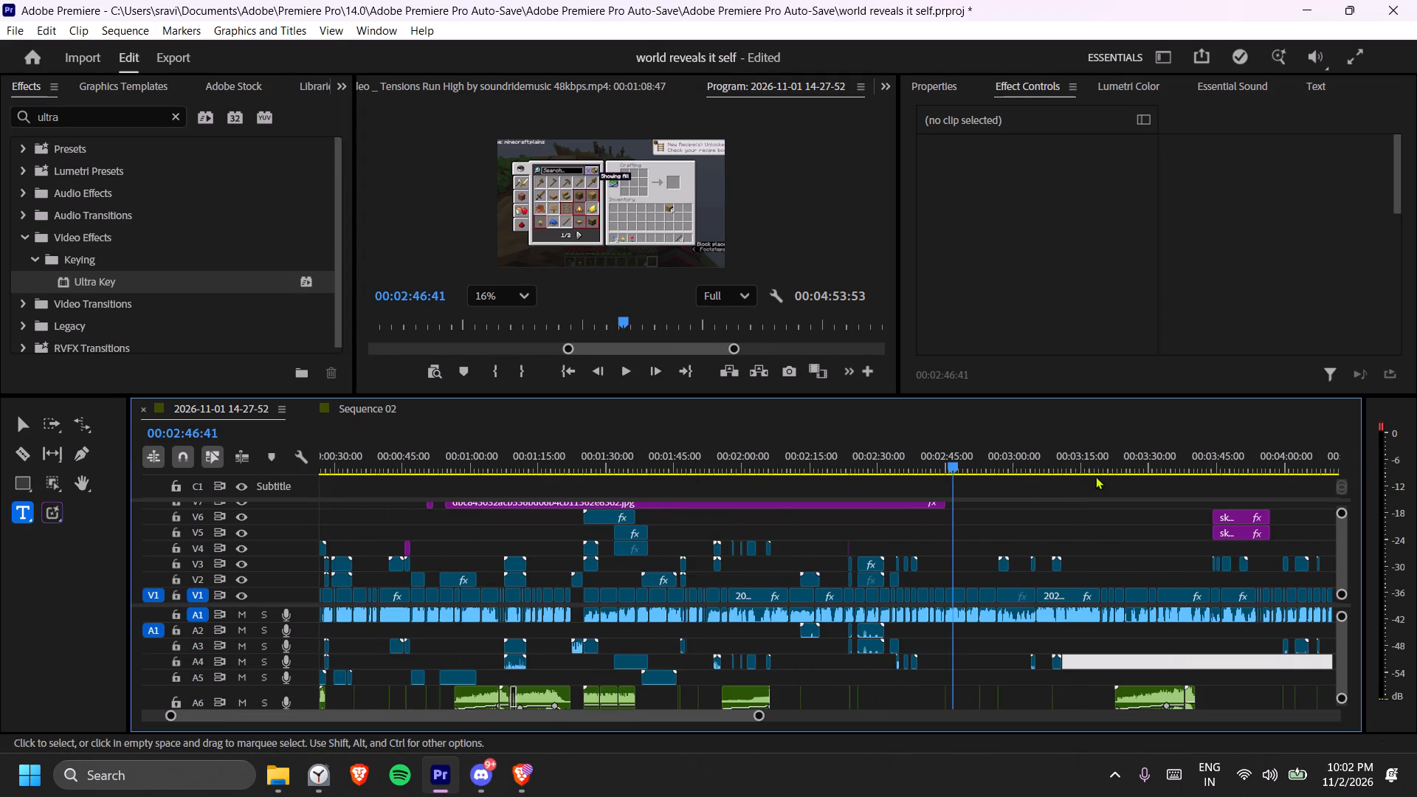
pyautogui.scroll(-4, 191, 299)
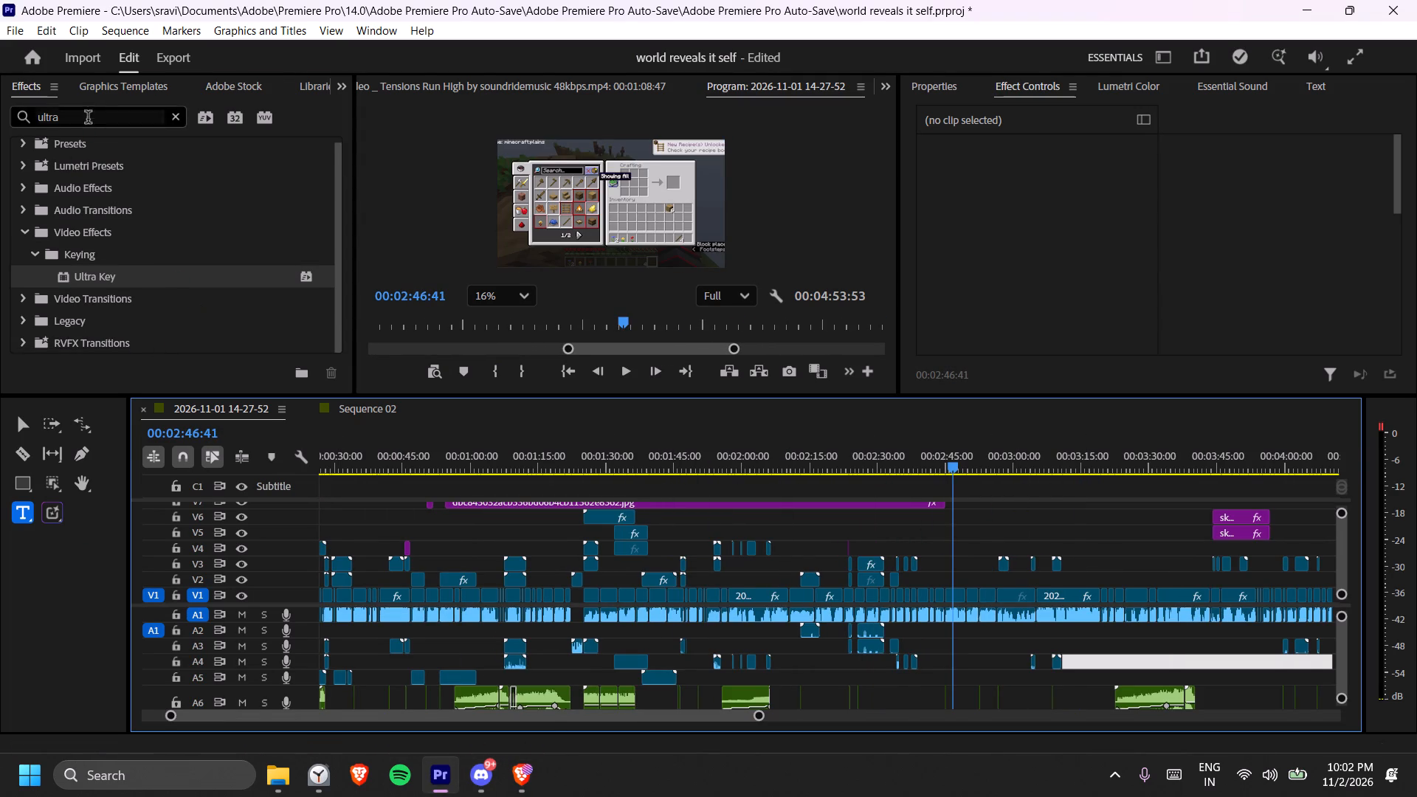
pyautogui.click(90, 113)
pyautogui.hotkey('ctrl', 's')
pyautogui.hotkey('ctrl', 'a')
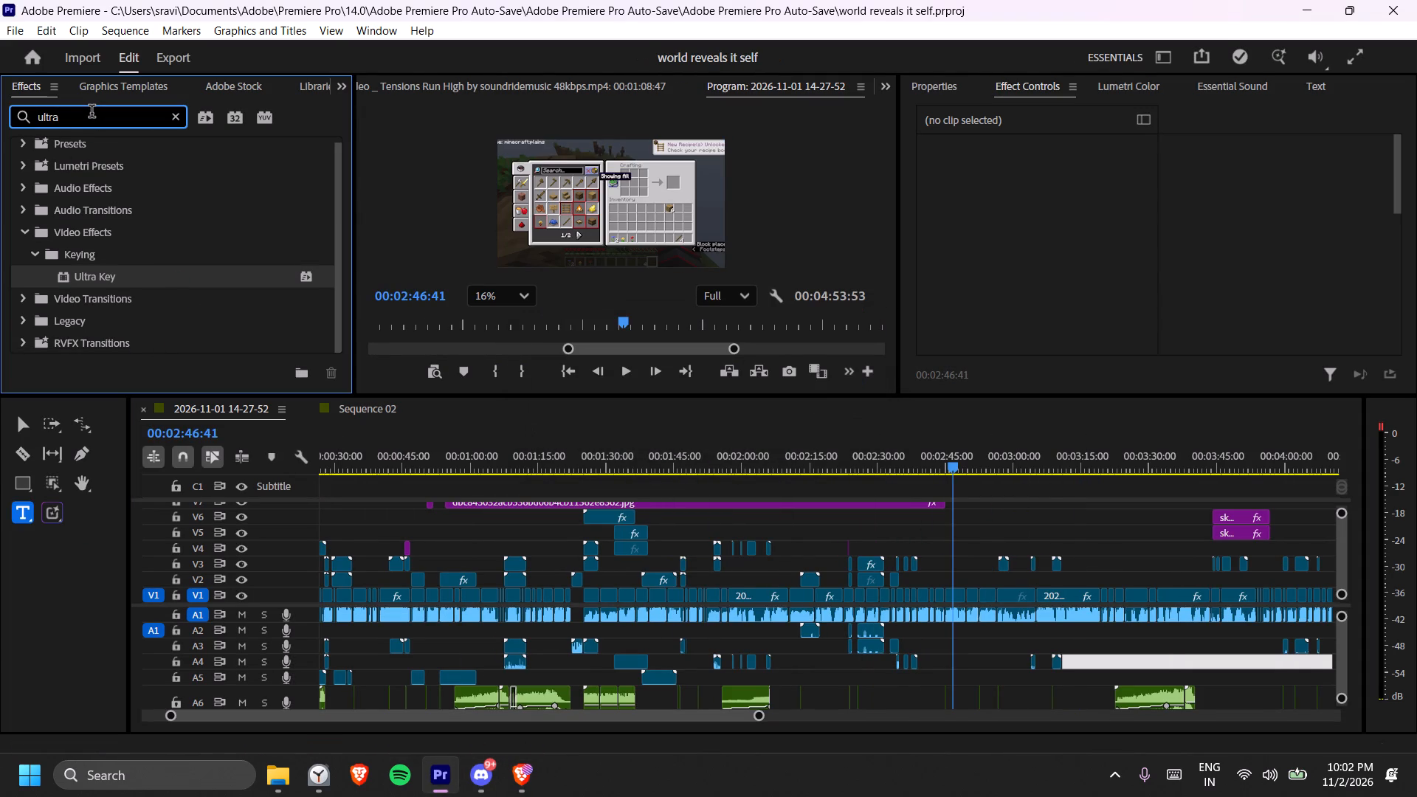
pyautogui.hotkey('ctrl', 's')
# Replace the effects search term with "correct".
pyautogui.hotkey('ctrl', 'a')
pyautogui.hotkey('ctrl', 'BackSpace')
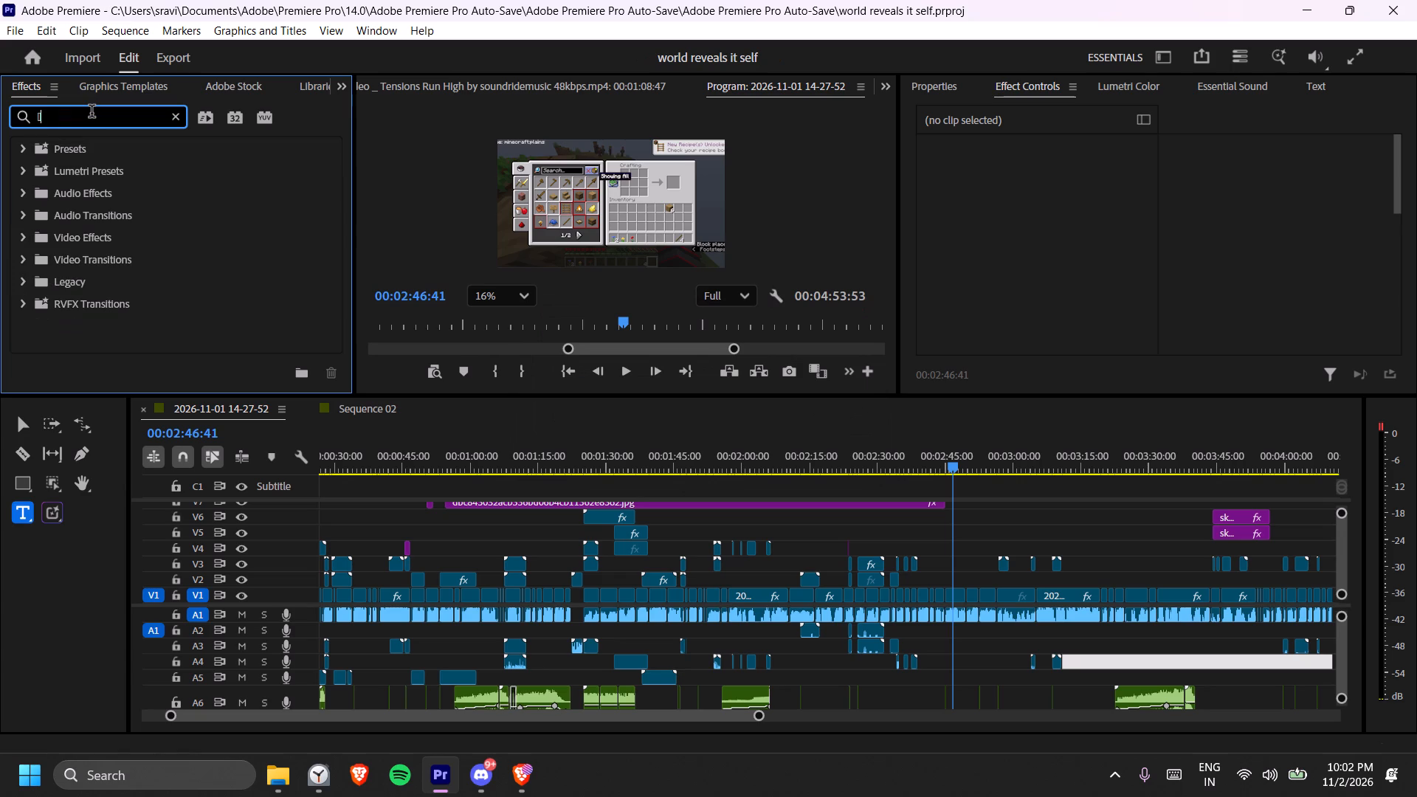
pyautogui.write('correct')
pyautogui.hotkey('ctrl', 'a')
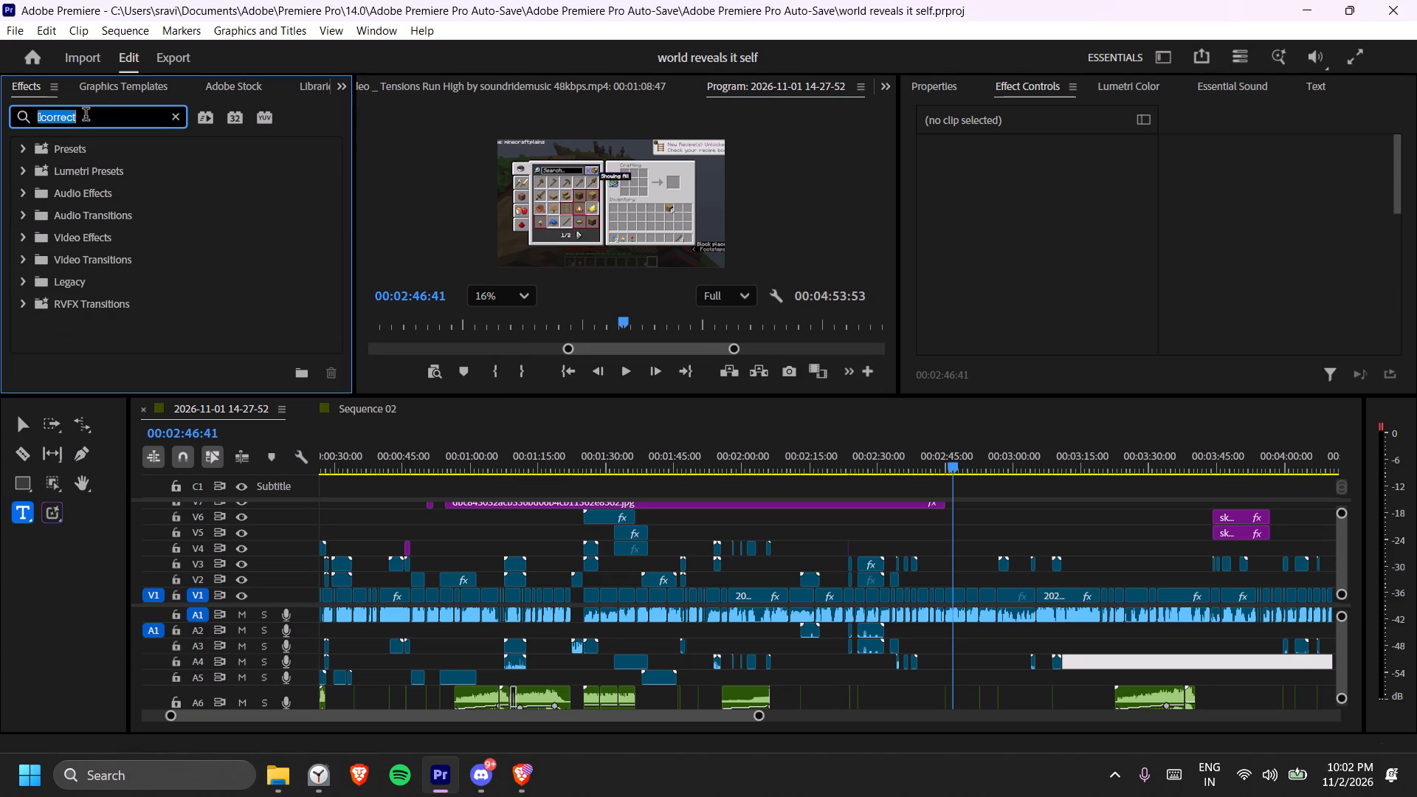
pyautogui.press('BackSpace')
pyautogui.write('correct')
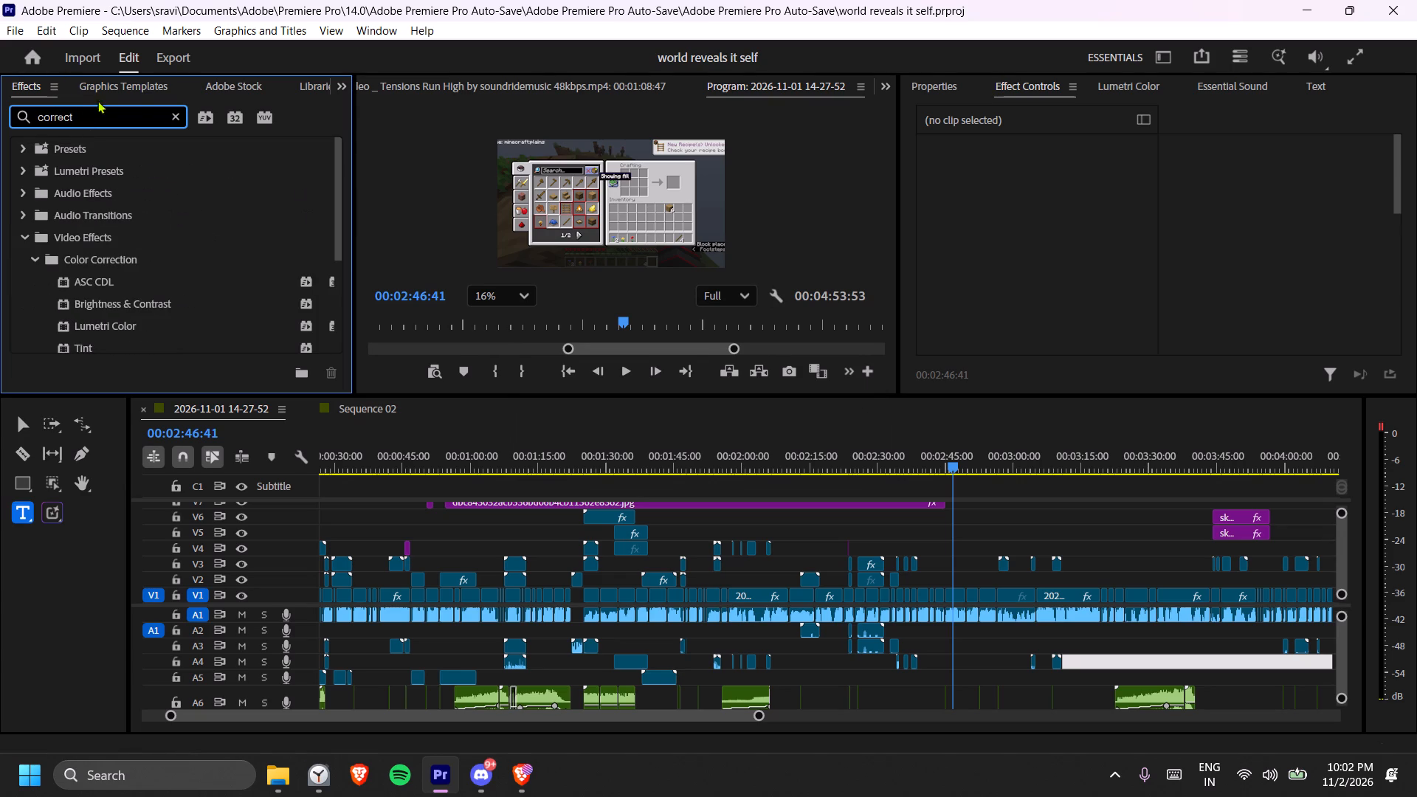
# Search the project's media for "correct" and clear the search.
pyautogui.scroll(-2, 140, 94)
pyautogui.scroll(4, 142, 94)
pyautogui.scroll(-2, 142, 94)
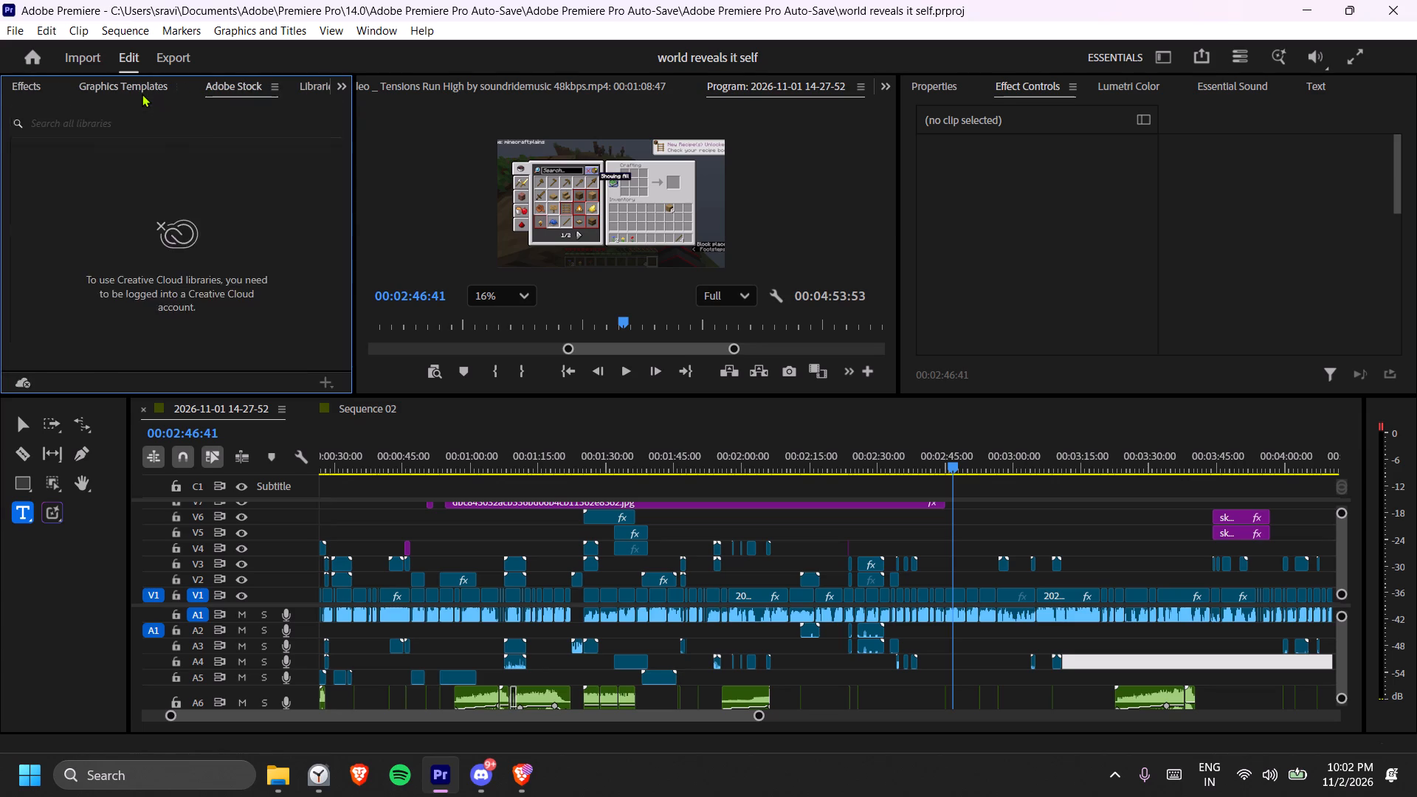
pyautogui.scroll(-2, 142, 94)
pyautogui.click(105, 145)
pyautogui.write('corr')
pyautogui.write('ect')
pyautogui.hotkey('ctrl', 'a')
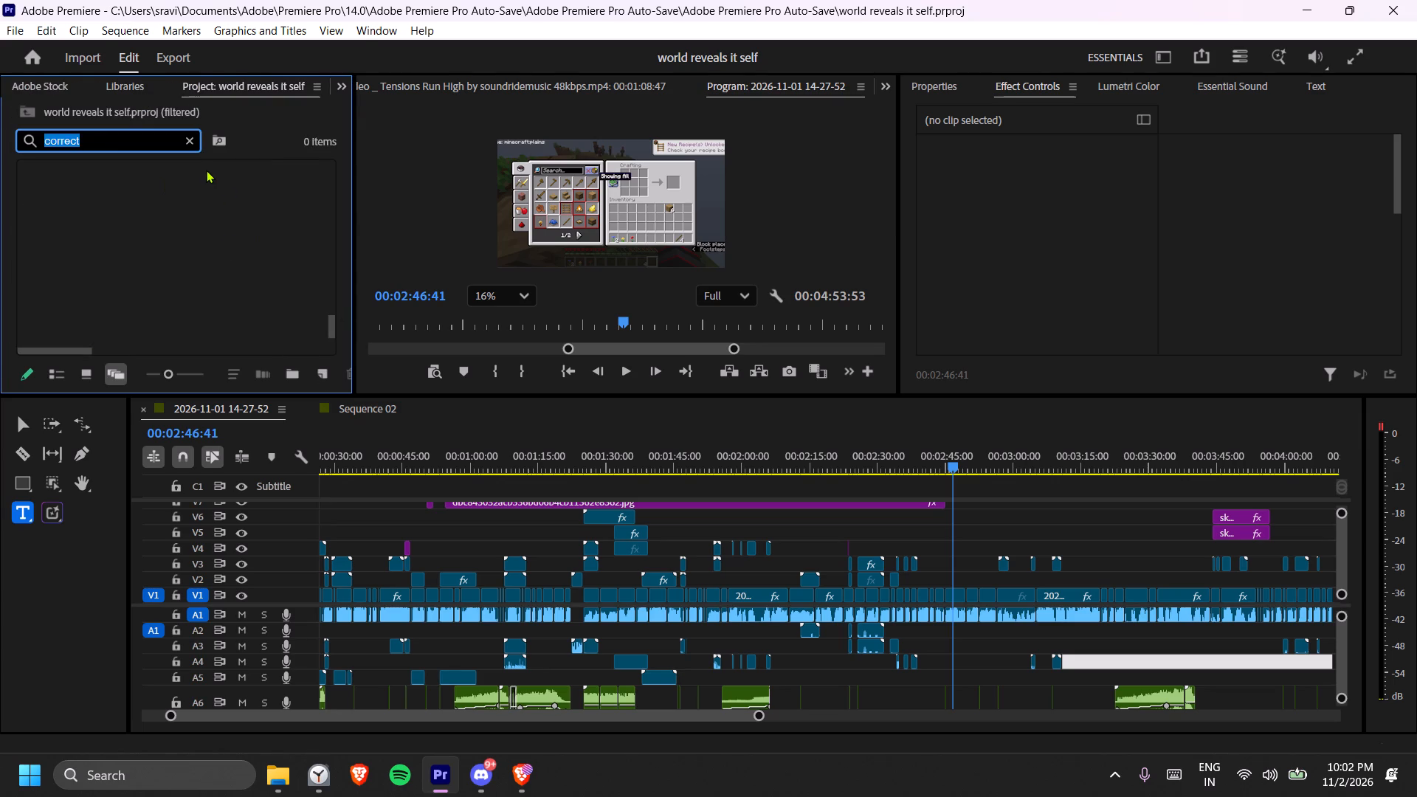
pyautogui.press('BackSpace')
# Import the "vidssave.com Correct Sound Effect" audio file from the Downloads folder into the Premiere project.
pyautogui.hotkey('alt', 'Tab')
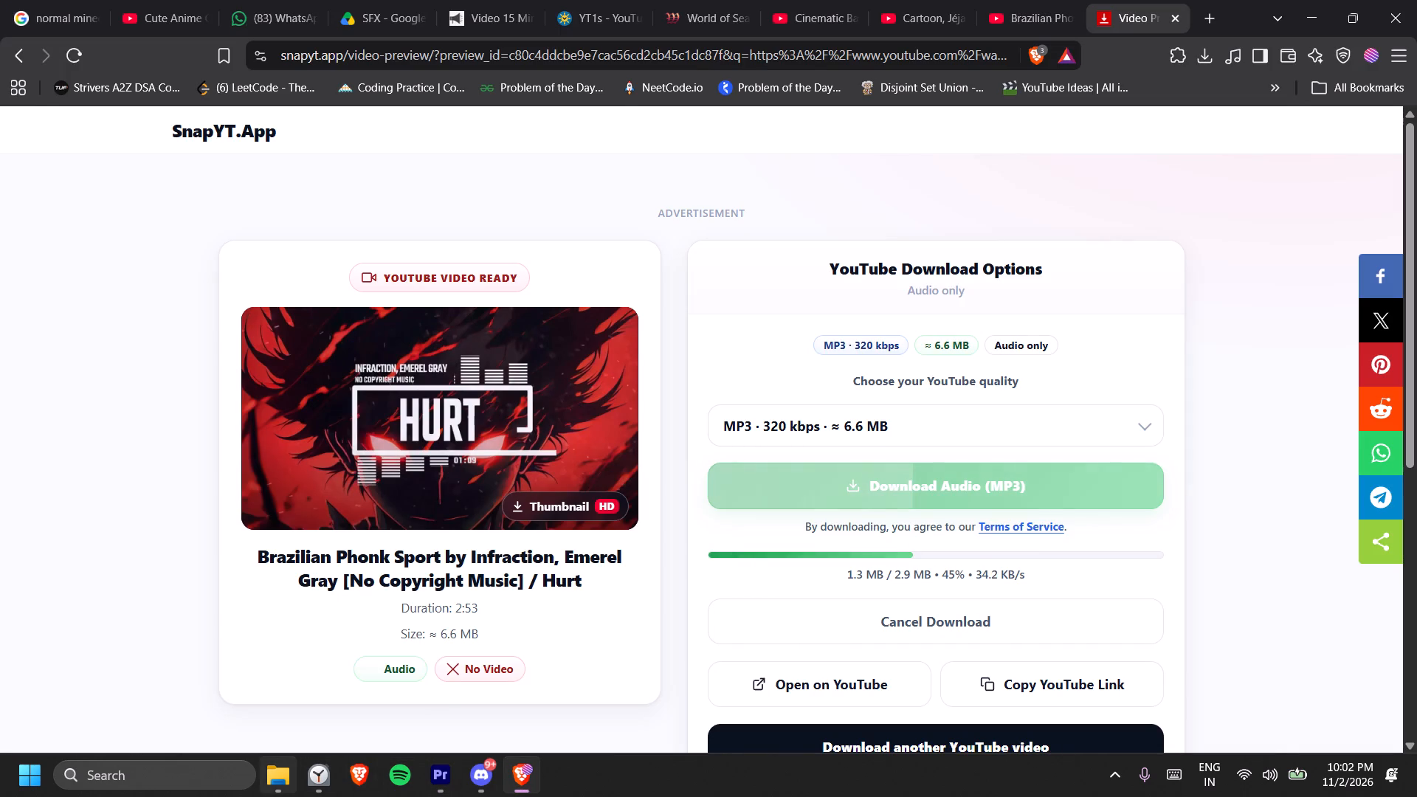
pyautogui.click(268, 794)
pyautogui.click(123, 225)
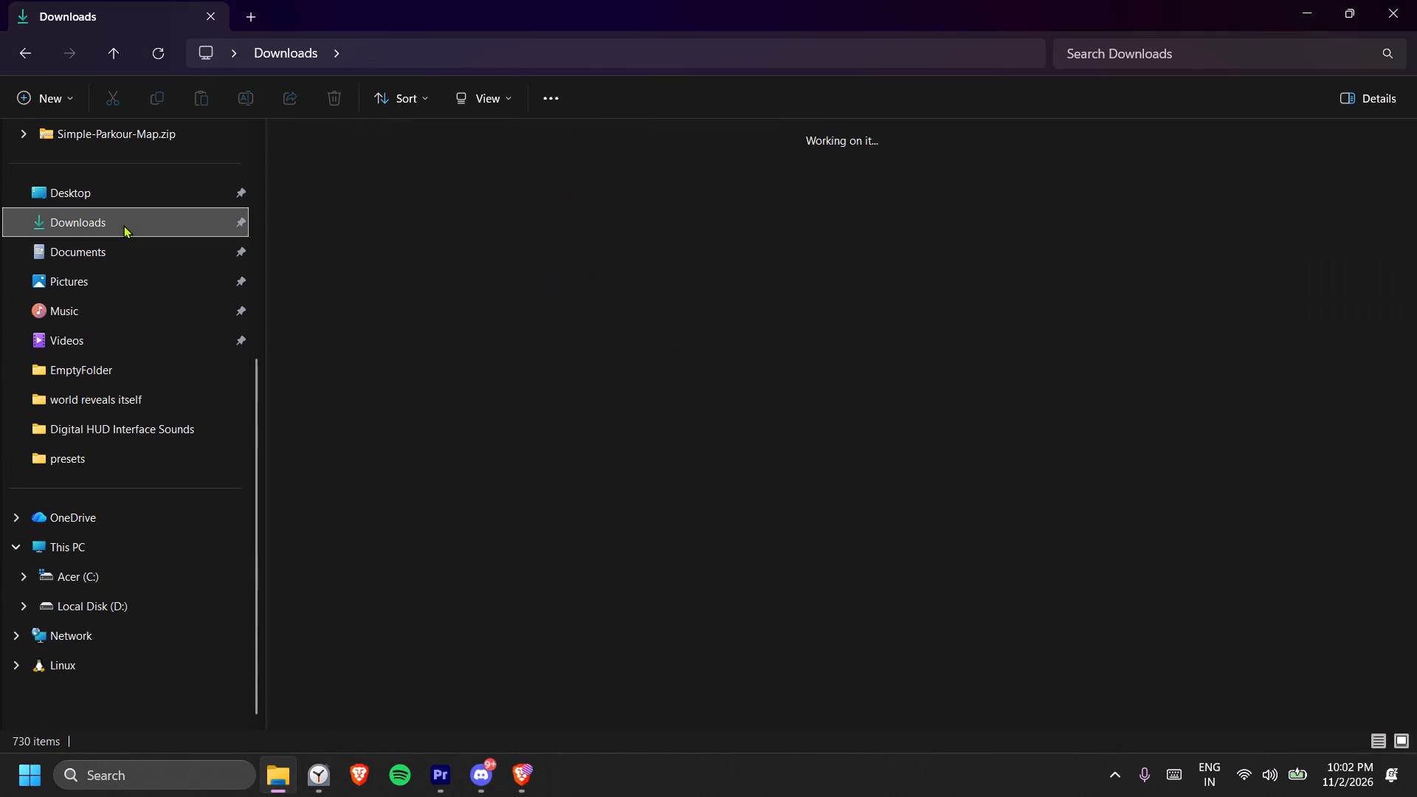
pyautogui.scroll(-4, 790, 280)
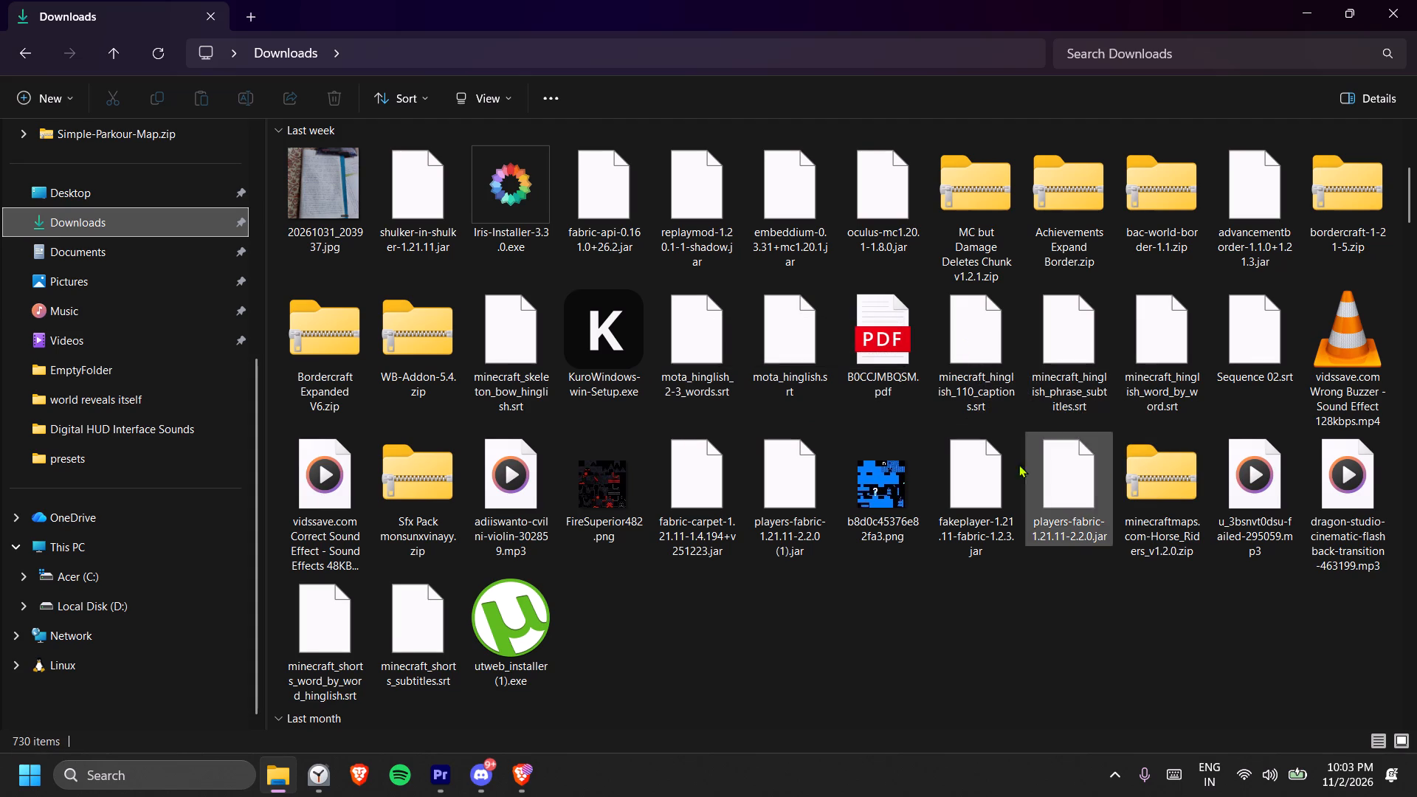
pyautogui.moveTo(331, 492); pyautogui.dragTo(525, 766)
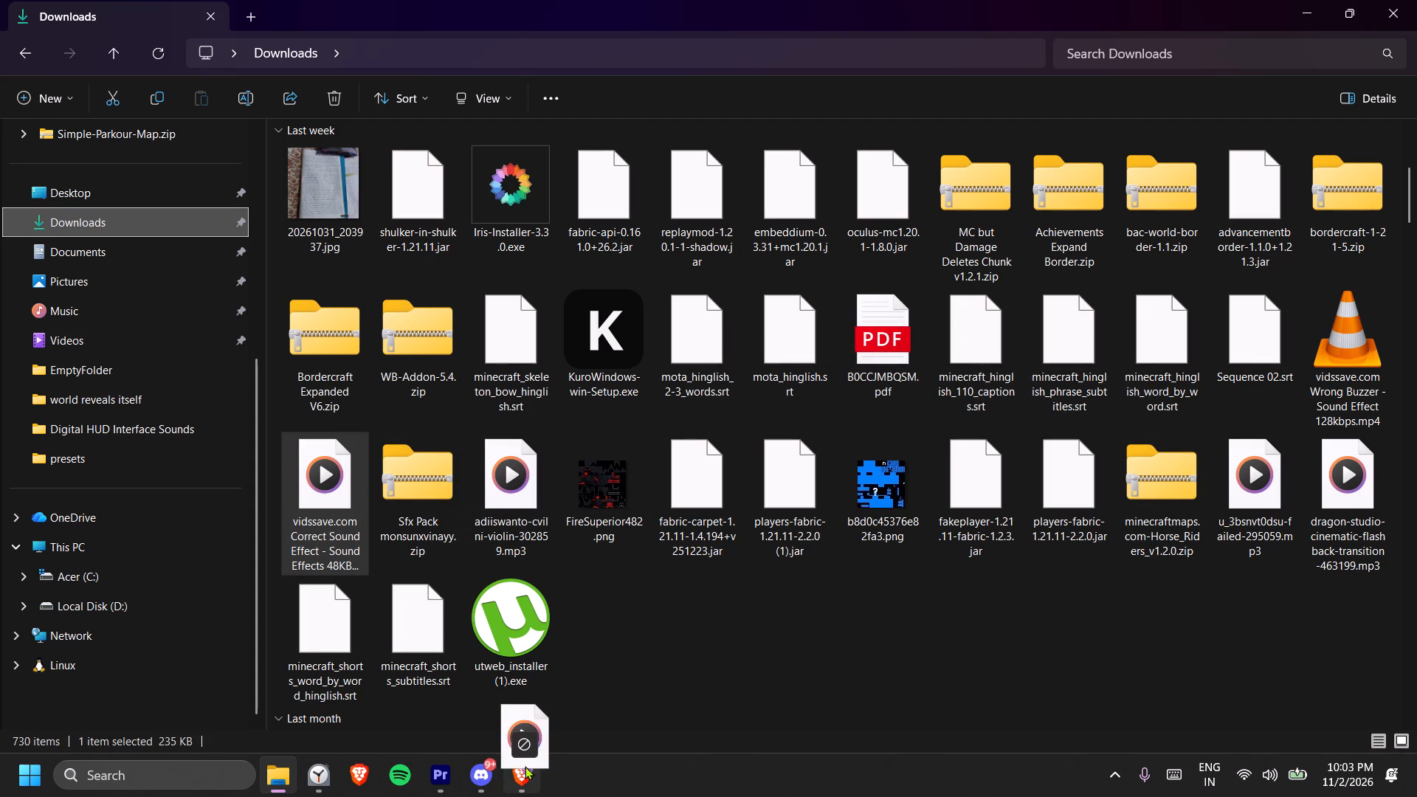
pyautogui.moveTo(525, 766); pyautogui.dragTo(323, 541)
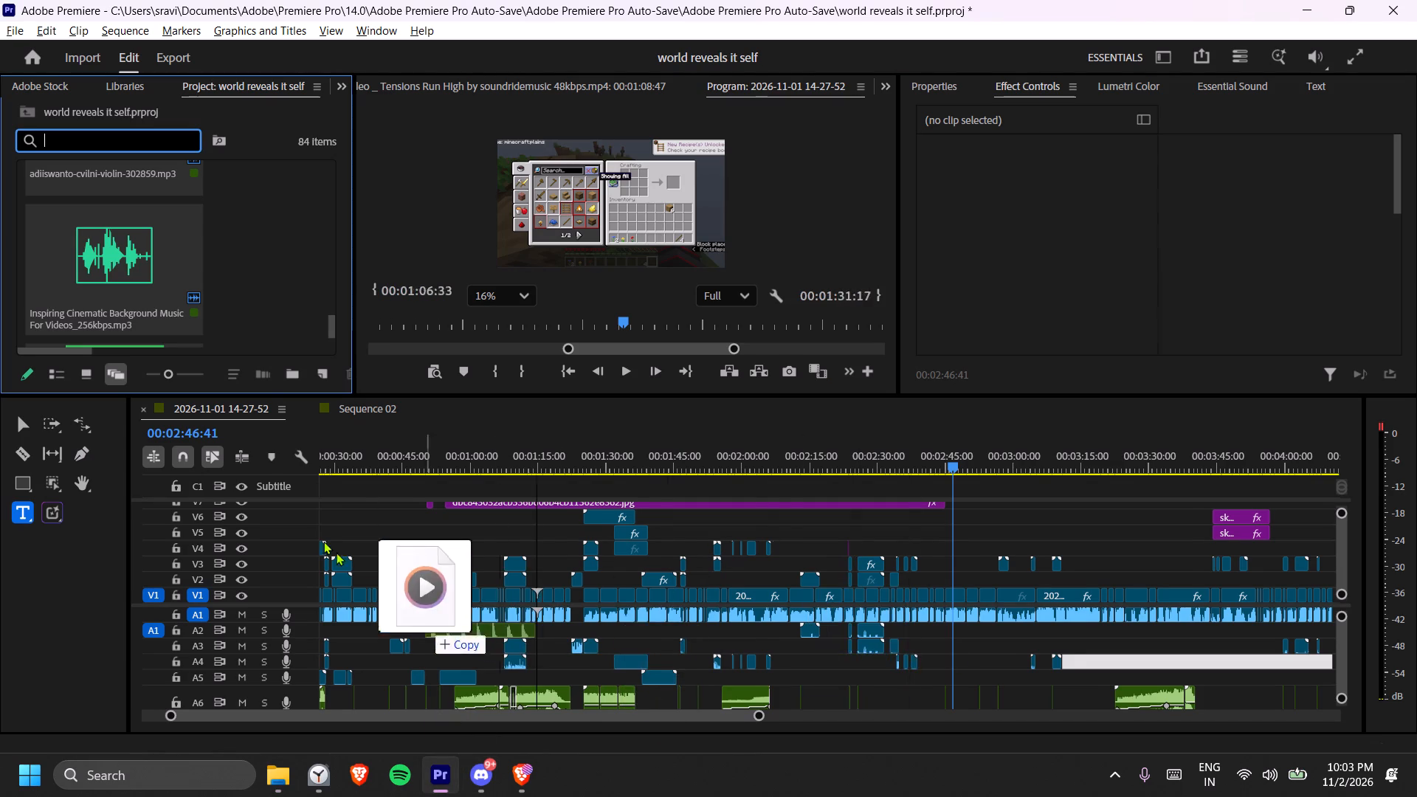
pyautogui.moveTo(323, 541); pyautogui.dragTo(270, 266)
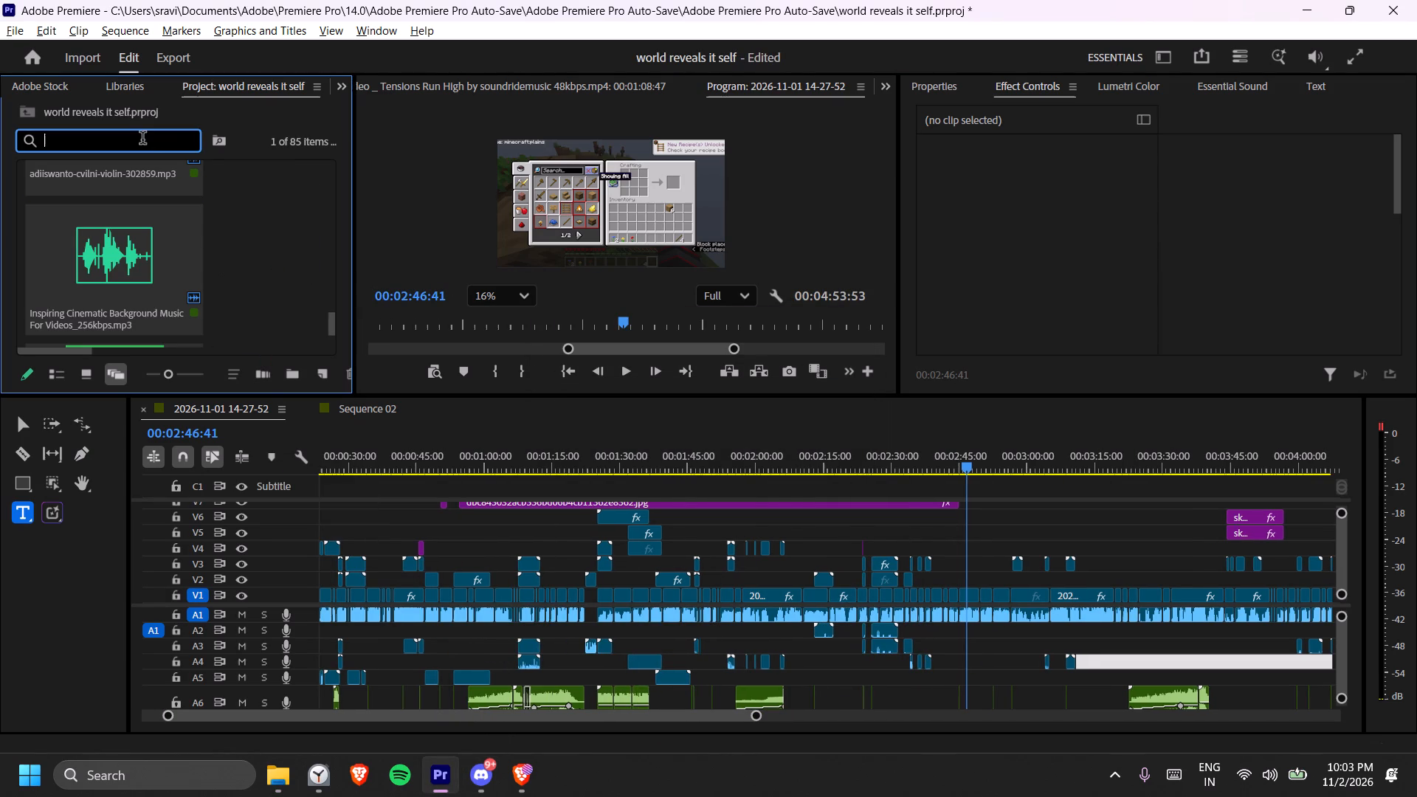
pyautogui.press('BackSpace')
pyautogui.press('BackSpace')
# Play the footage from about 00:02:39, enlarge the audio track area, and place the Correct Sound Effect clip on A8 at about 00:01:32.
pyautogui.moveTo(334, 321); pyautogui.dragTo(329, 369)
pyautogui.click(934, 444)
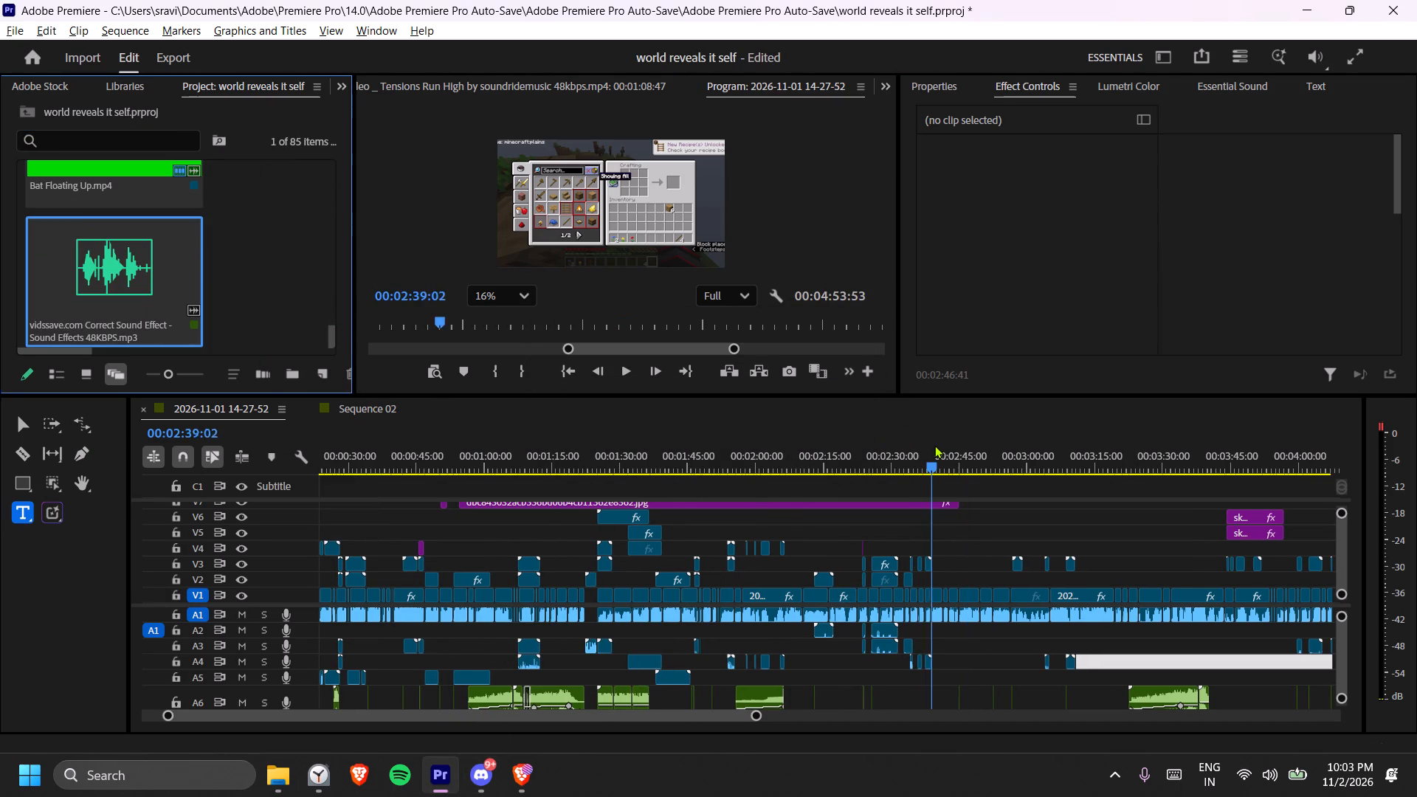
pyautogui.press('space')
pyautogui.press('space')
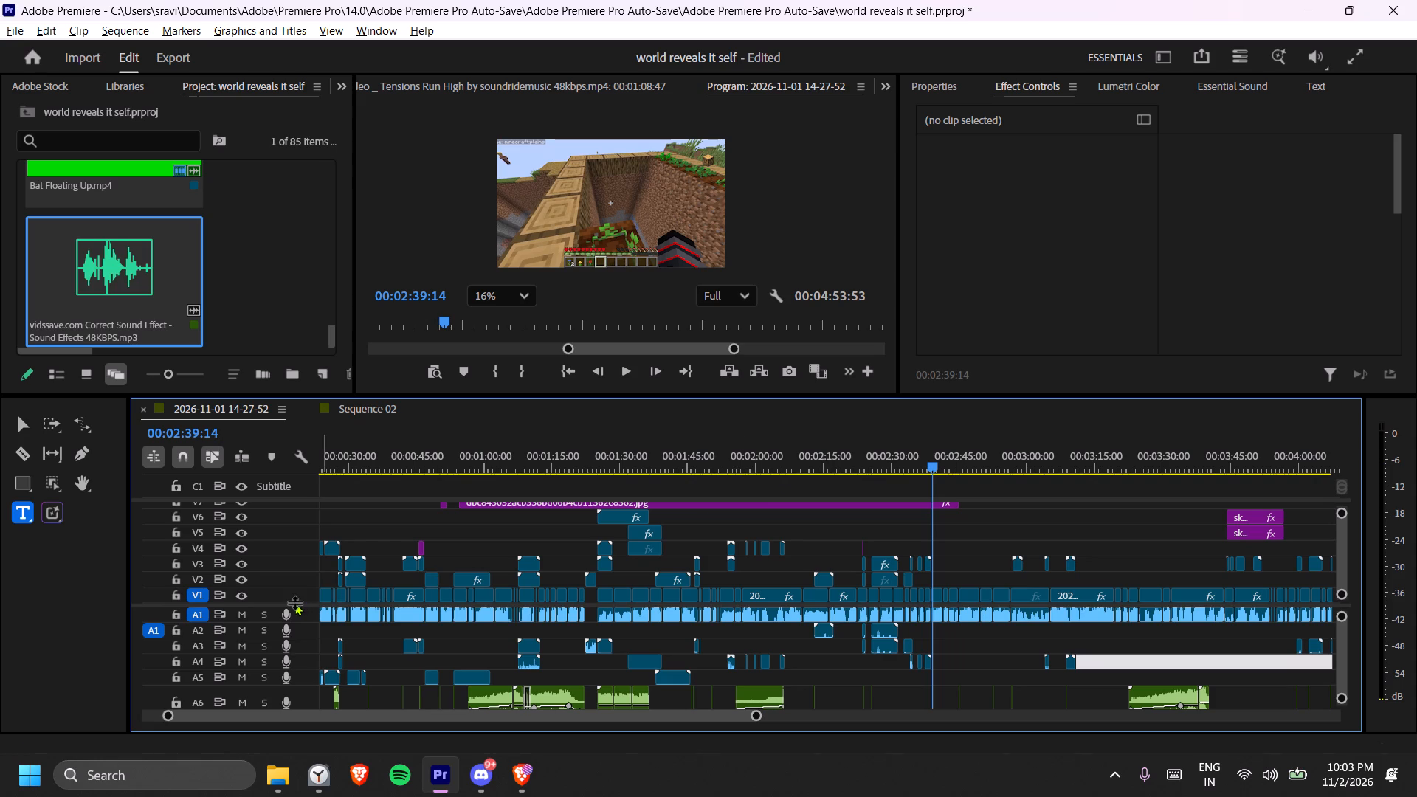
pyautogui.moveTo(294, 604); pyautogui.dragTo(314, 512)
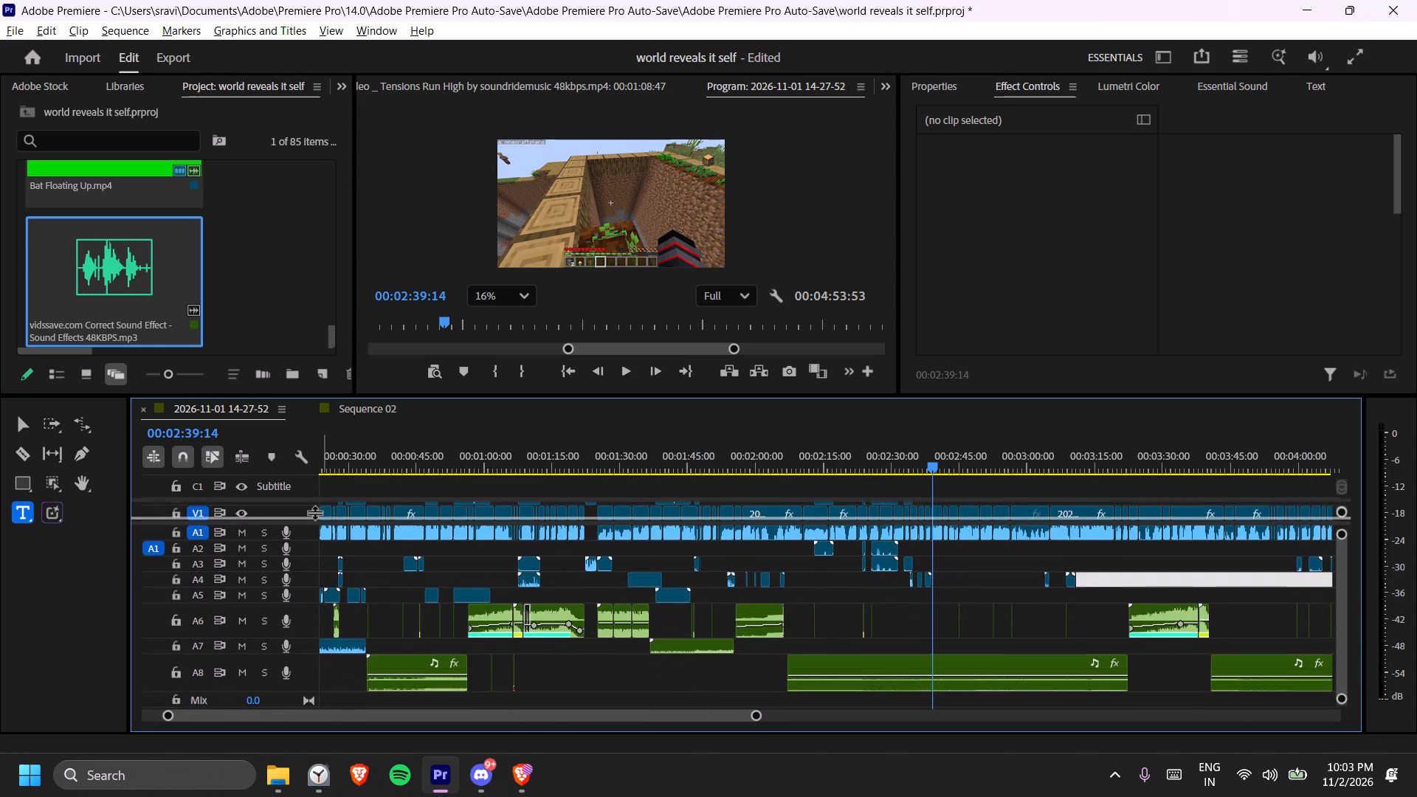
pyautogui.moveTo(314, 512); pyautogui.dragTo(323, 461)
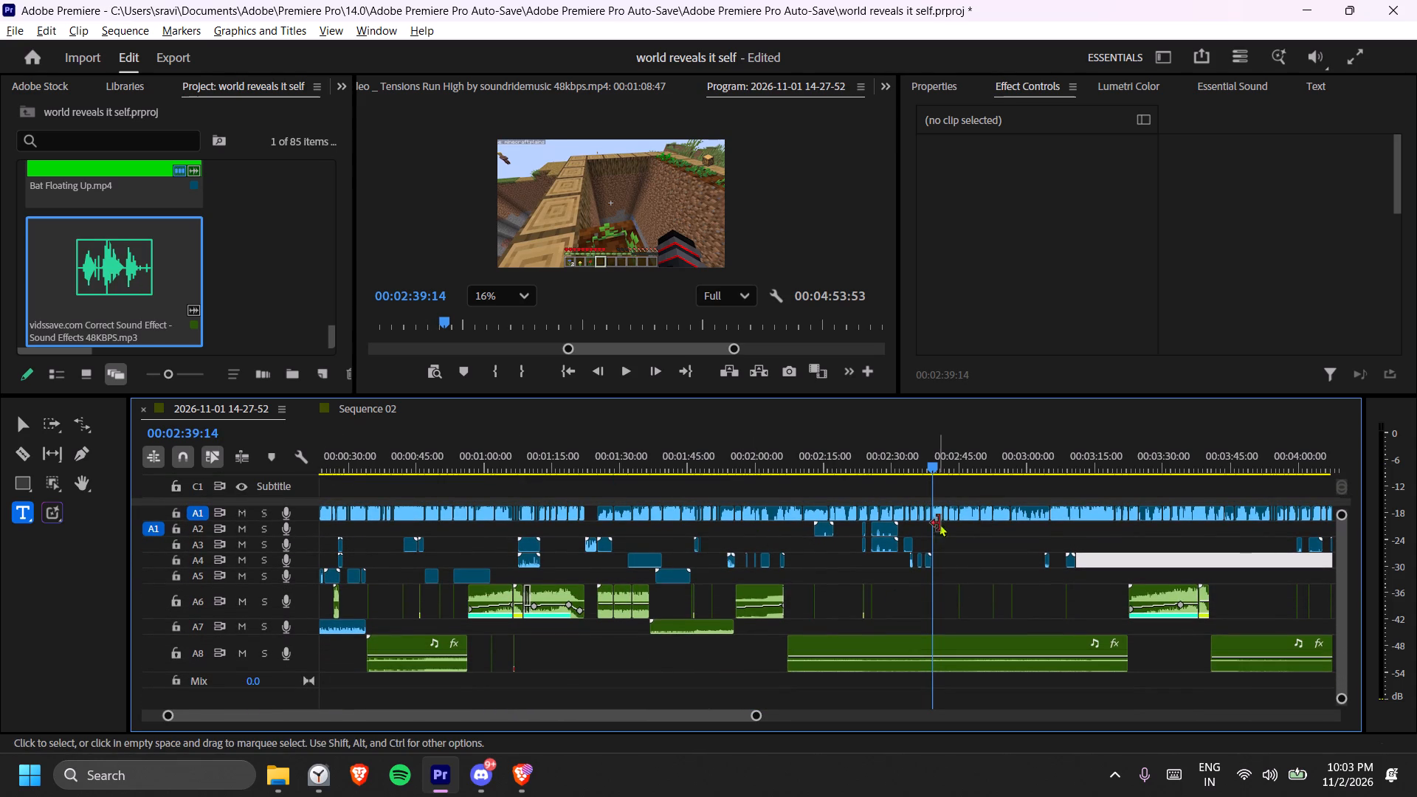
pyautogui.press('space')
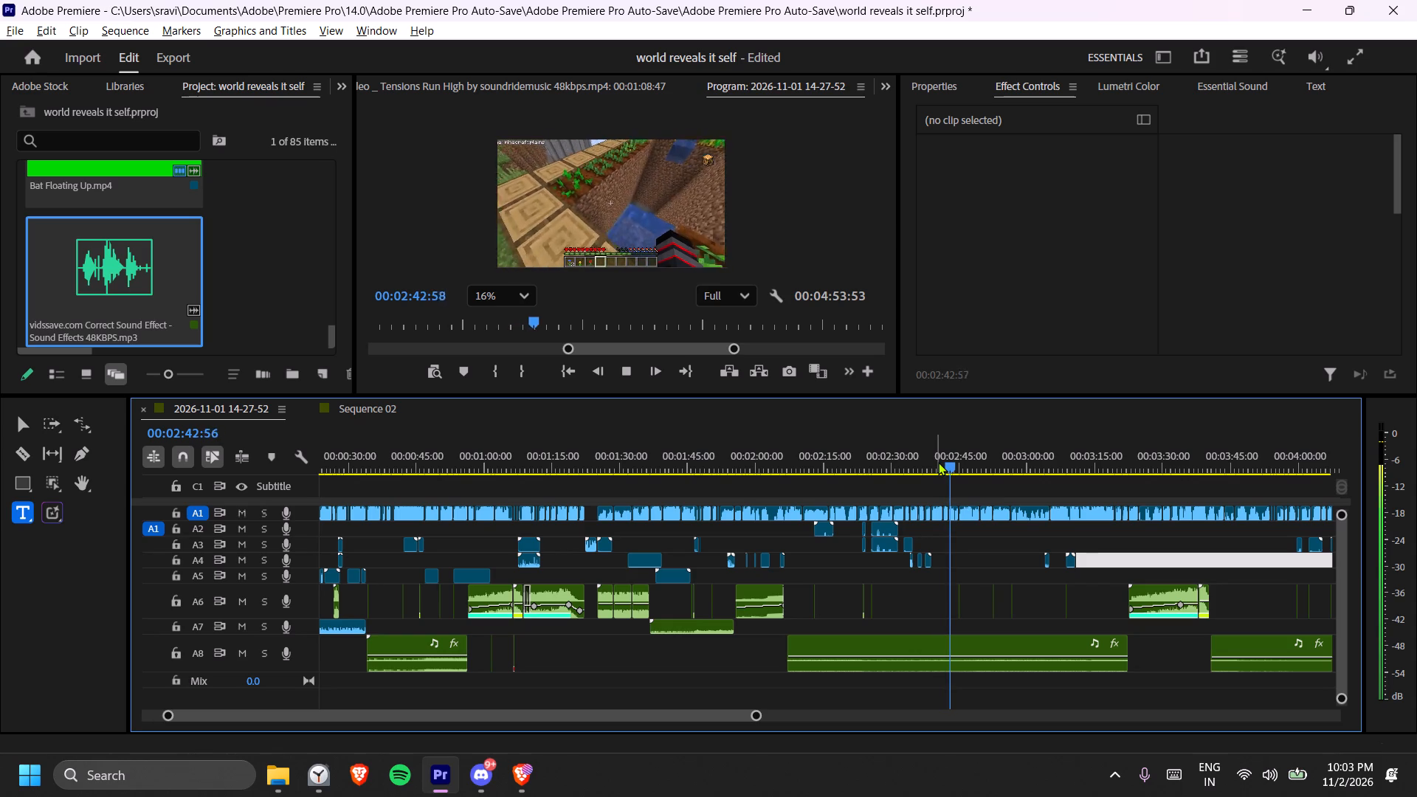
pyautogui.press('space')
pyautogui.moveTo(124, 266); pyautogui.dragTo(895, 507)
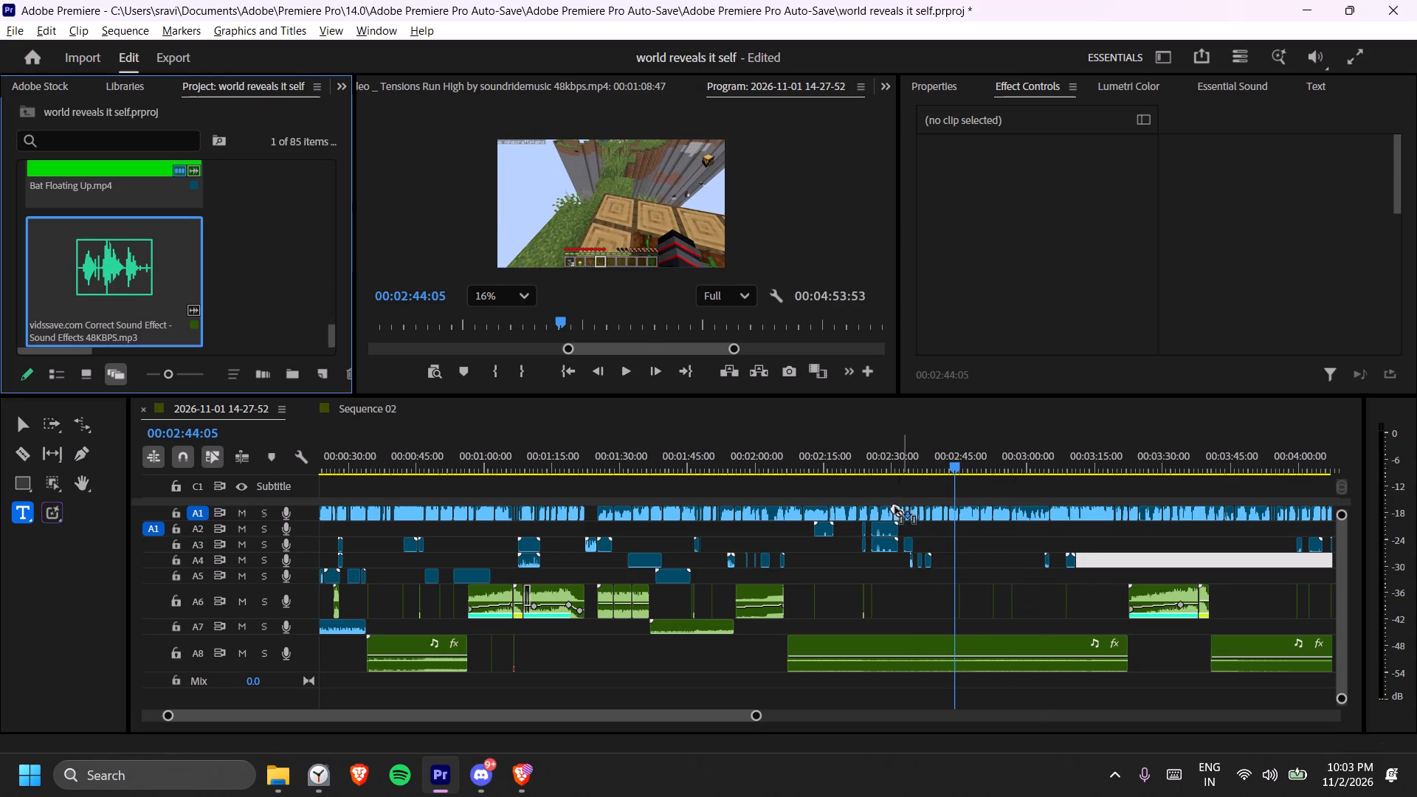
pyautogui.moveTo(895, 507); pyautogui.dragTo(629, 666)
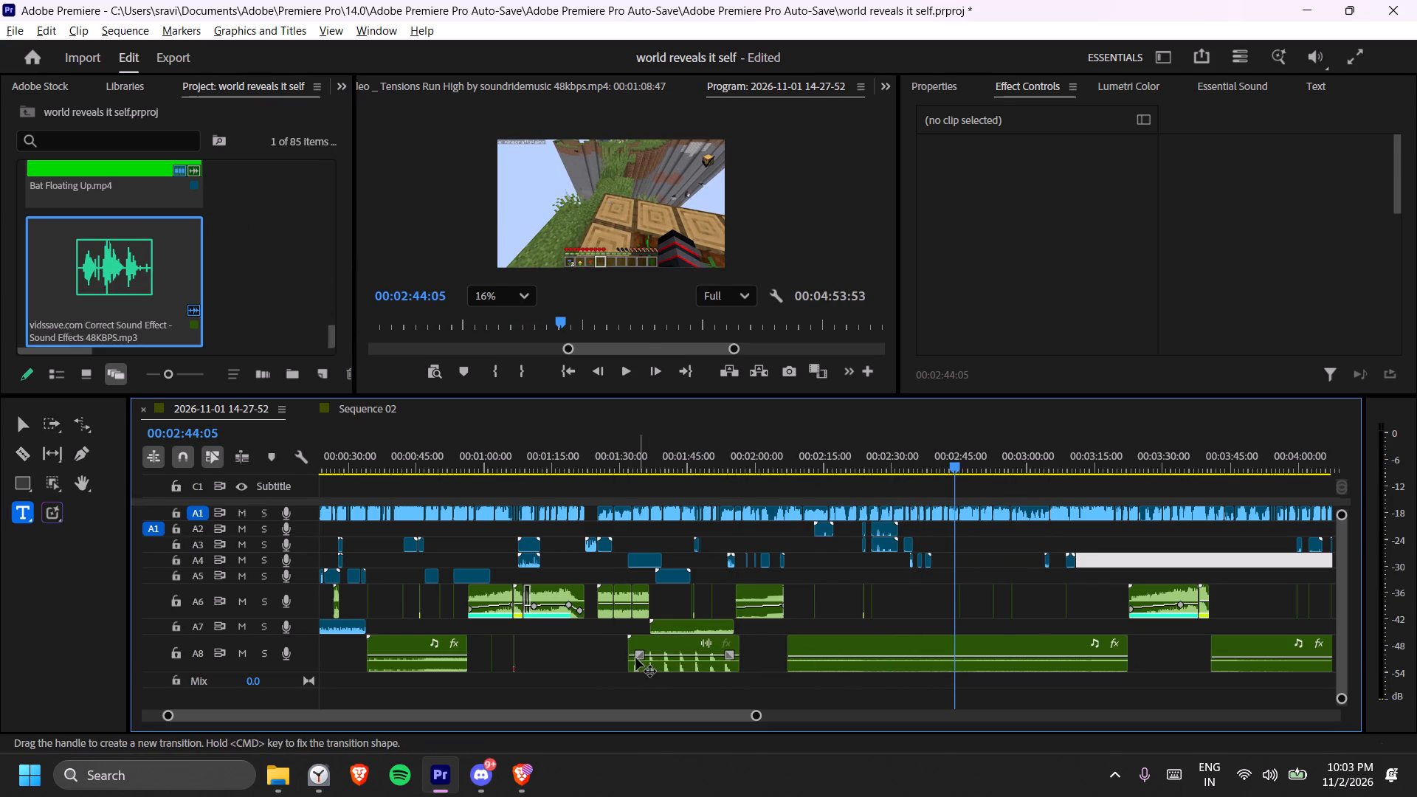
# Split the Correct Sound Effect clip on A8 around its first sound burst and delete the pieces before and after it.
pyautogui.press('c')
pyautogui.press('=')
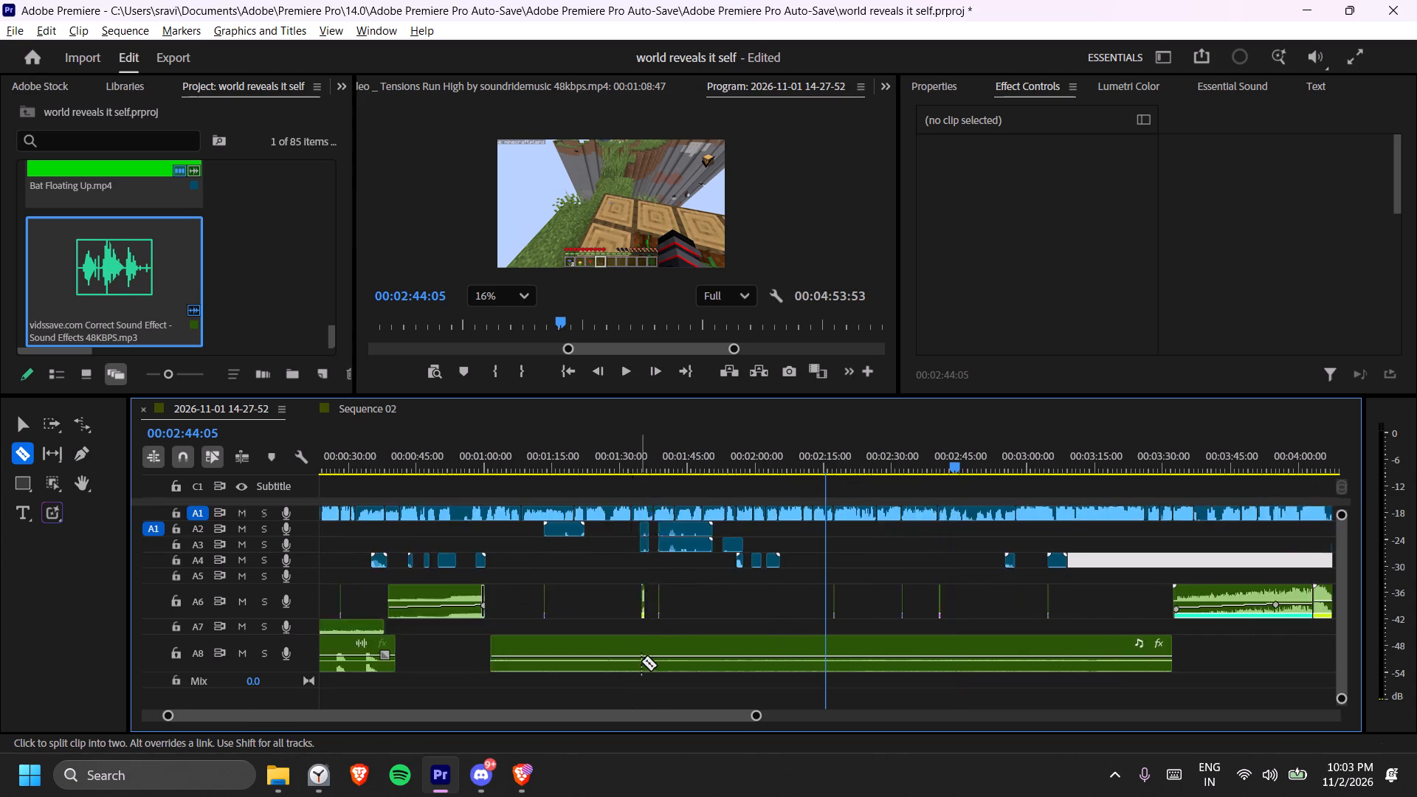
pyautogui.press('=')
pyautogui.press('-')
pyautogui.scroll(17, 647, 636)
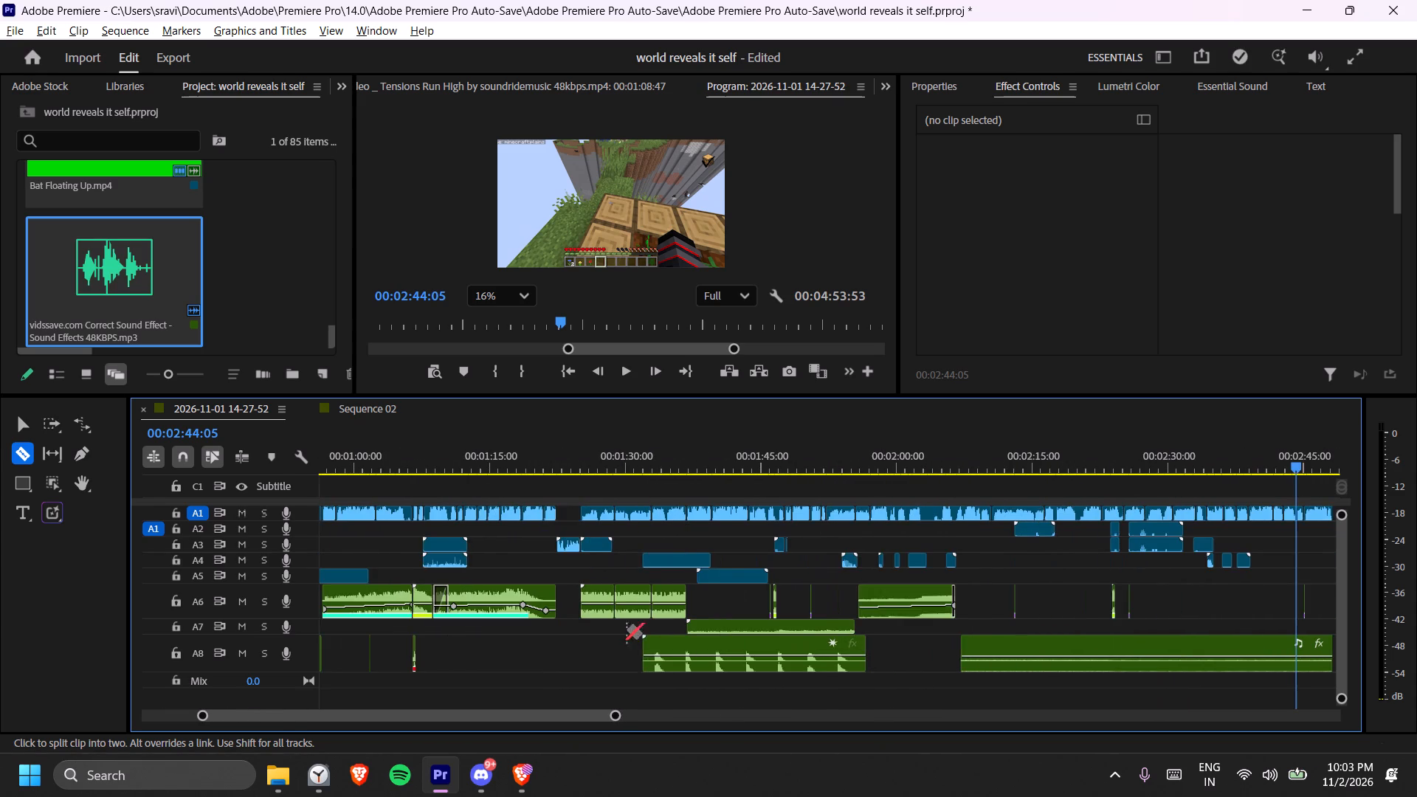
pyautogui.press('=')
pyautogui.scroll(20, 627, 629)
pyautogui.scroll(20, 627, 629)
pyautogui.scroll(1, 627, 629)
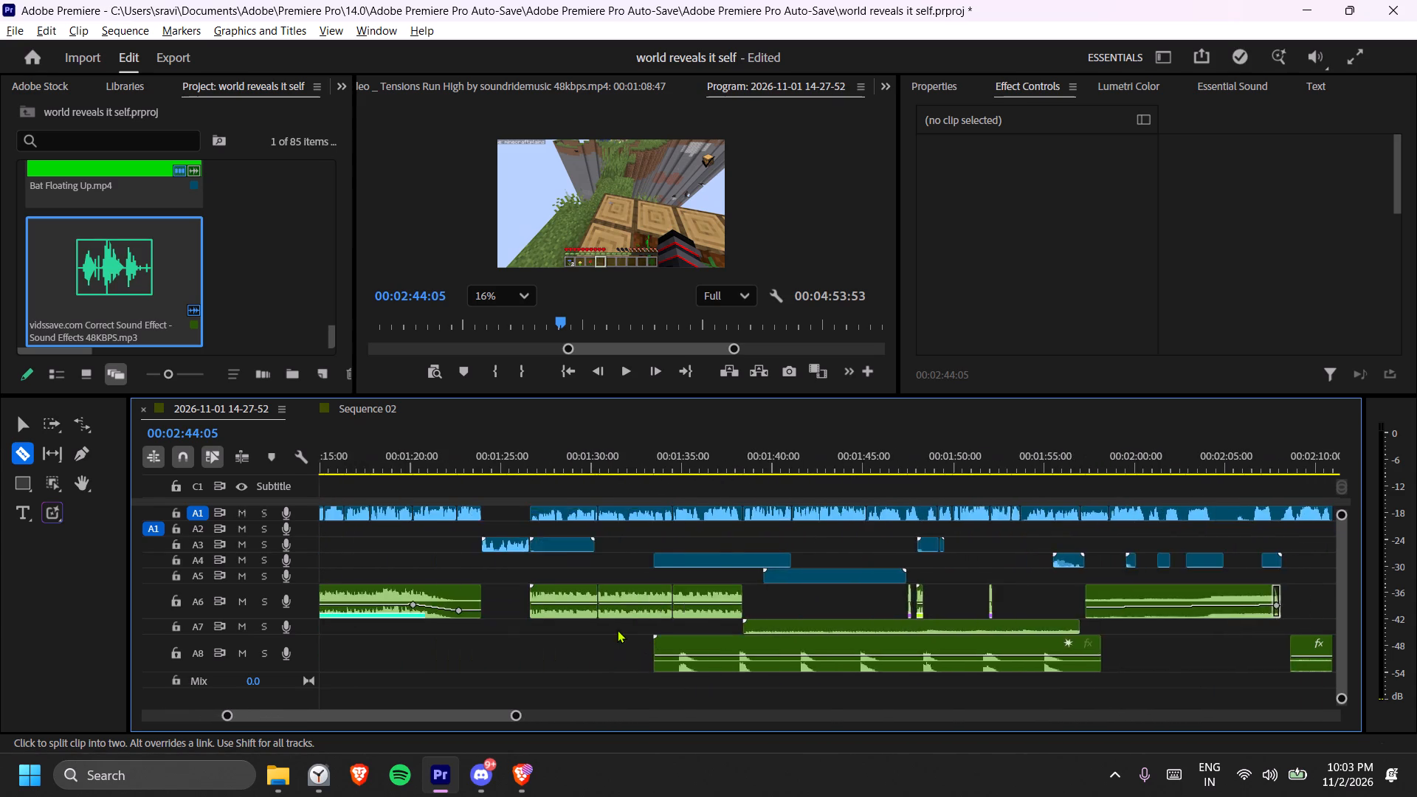
pyautogui.press('=')
pyautogui.scroll(8, 617, 629)
pyautogui.press('c')
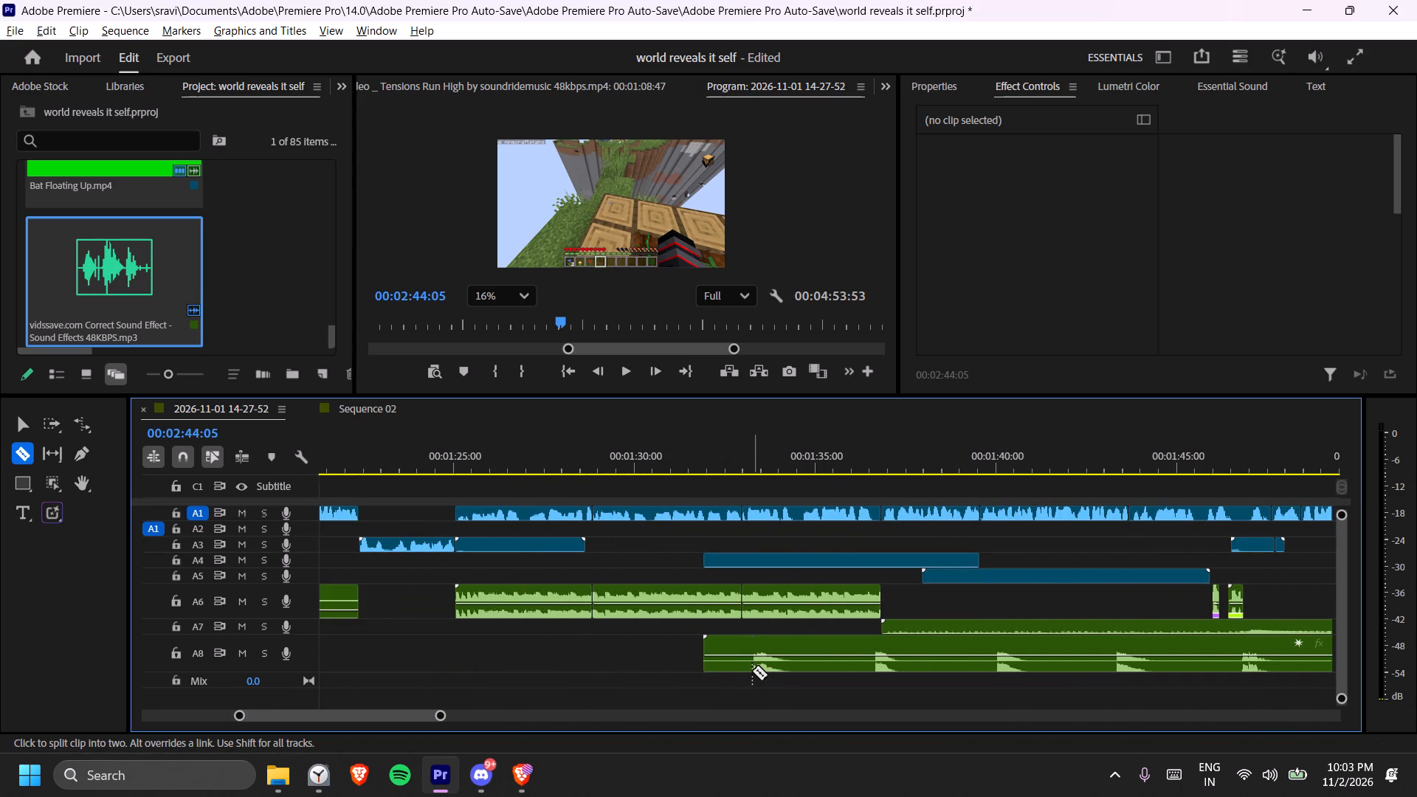
pyautogui.click(752, 671)
pyautogui.click(775, 667)
pyautogui.press('t')
pyautogui.click(817, 658)
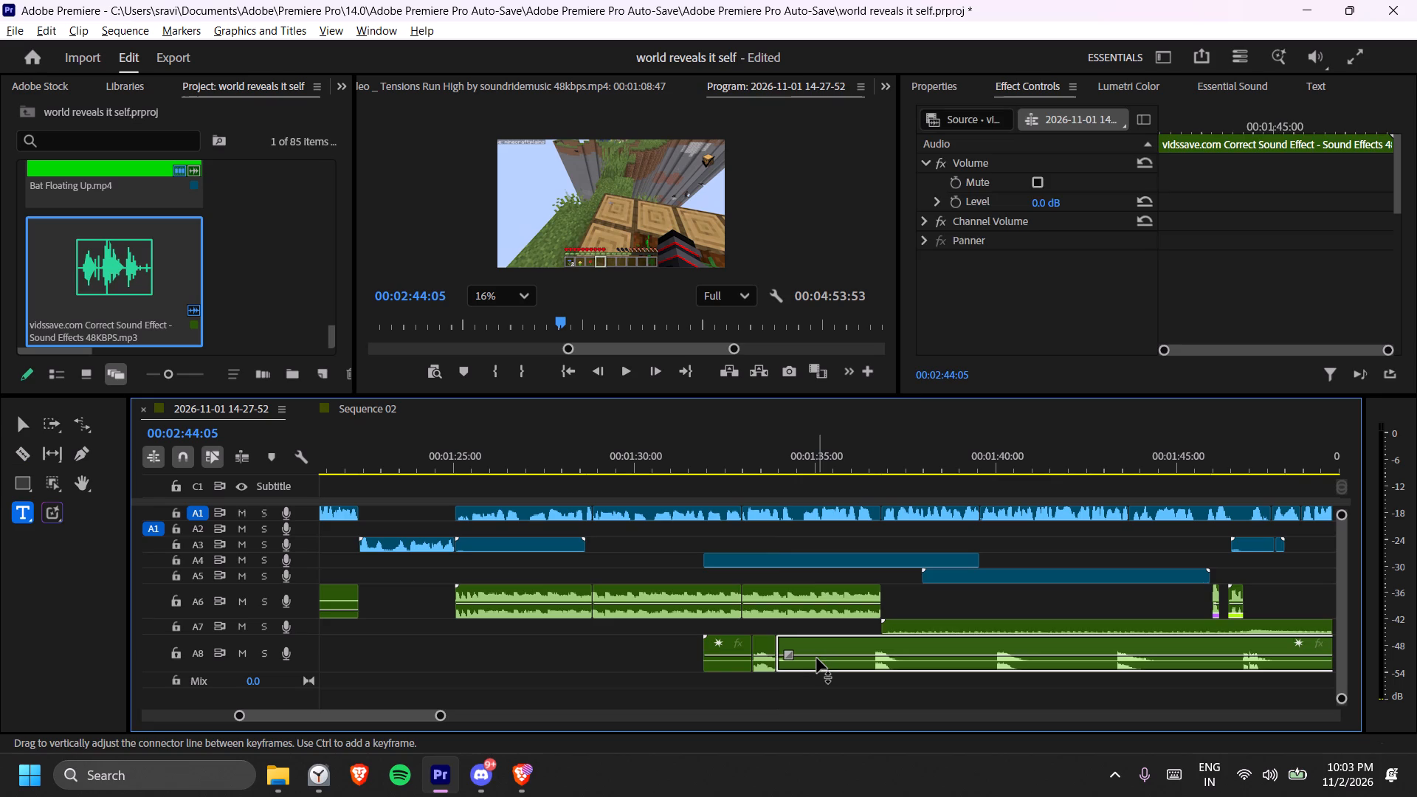
pyautogui.press('Delete')
pyautogui.click(707, 647)
pyautogui.click(725, 642)
pyautogui.press('Delete')
# Copy the trimmed Correct Sound Effect snippet and delete it from A8.
pyautogui.click(765, 643)
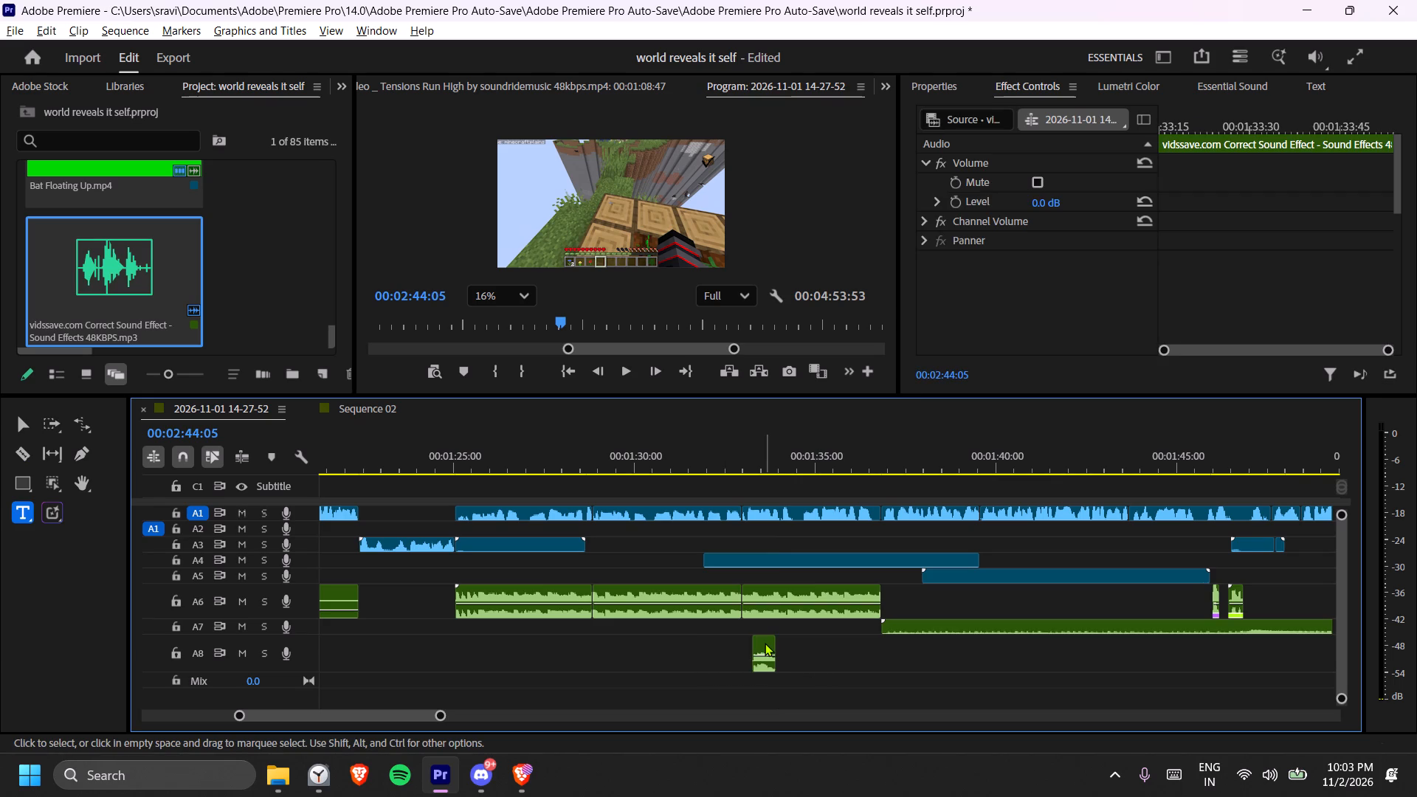
pyautogui.hotkey('ctrl', 'c')
pyautogui.click(765, 643)
pyautogui.press('Delete')
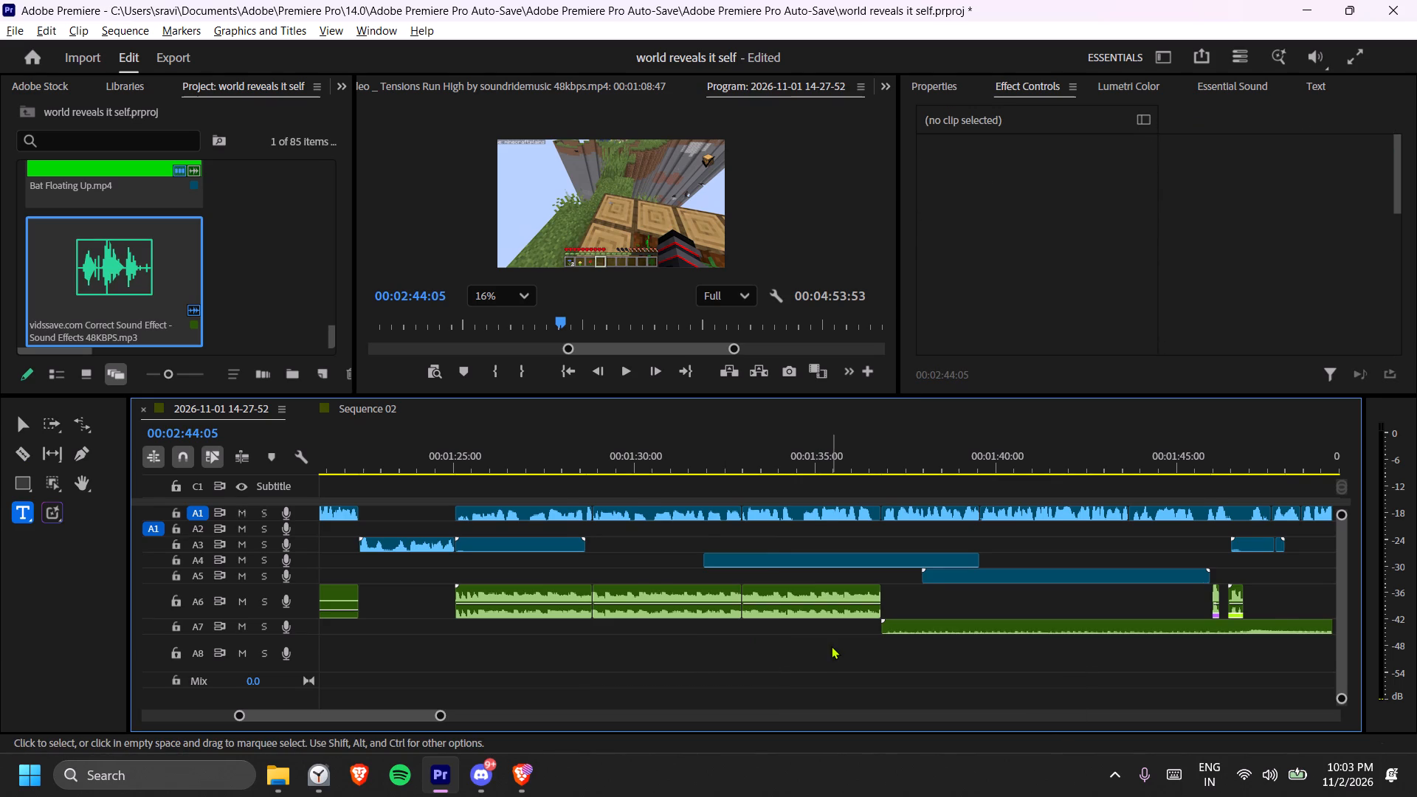
# Play back around 00:02:44 to find the cue, and paste the sound effect snippet at 00:02:44:26.
pyautogui.press('-')
pyautogui.press('-')
pyautogui.press('-')
pyautogui.scroll(-6, 869, 646)
pyautogui.press('=')
pyautogui.press('=')
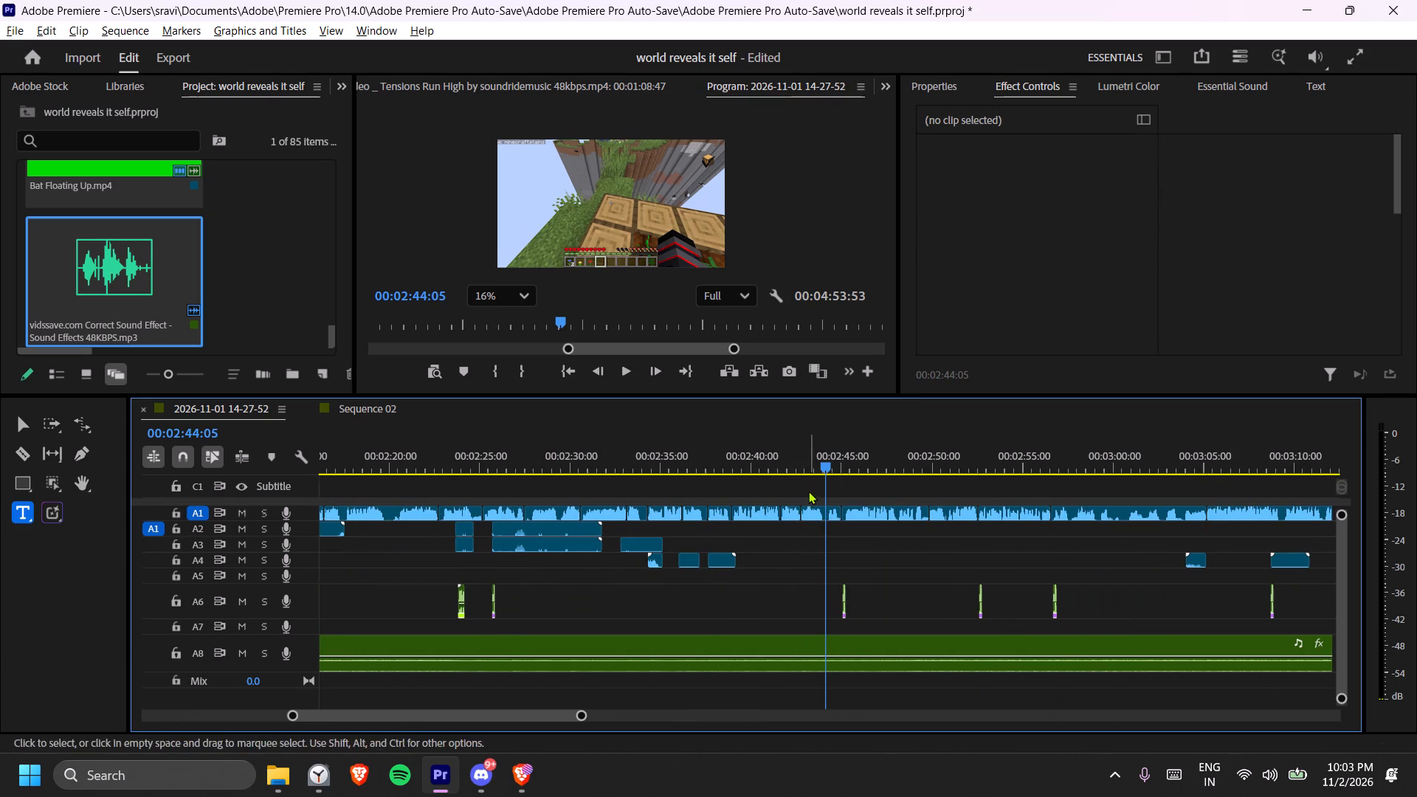
pyautogui.moveTo(824, 462); pyautogui.dragTo(813, 464)
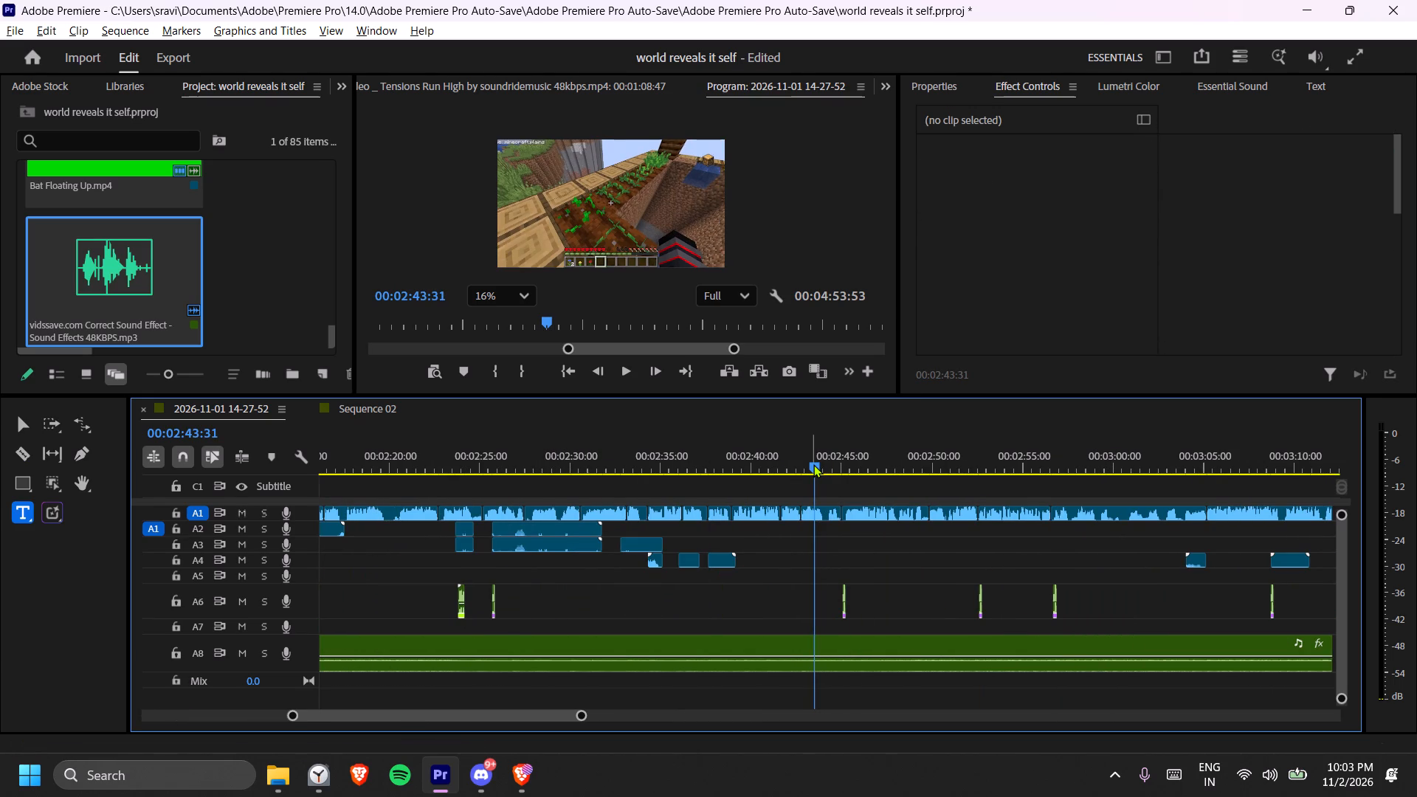
pyautogui.press('space')
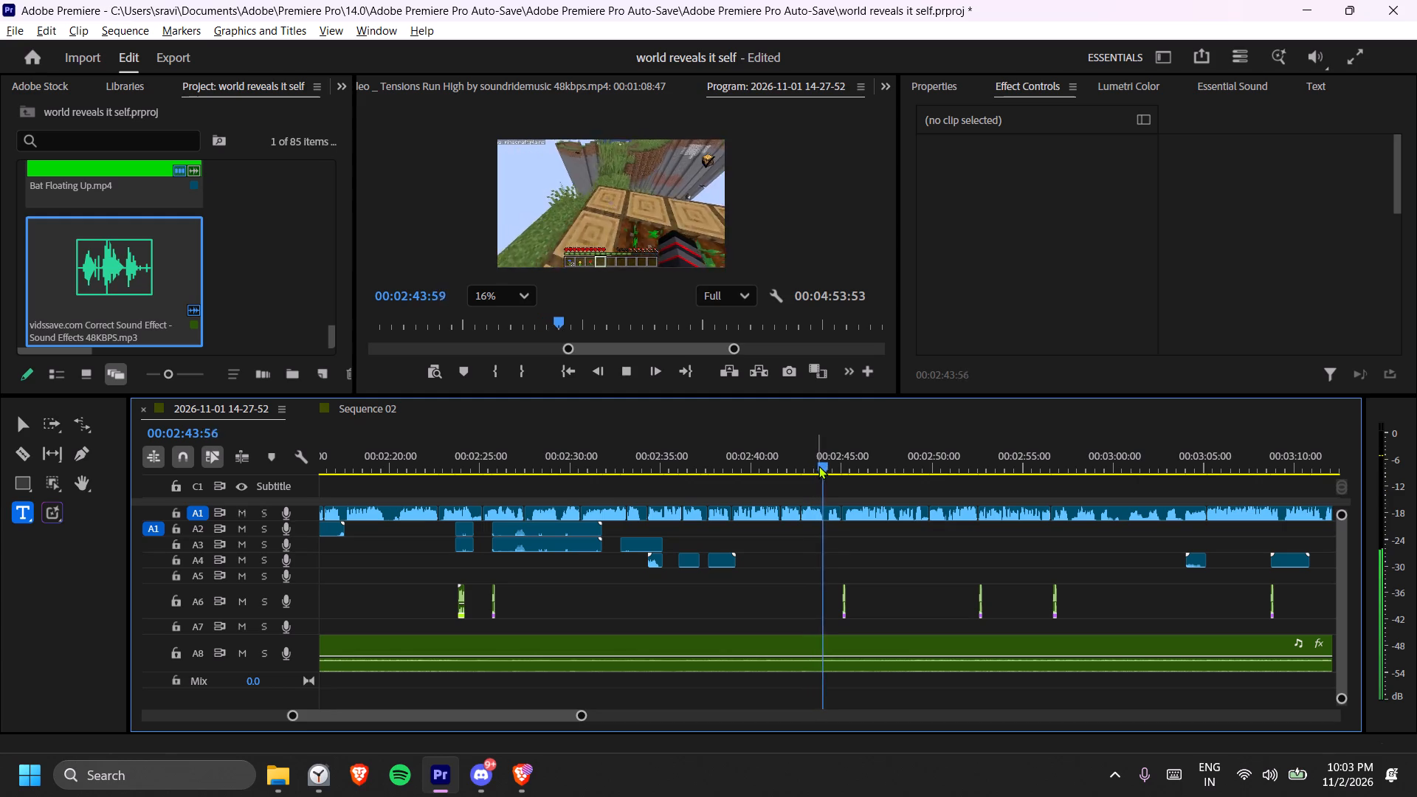
pyautogui.press('space')
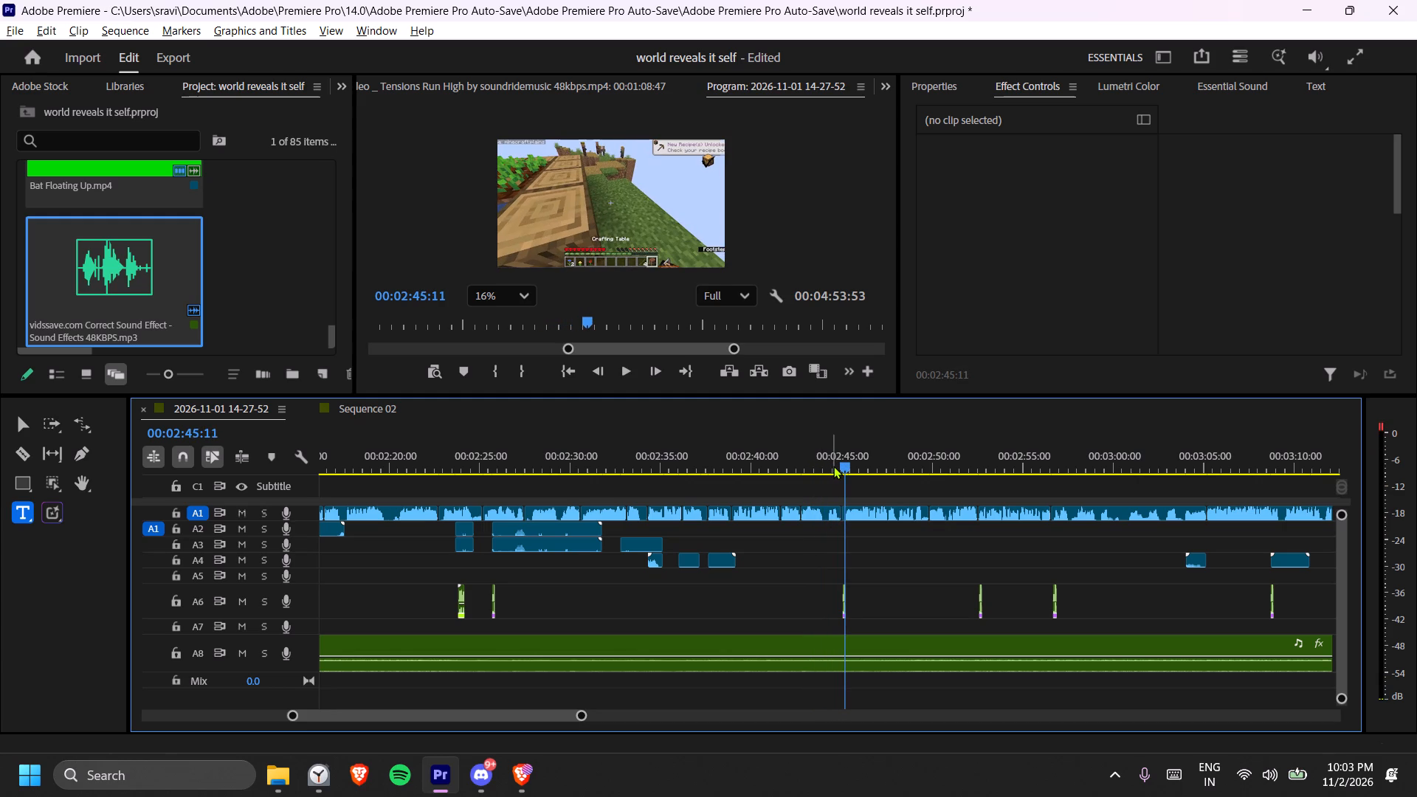
pyautogui.click(833, 466)
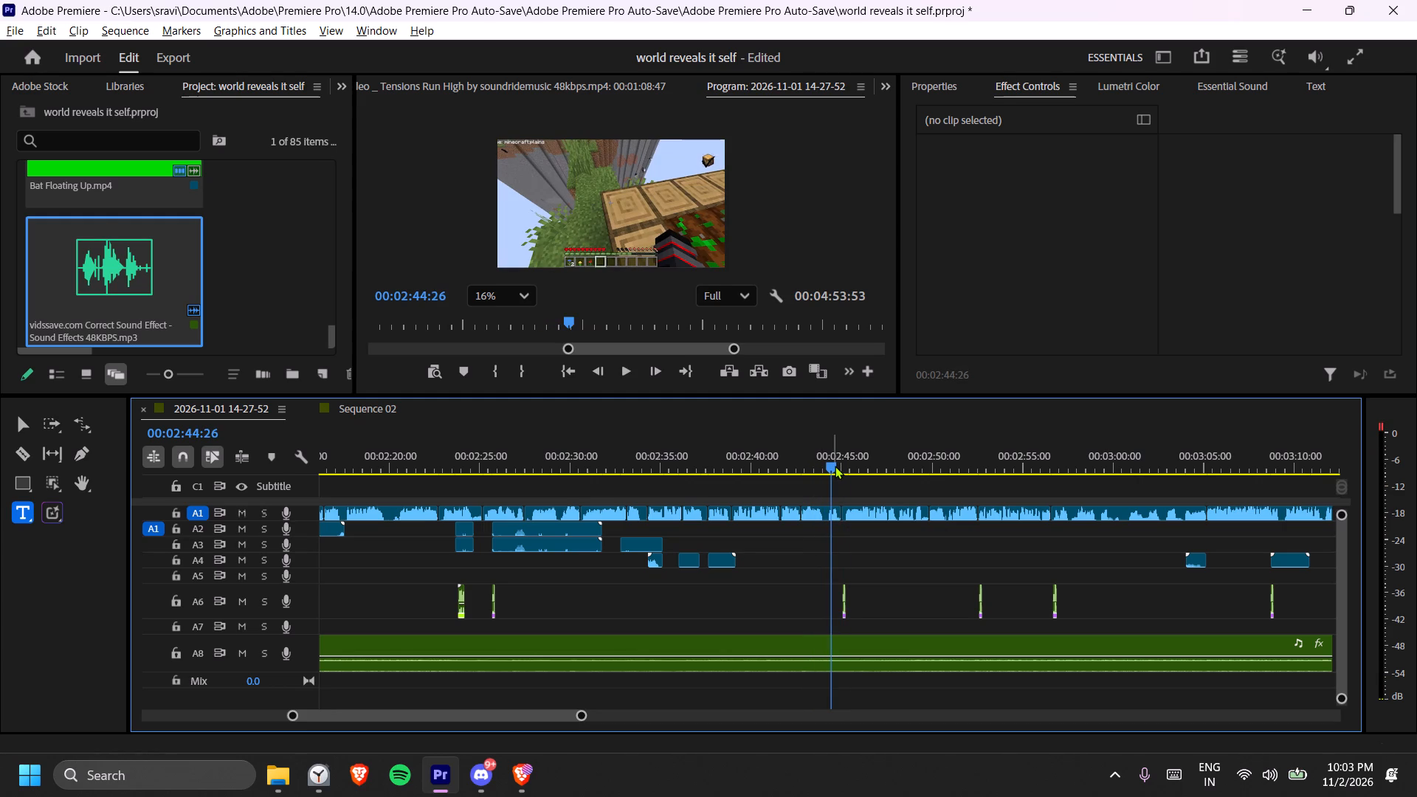
pyautogui.hotkey('ctrl', 'v')
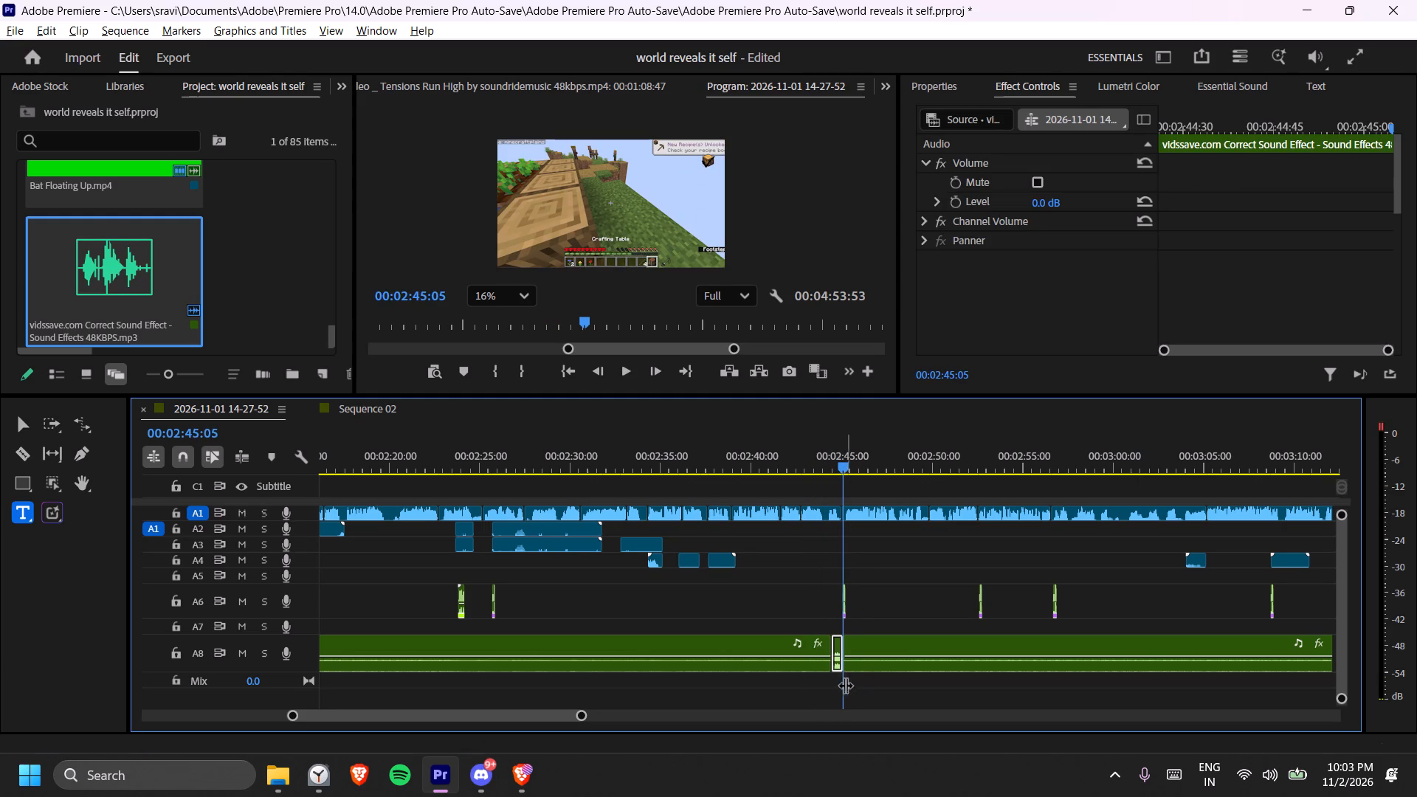
# Move the pasted sound effect from A8 to A6 and extend the preceding A8 music clip to close the gap.
pyautogui.moveTo(836, 646); pyautogui.dragTo(836, 610)
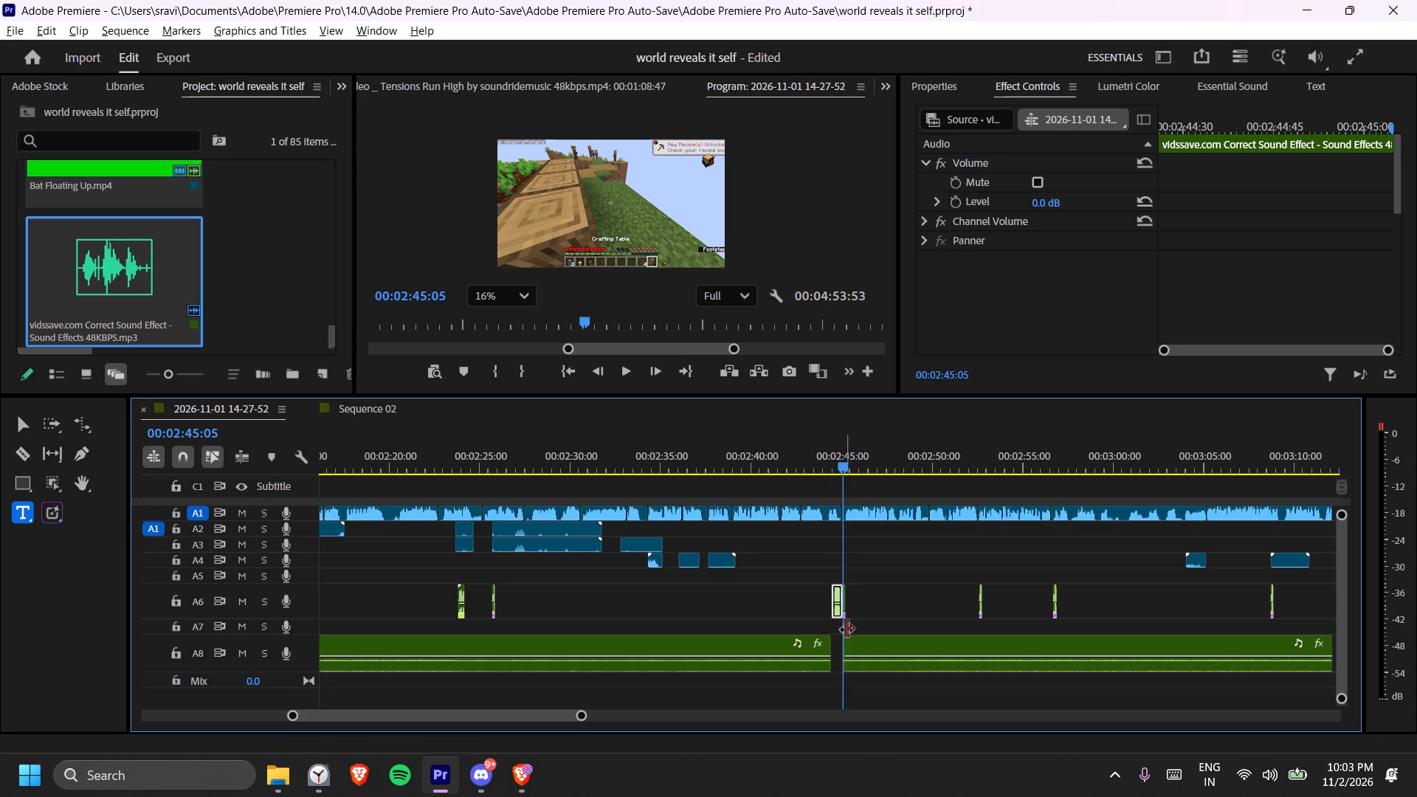
pyautogui.moveTo(830, 649); pyautogui.dragTo(839, 647)
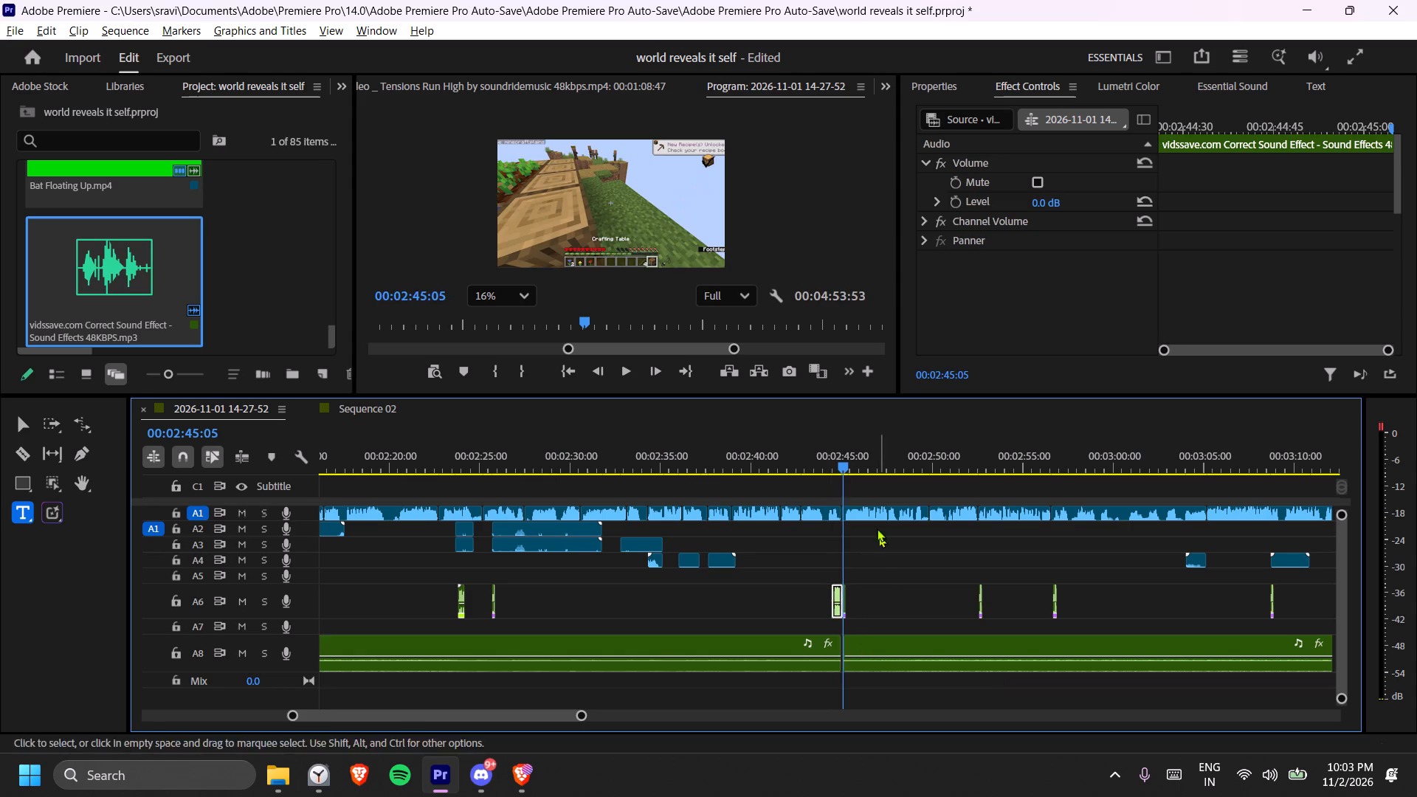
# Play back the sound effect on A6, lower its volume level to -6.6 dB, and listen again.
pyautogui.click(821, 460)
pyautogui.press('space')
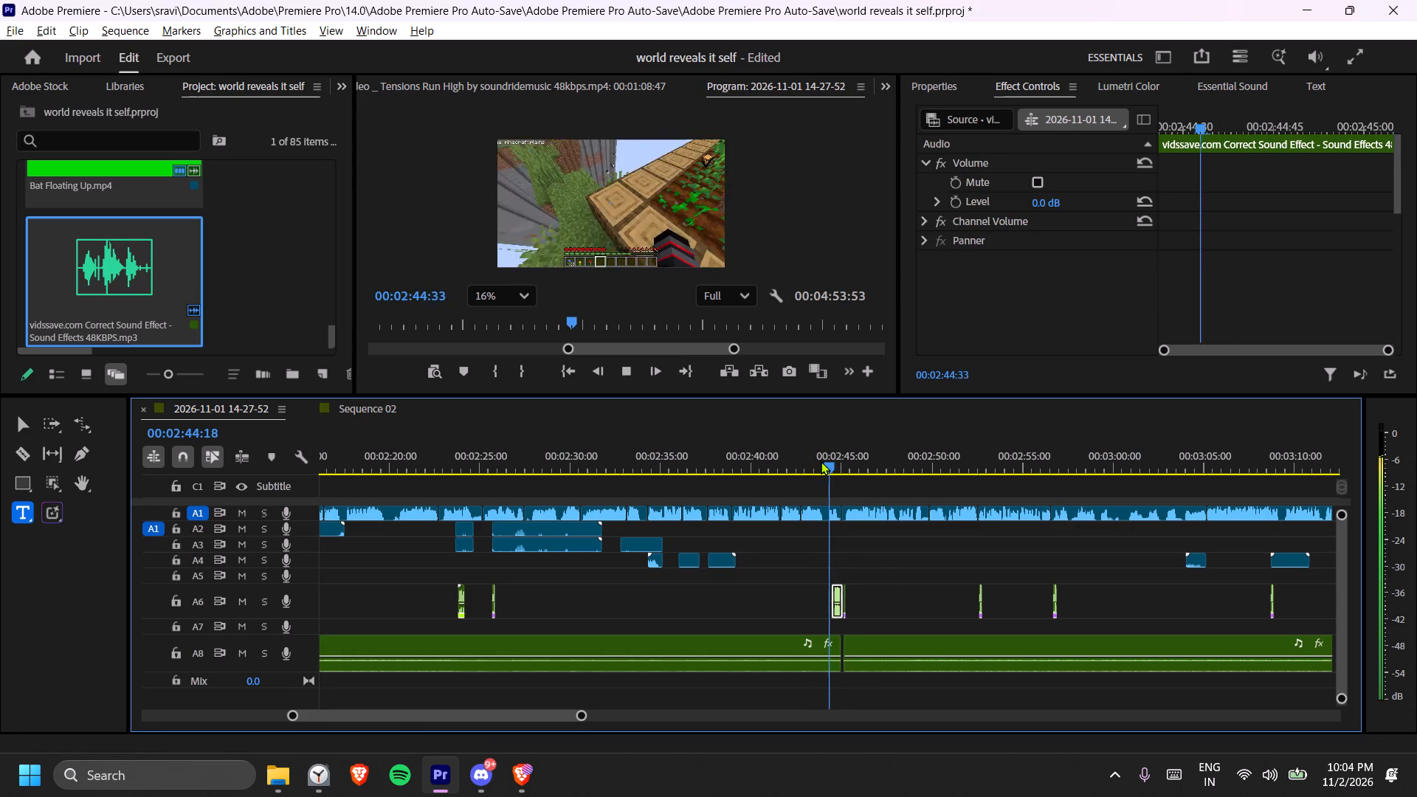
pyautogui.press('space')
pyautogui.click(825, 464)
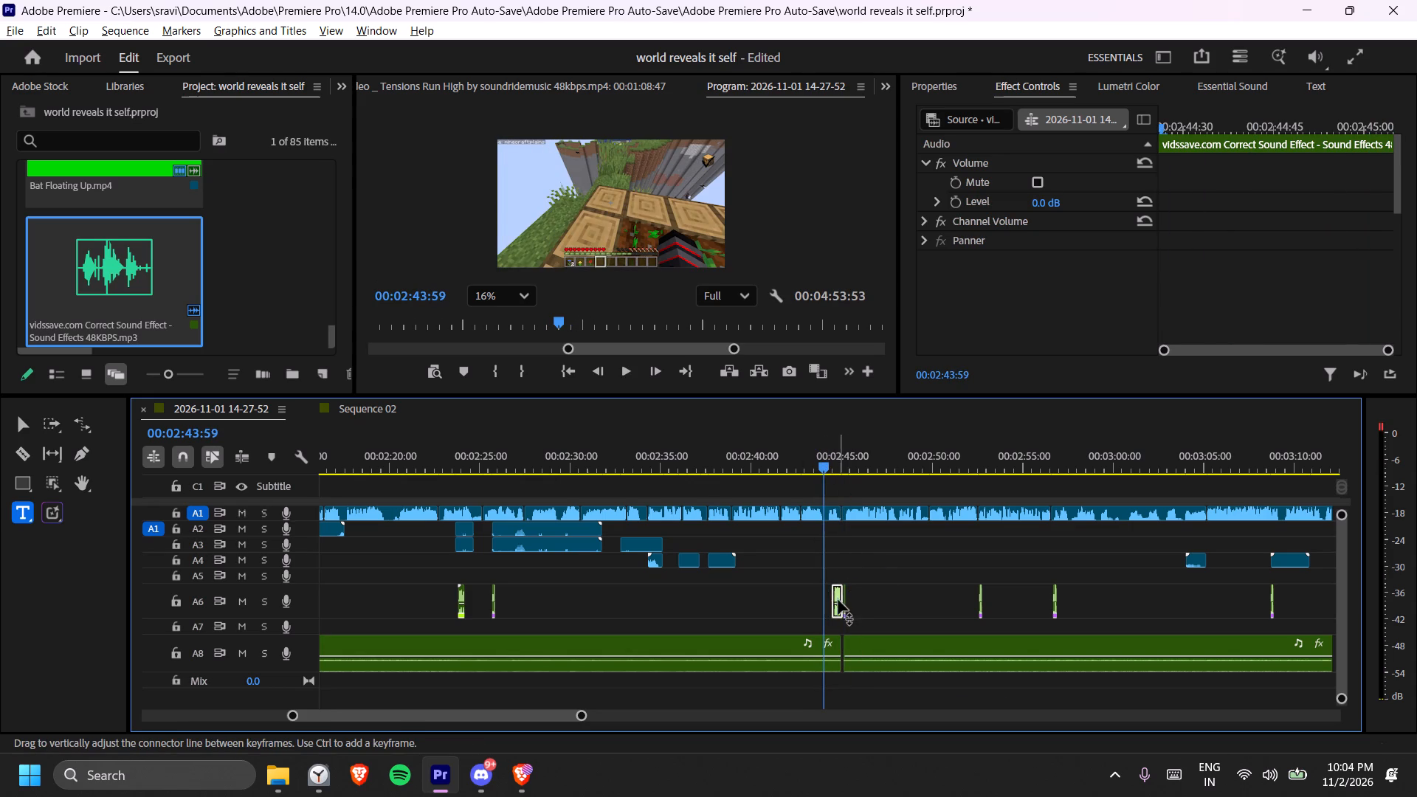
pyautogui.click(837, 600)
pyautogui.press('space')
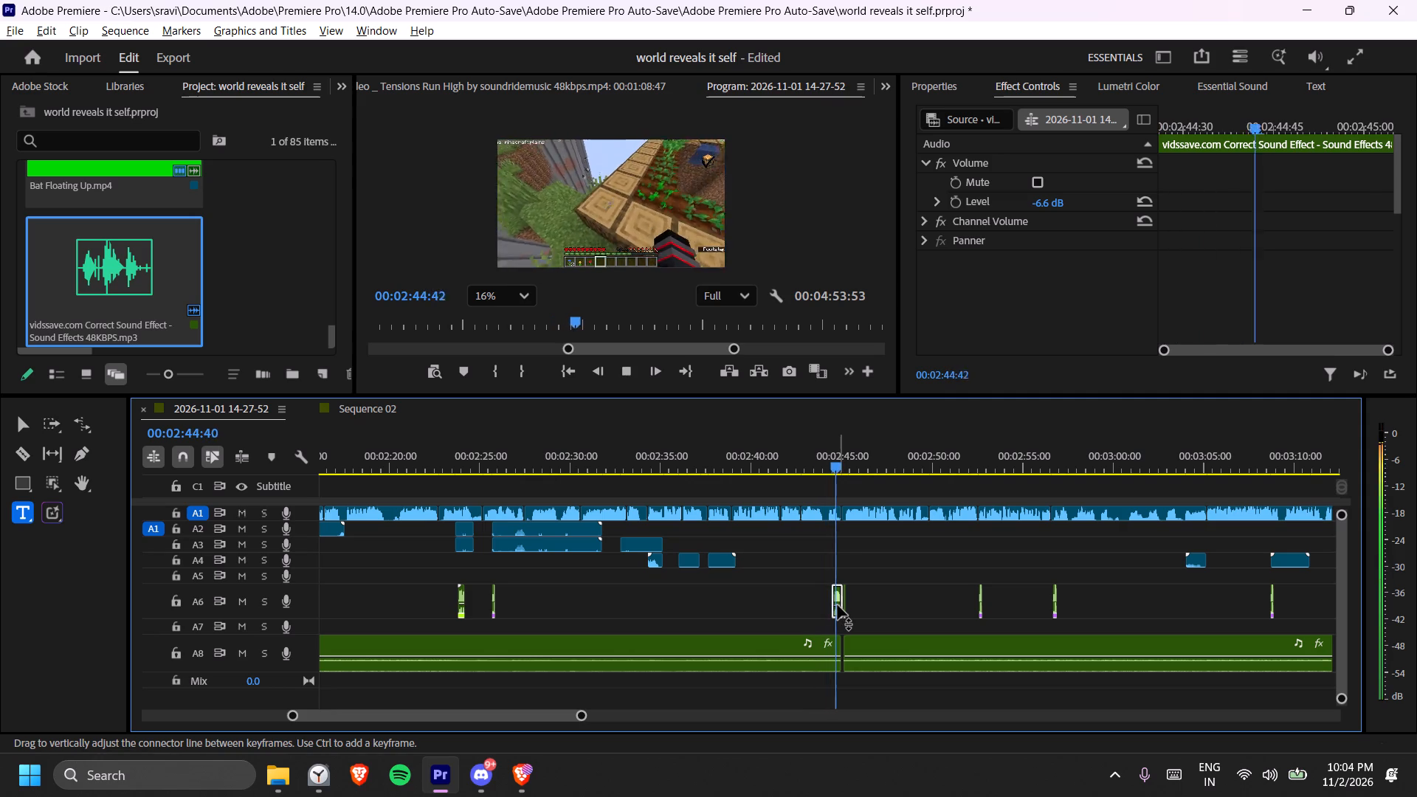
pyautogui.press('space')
# Lower the A6 sound effect's volume level to -14.3 dB and play back the section leading into it.
pyautogui.click(841, 605)
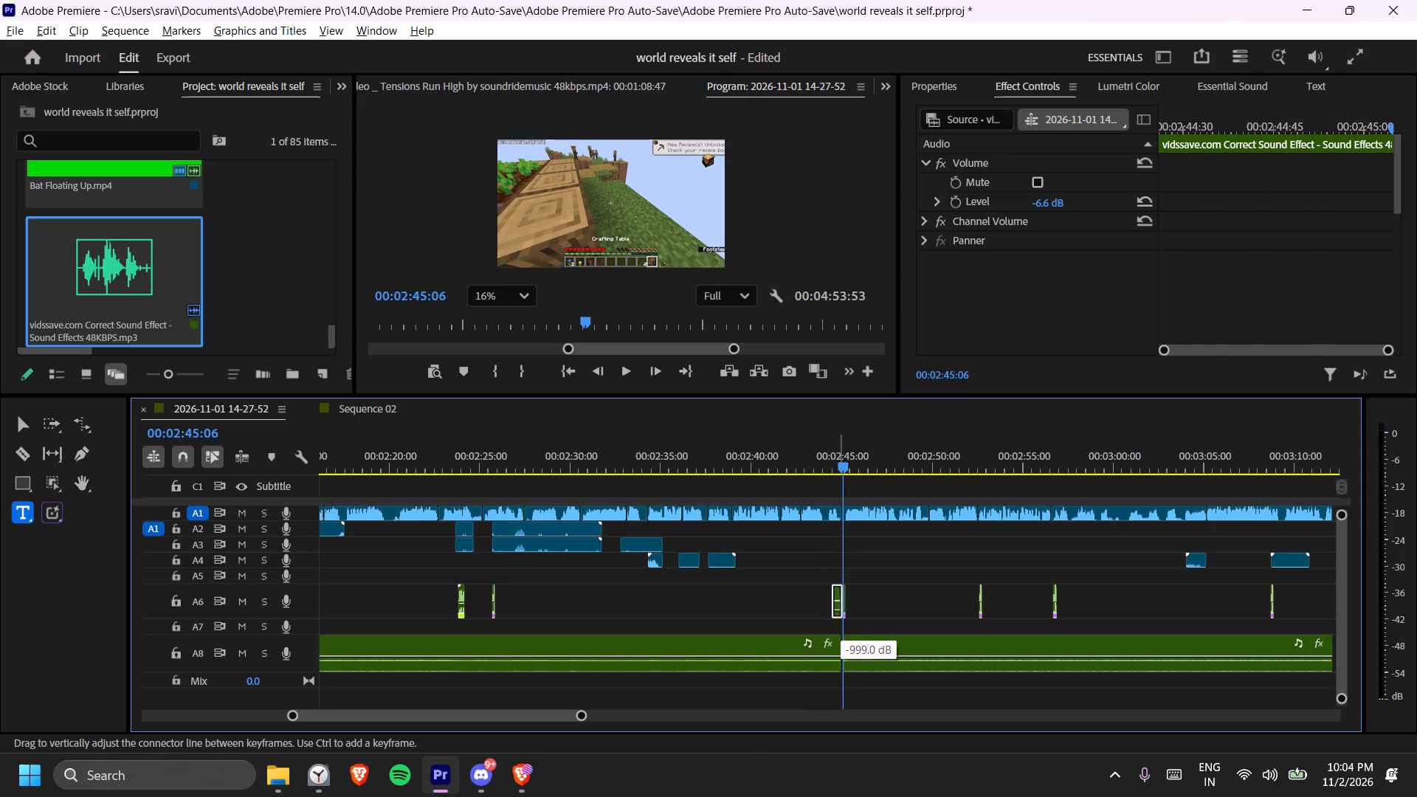
pyautogui.click(824, 465)
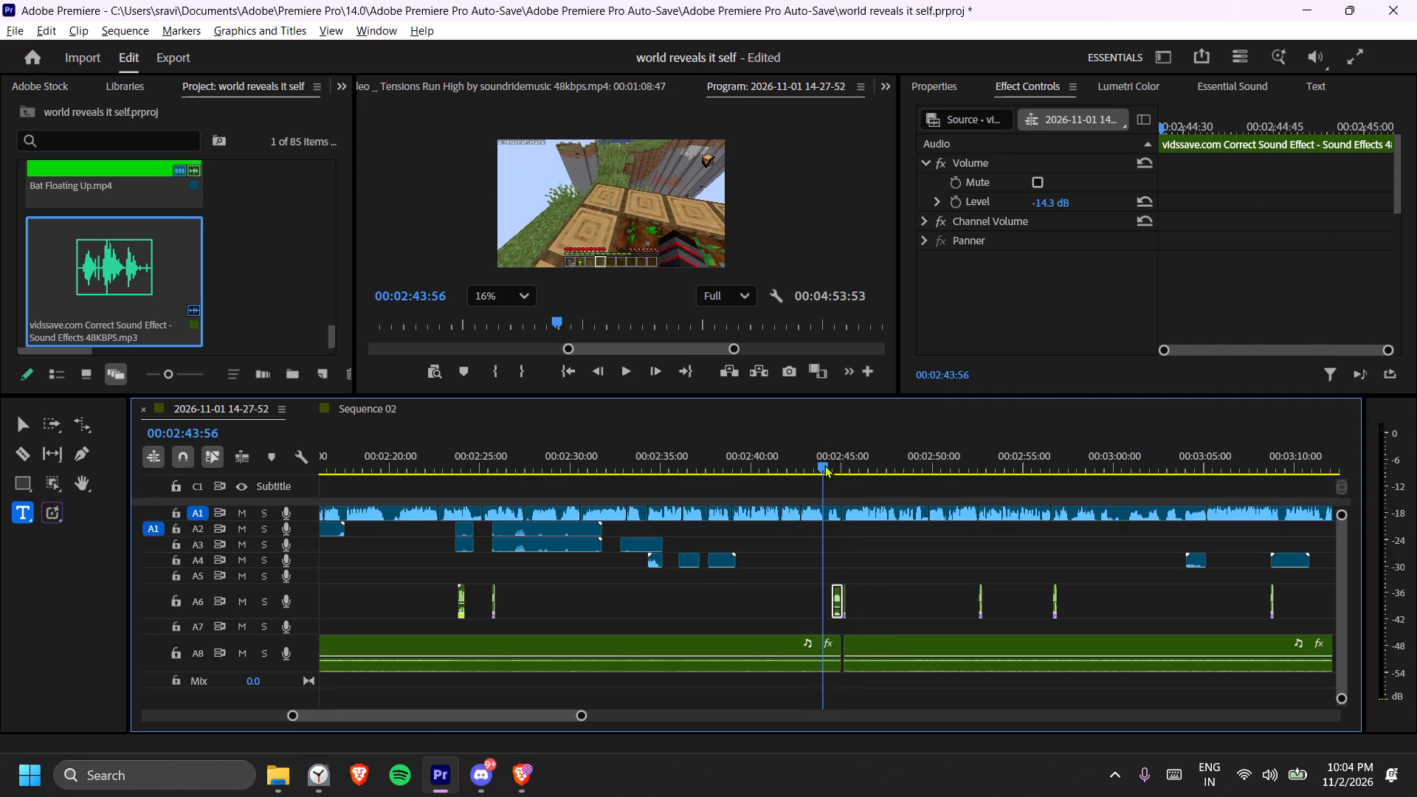
pyautogui.press('space')
pyautogui.press('space')
pyautogui.moveTo(814, 463); pyautogui.dragTo(782, 469)
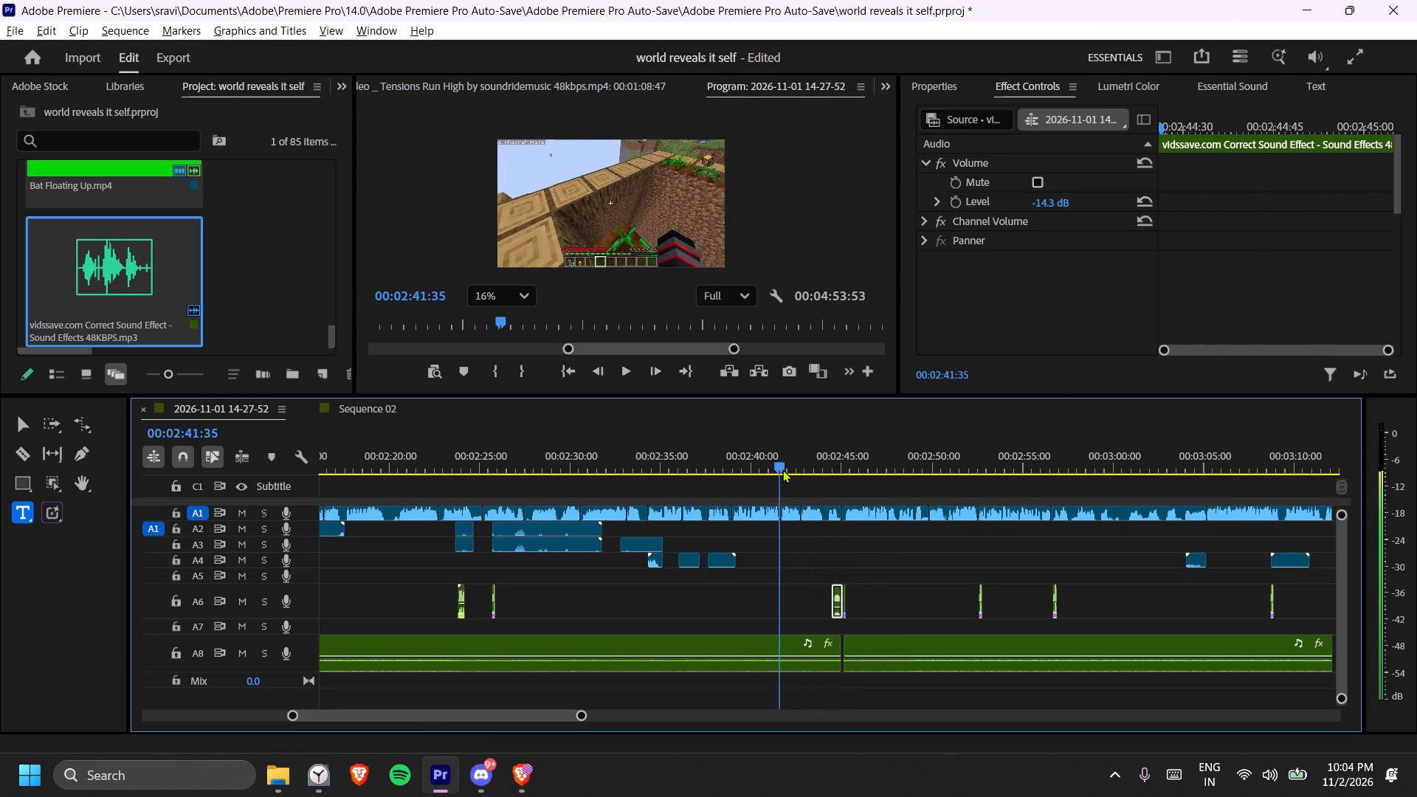
# Move the "correct" sound effect on A6 earlier so it starts at 00:02:43:59, and play it back.
pyautogui.moveTo(782, 469); pyautogui.dragTo(826, 472)
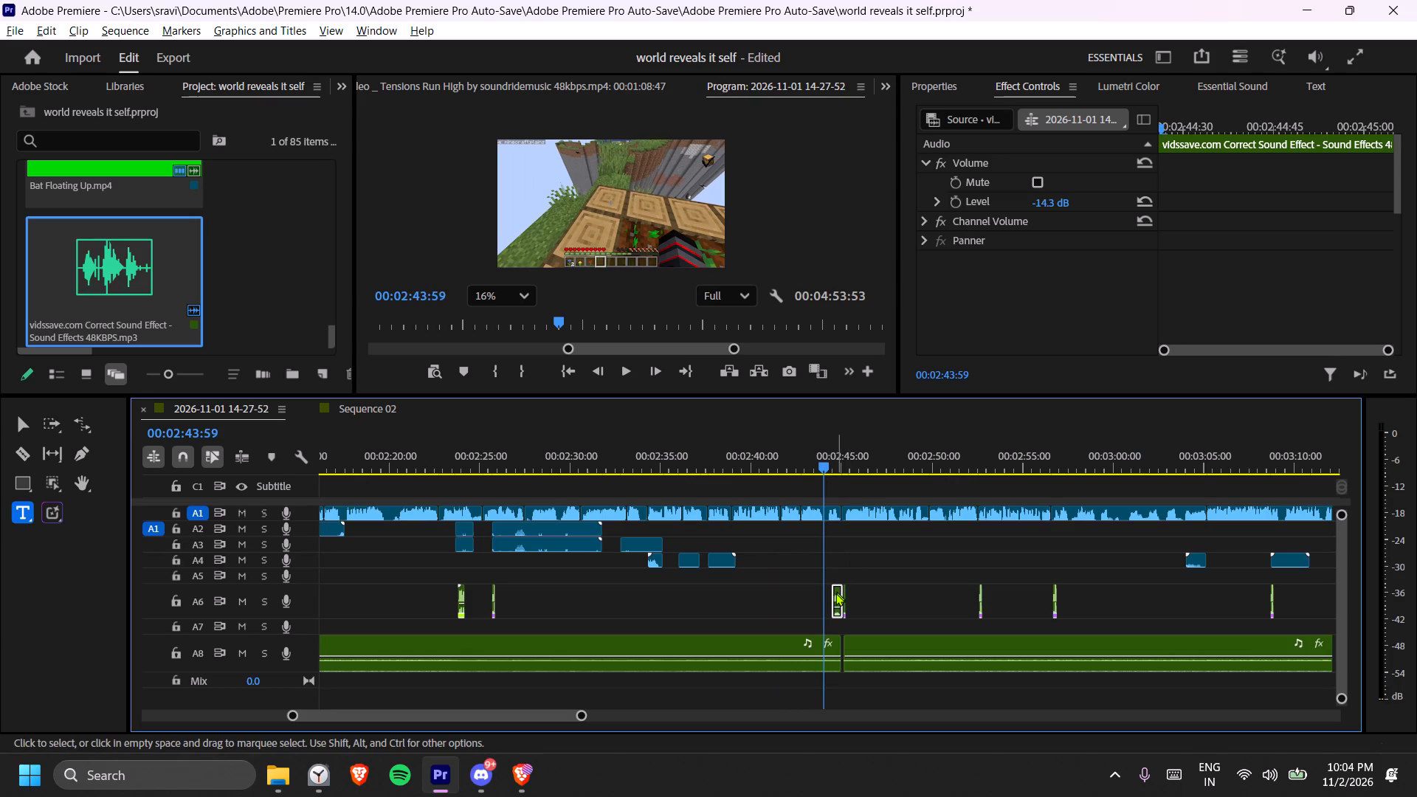
pyautogui.moveTo(835, 593); pyautogui.dragTo(824, 593)
pyautogui.press('space')
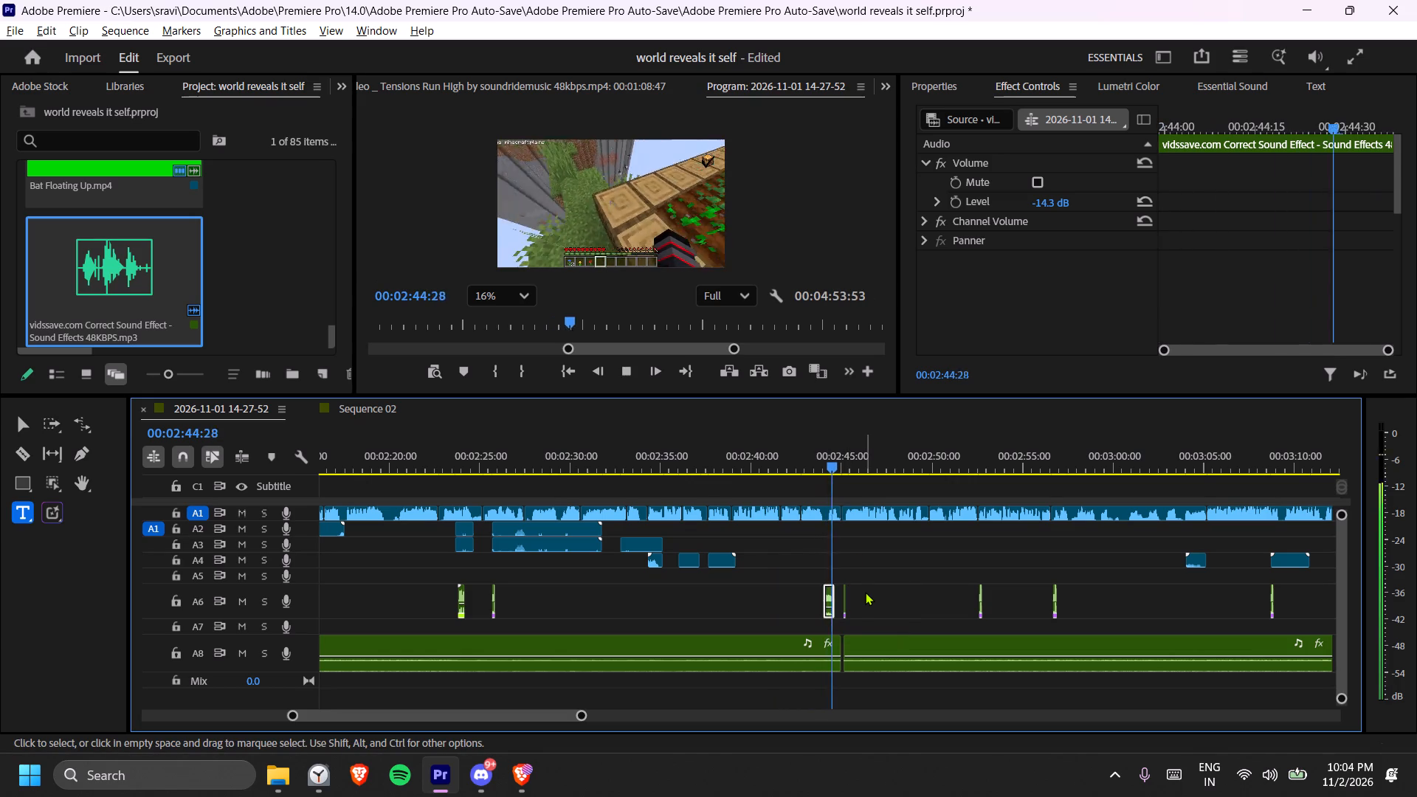
pyautogui.press('space')
# Trim the end of the "correct" sound effect on A6 back to about 00:02:44:22 and listen to the result.
pyautogui.click(881, 577)
pyautogui.write('==')
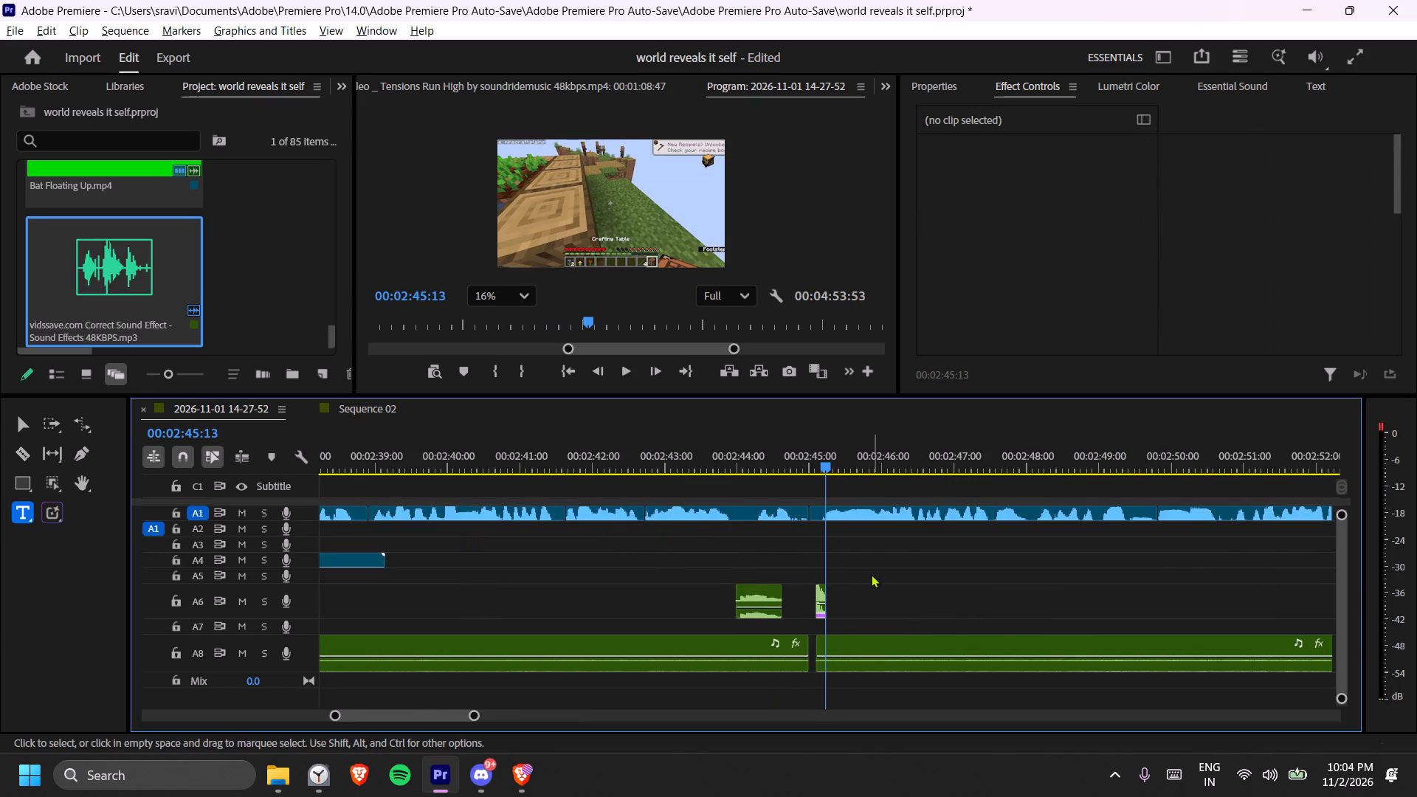
pyautogui.press('=')
pyautogui.moveTo(738, 597); pyautogui.dragTo(701, 598)
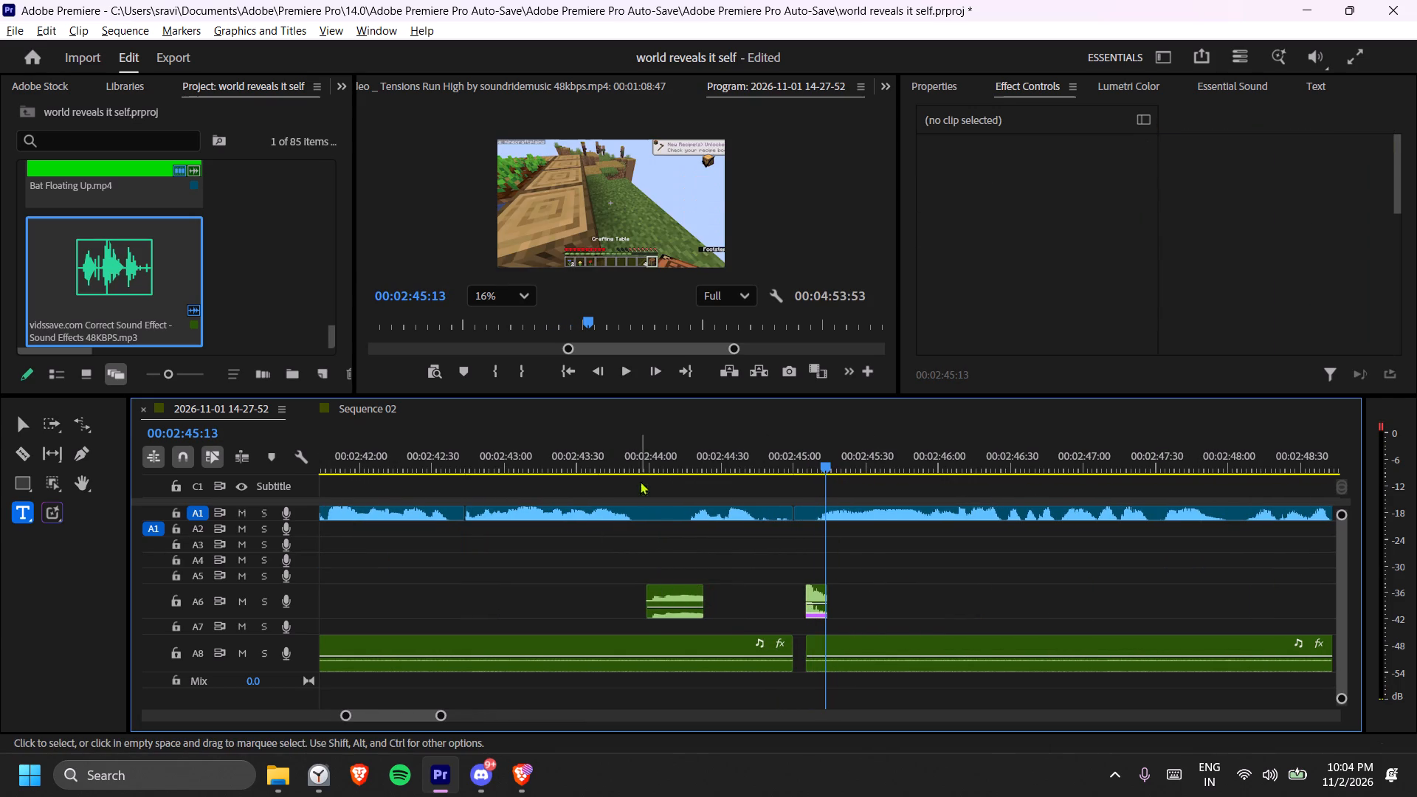
pyautogui.click(637, 459)
pyautogui.press('space')
pyautogui.press('space')
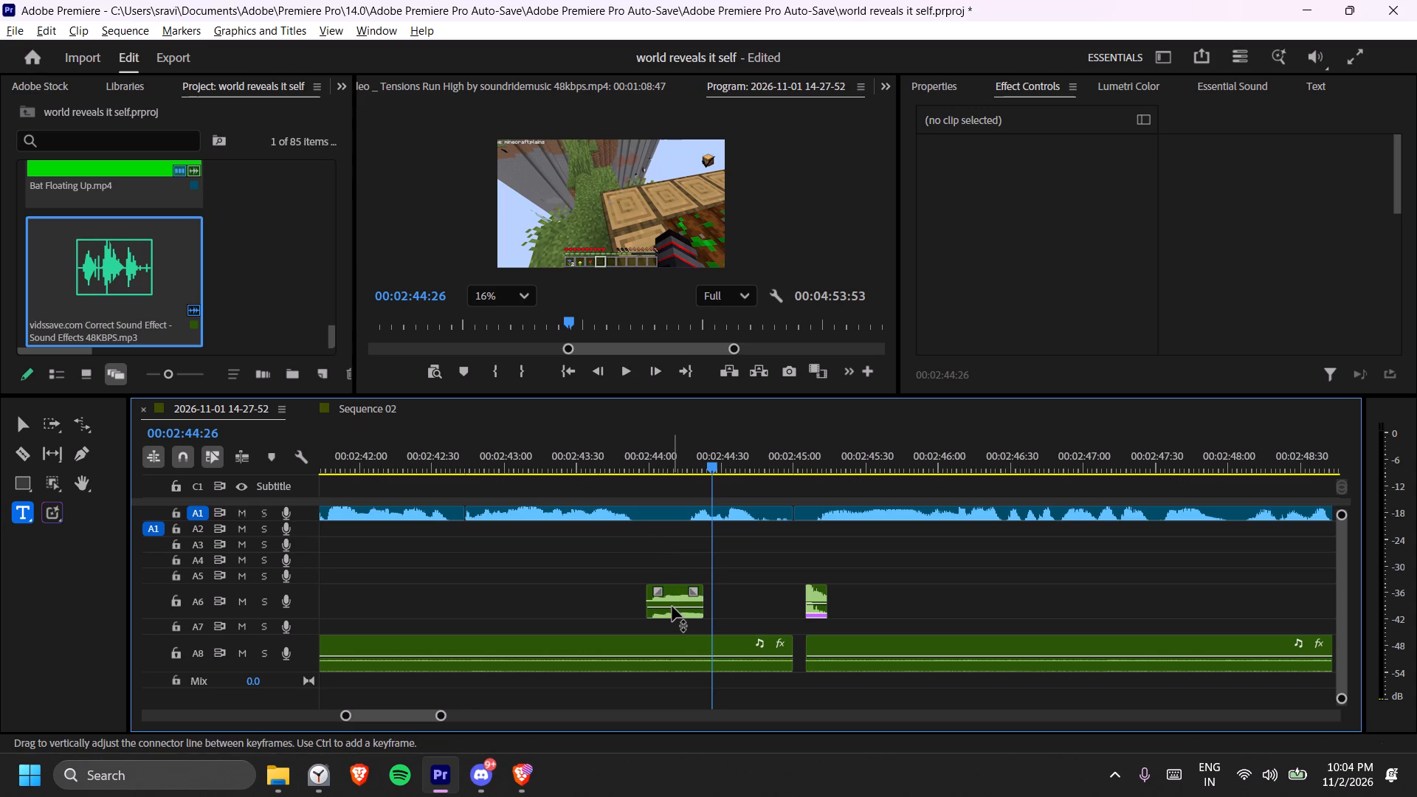
# Raise the trimmed A6 sound effect's volume level to -10.1 dB and play back the section around it.
pyautogui.click(672, 607)
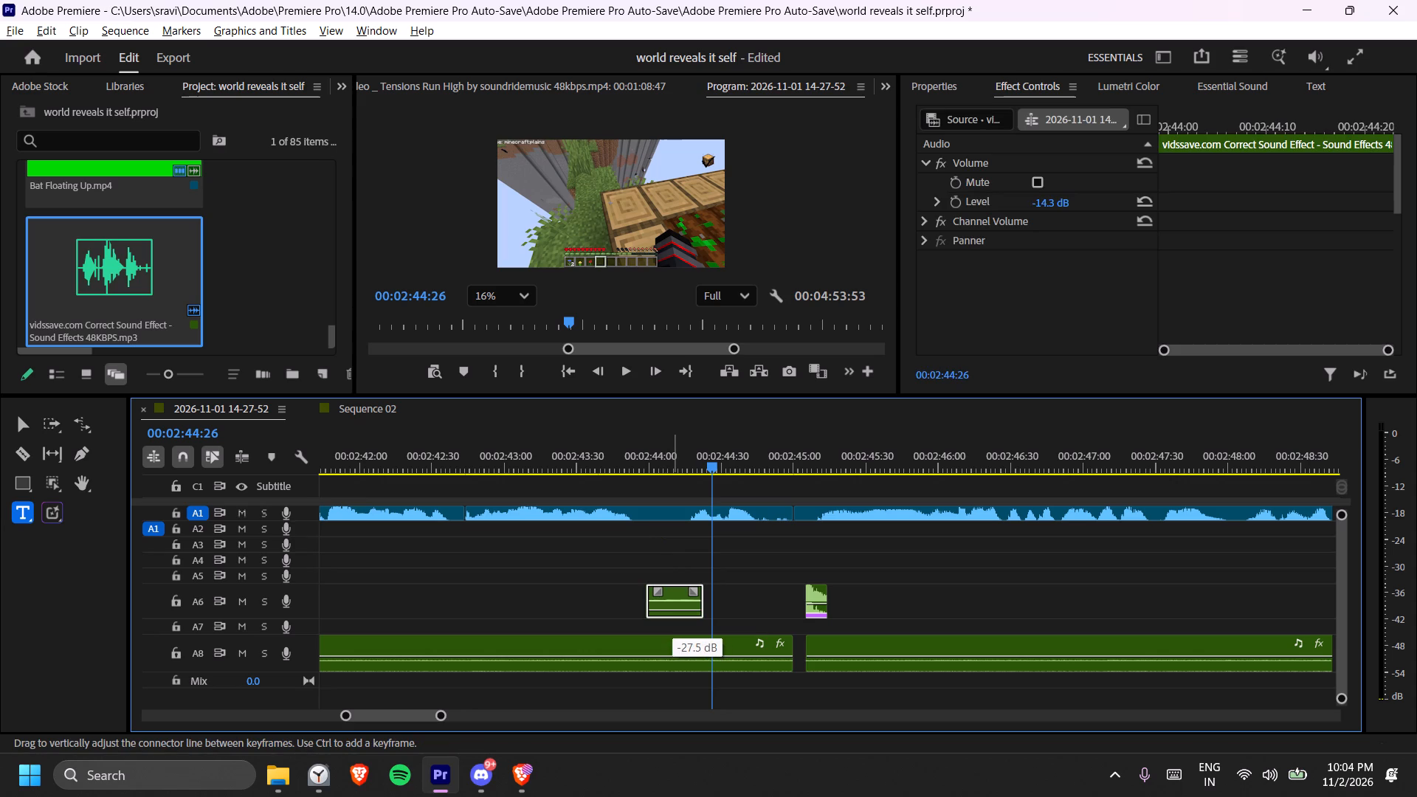
pyautogui.click(640, 455)
pyautogui.press('space')
pyautogui.press('space')
pyautogui.write('--')
pyautogui.click(739, 457)
pyautogui.press('space')
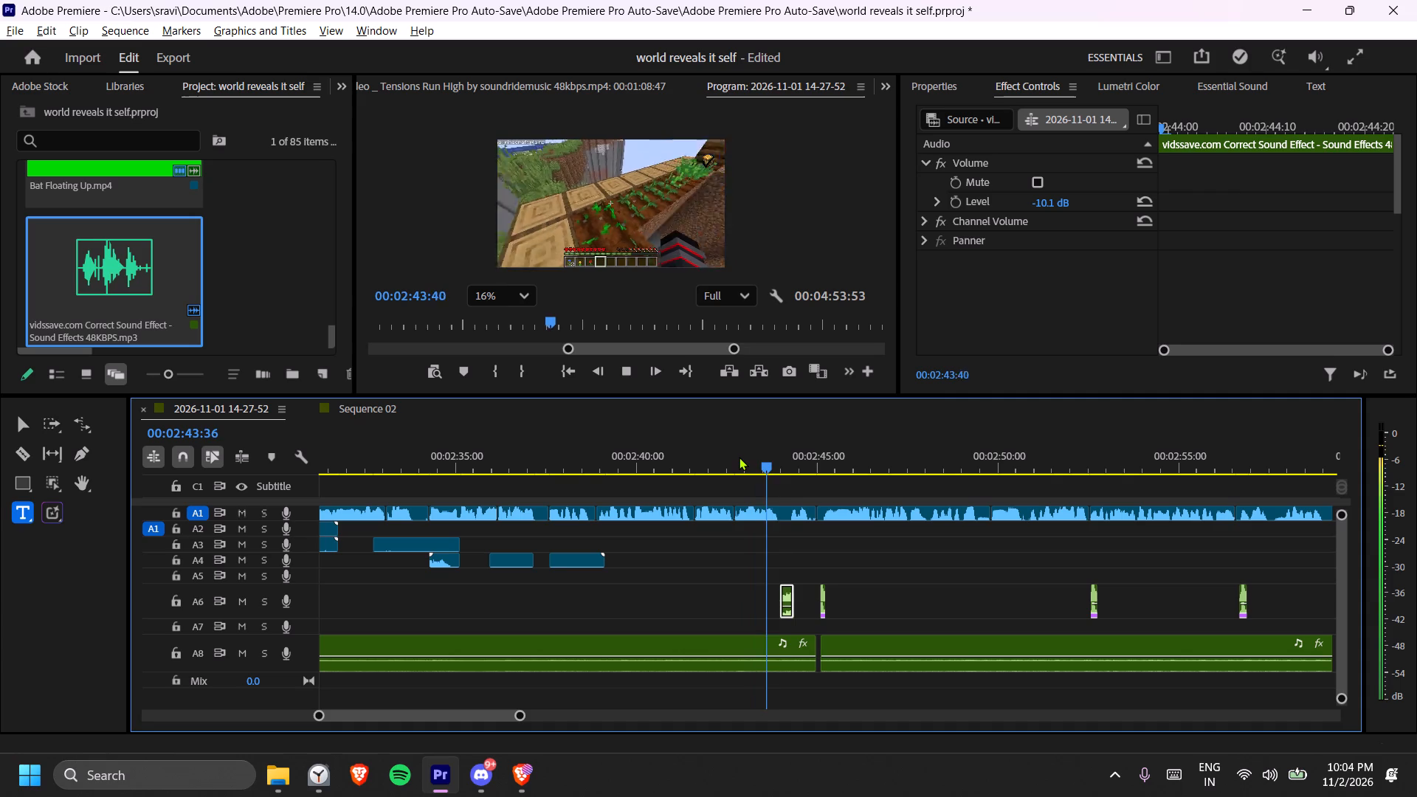
pyautogui.press('-')
pyautogui.press('-')
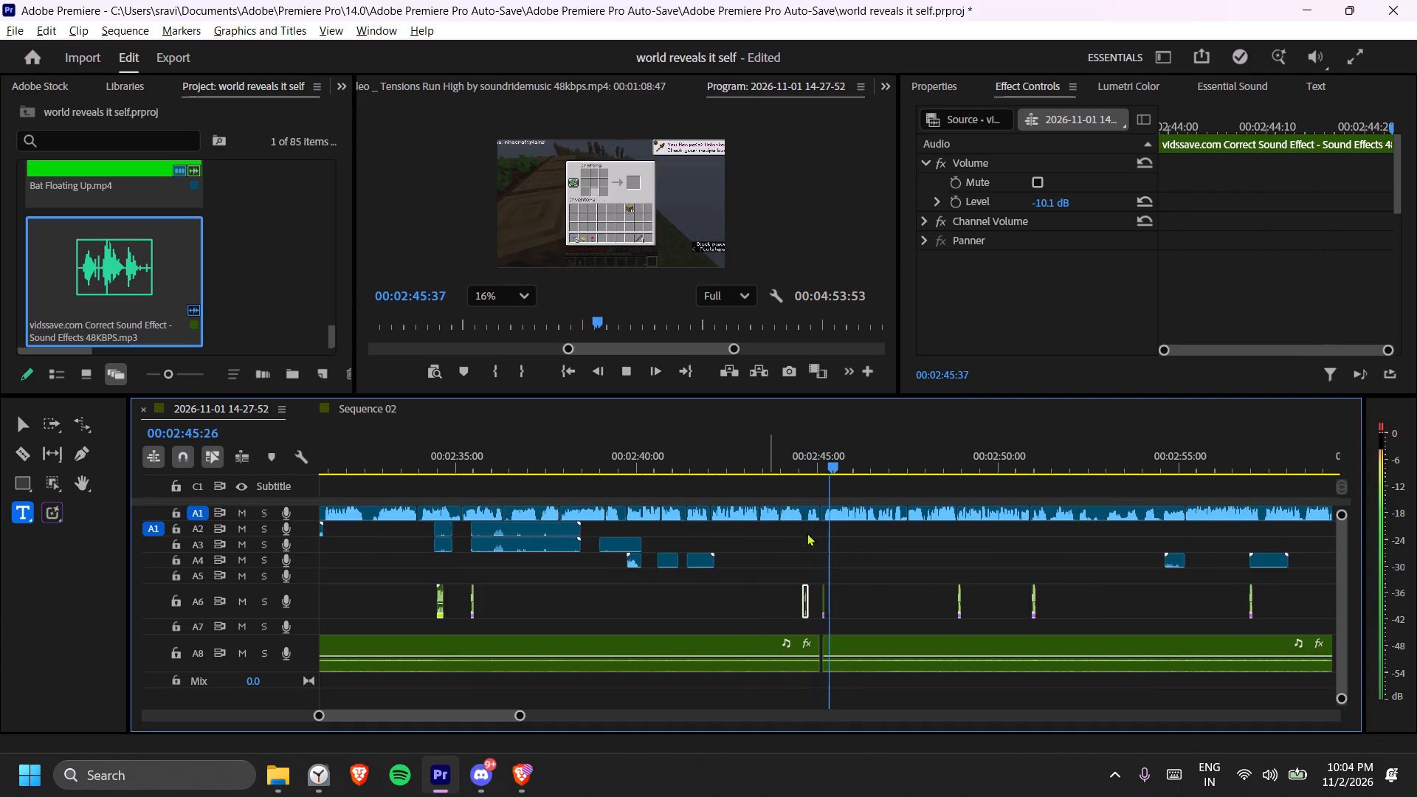
# Extend the start of the short A6 clip near 00:02:45 earlier, and lengthen the A8 music clip below to close its gap.
pyautogui.write('===')
pyautogui.press('=')
pyautogui.press('space')
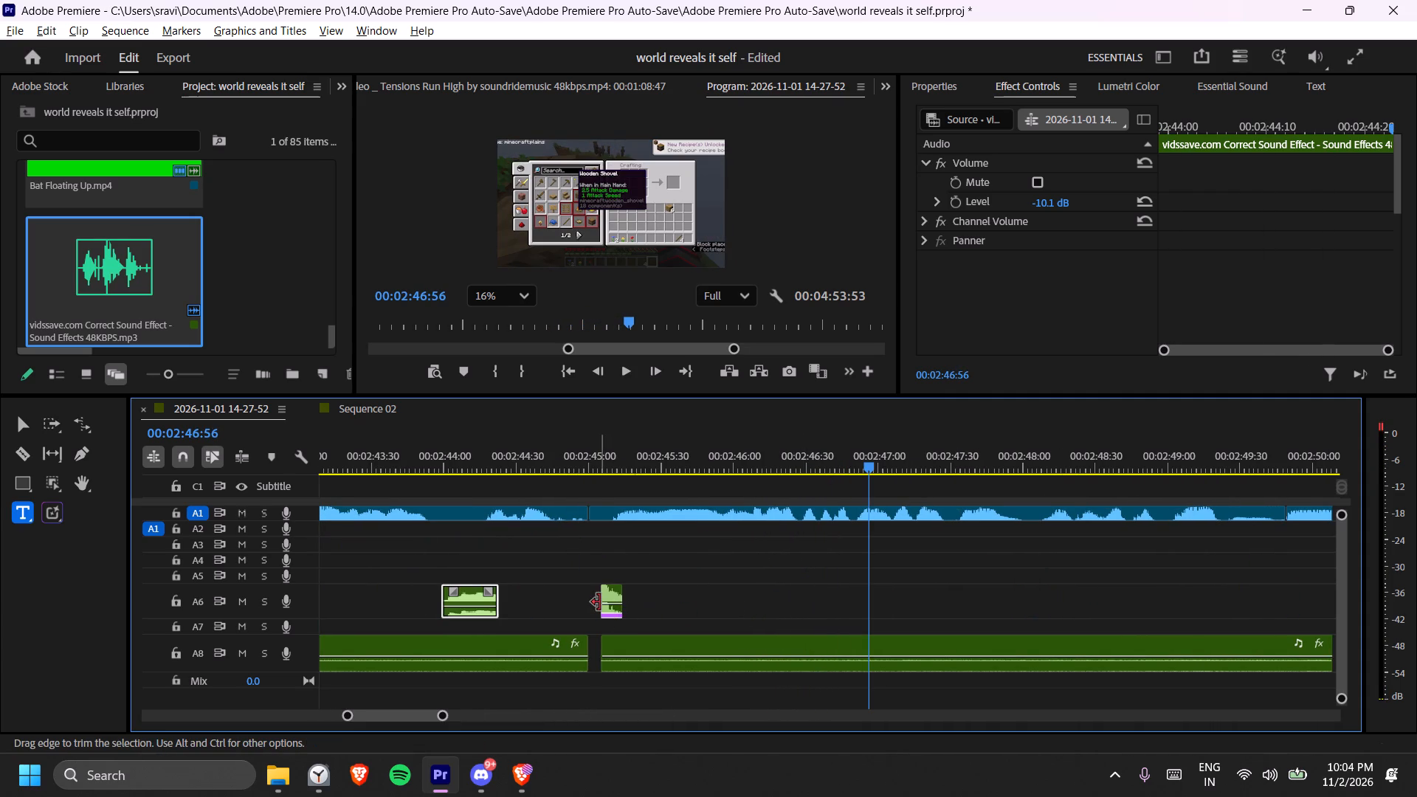
pyautogui.moveTo(599, 601); pyautogui.dragTo(588, 601)
pyautogui.moveTo(587, 644); pyautogui.dragTo(597, 646)
# Play back from about 00:02:44 to check the "correct" sound effect and the joined music.
pyautogui.click(478, 603)
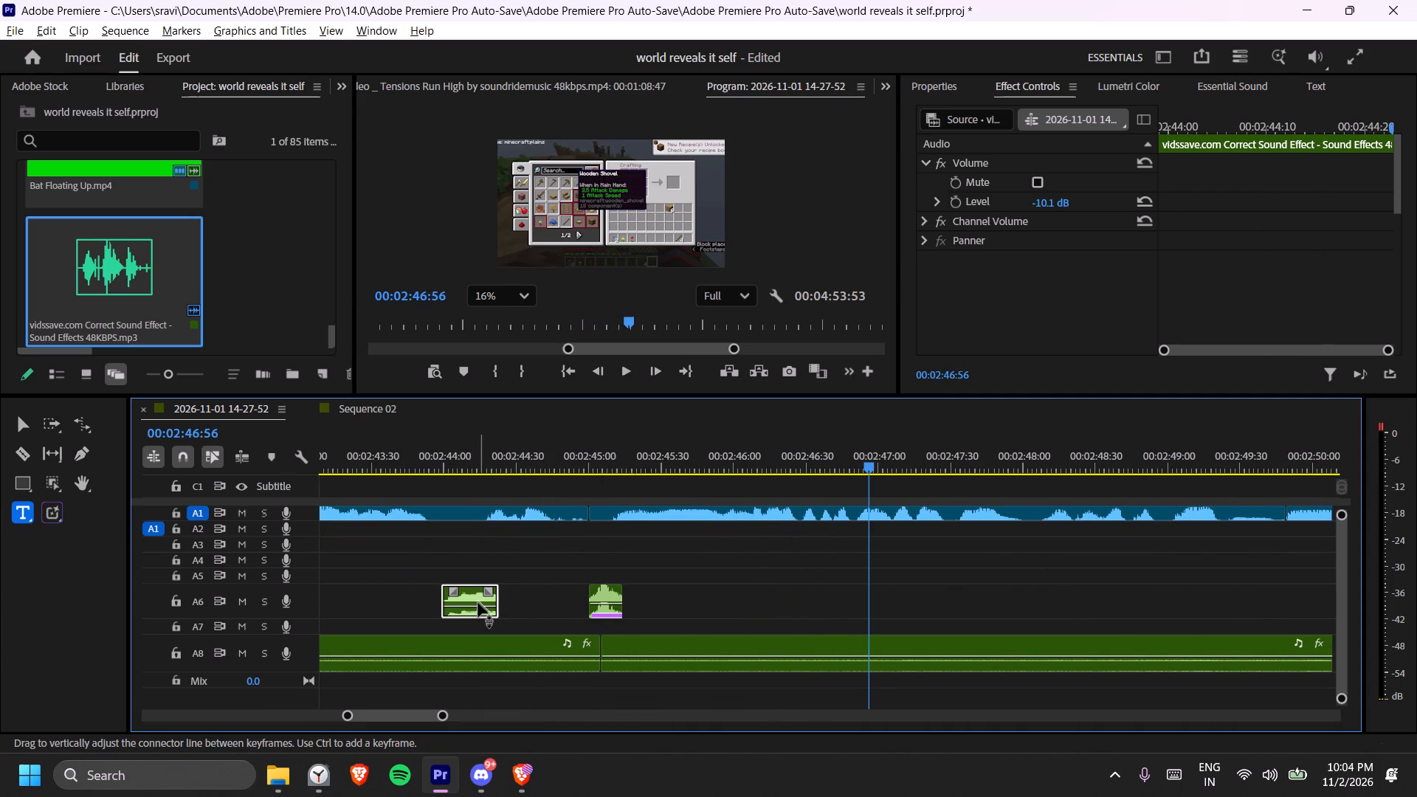
pyautogui.click(433, 466)
pyautogui.press('space')
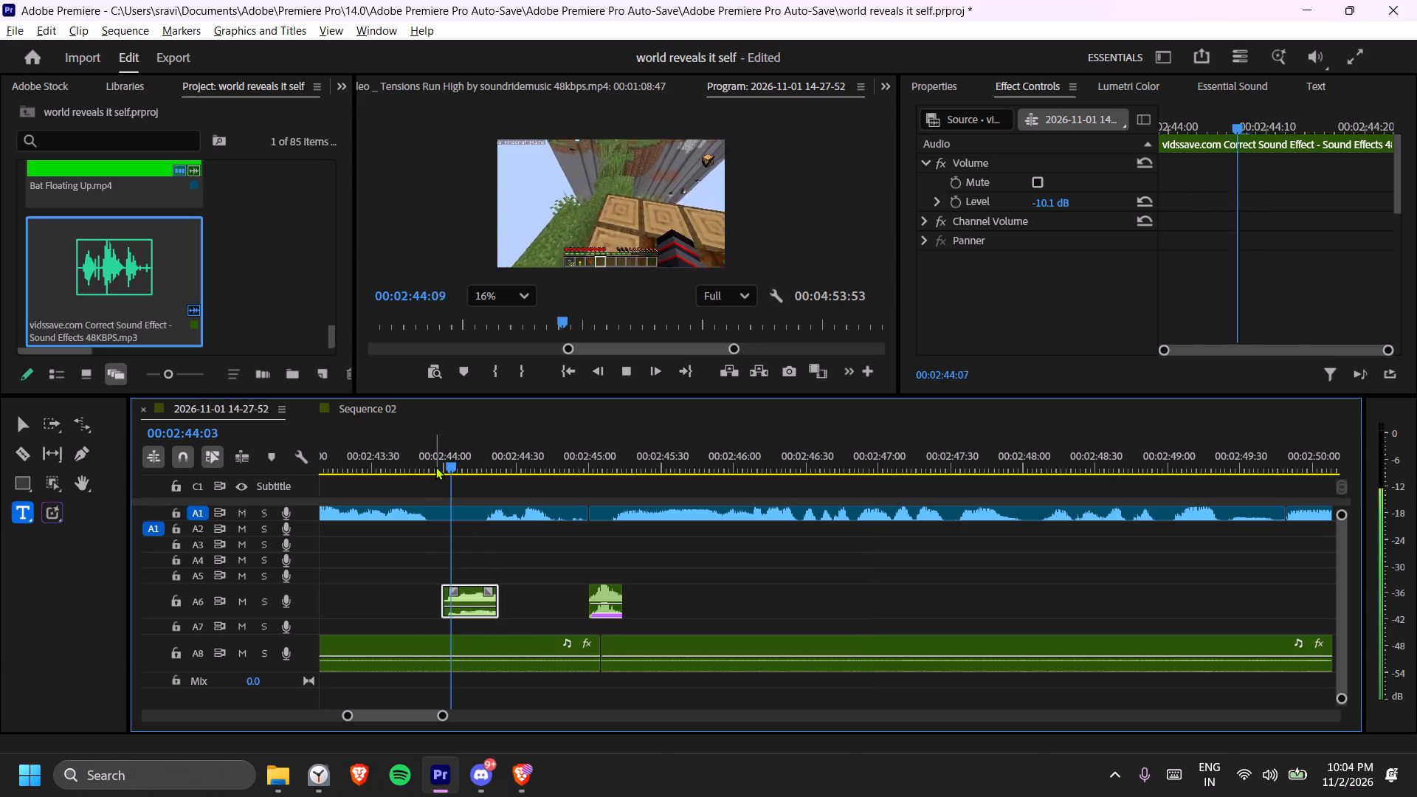
pyautogui.press('-')
pyautogui.press('-')
pyautogui.press('-')
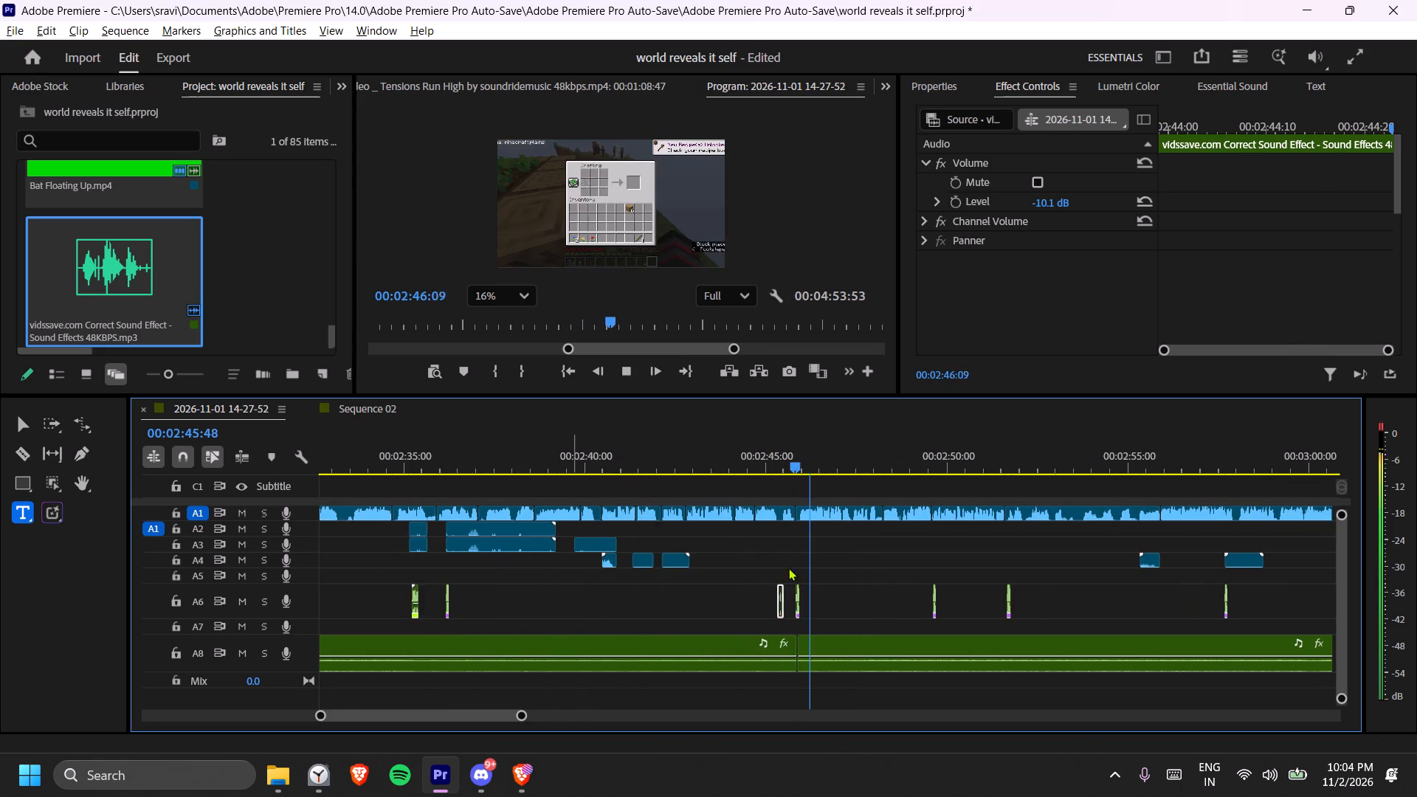
pyautogui.scroll(-14, 801, 573)
pyautogui.press('-')
pyautogui.scroll(-18, 800, 575)
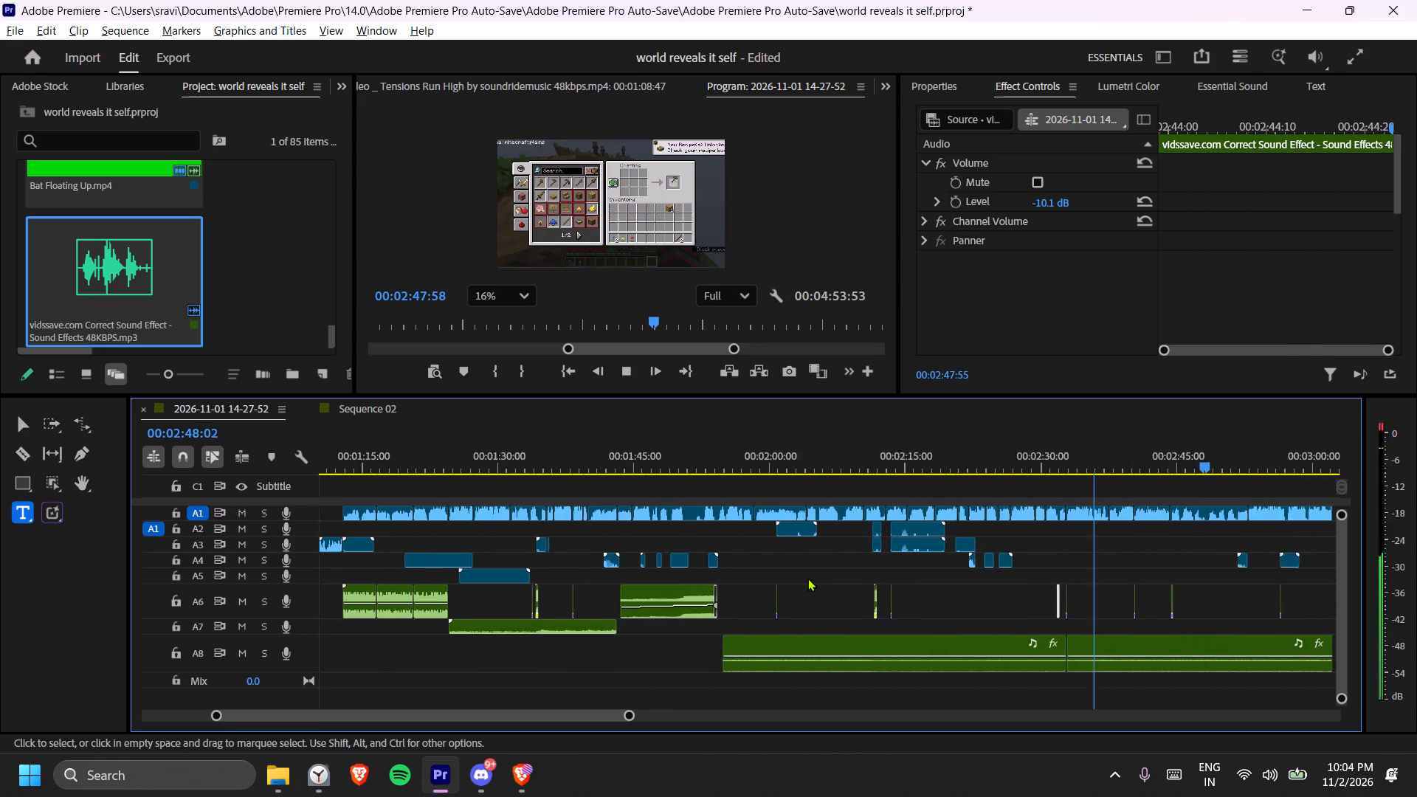
pyautogui.press('space')
# Look over the whole sequence's audio track layout, and bring video tracks V1 to V3 into view above it.
pyautogui.scroll(-16, 807, 578)
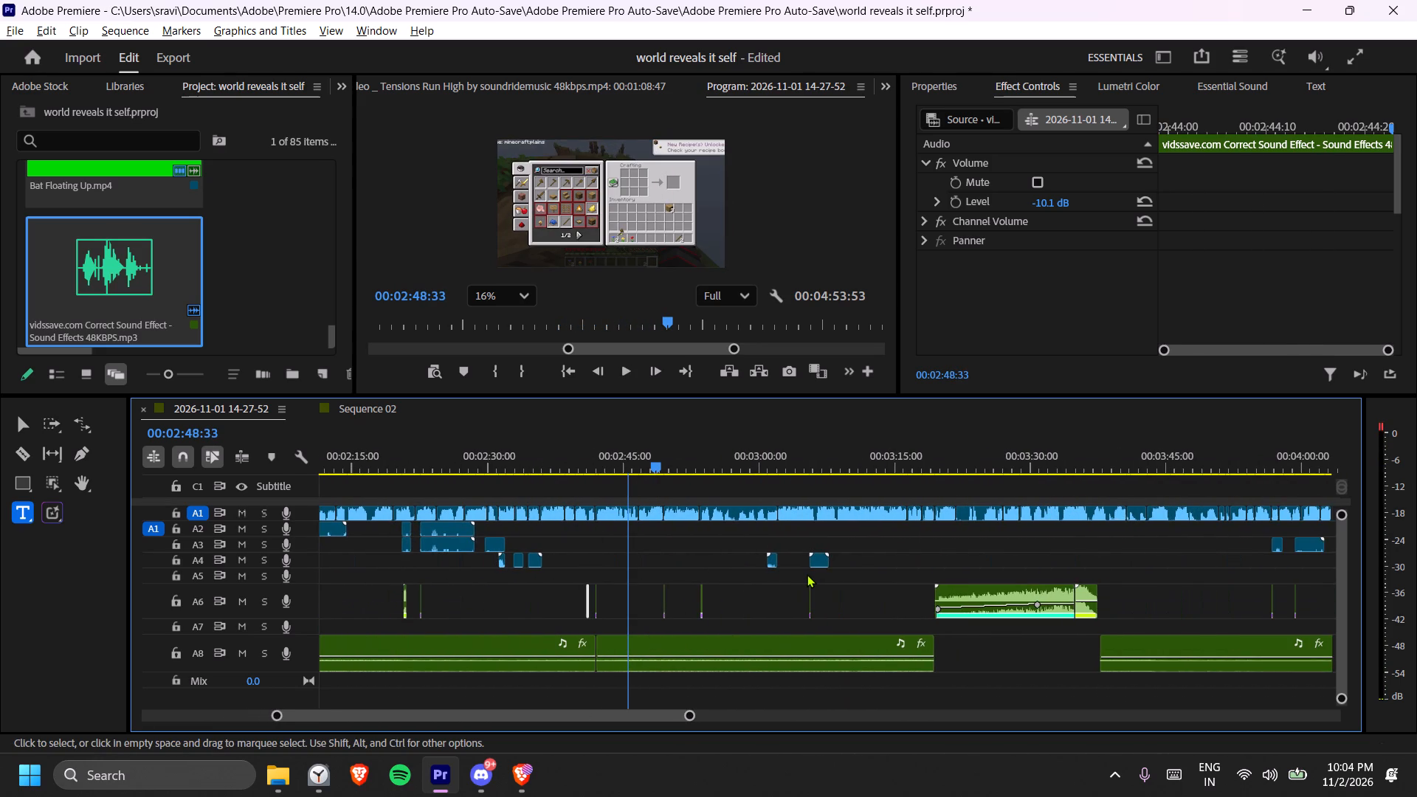
pyautogui.press('space')
pyautogui.press('space')
pyautogui.scroll(-6, 896, 573)
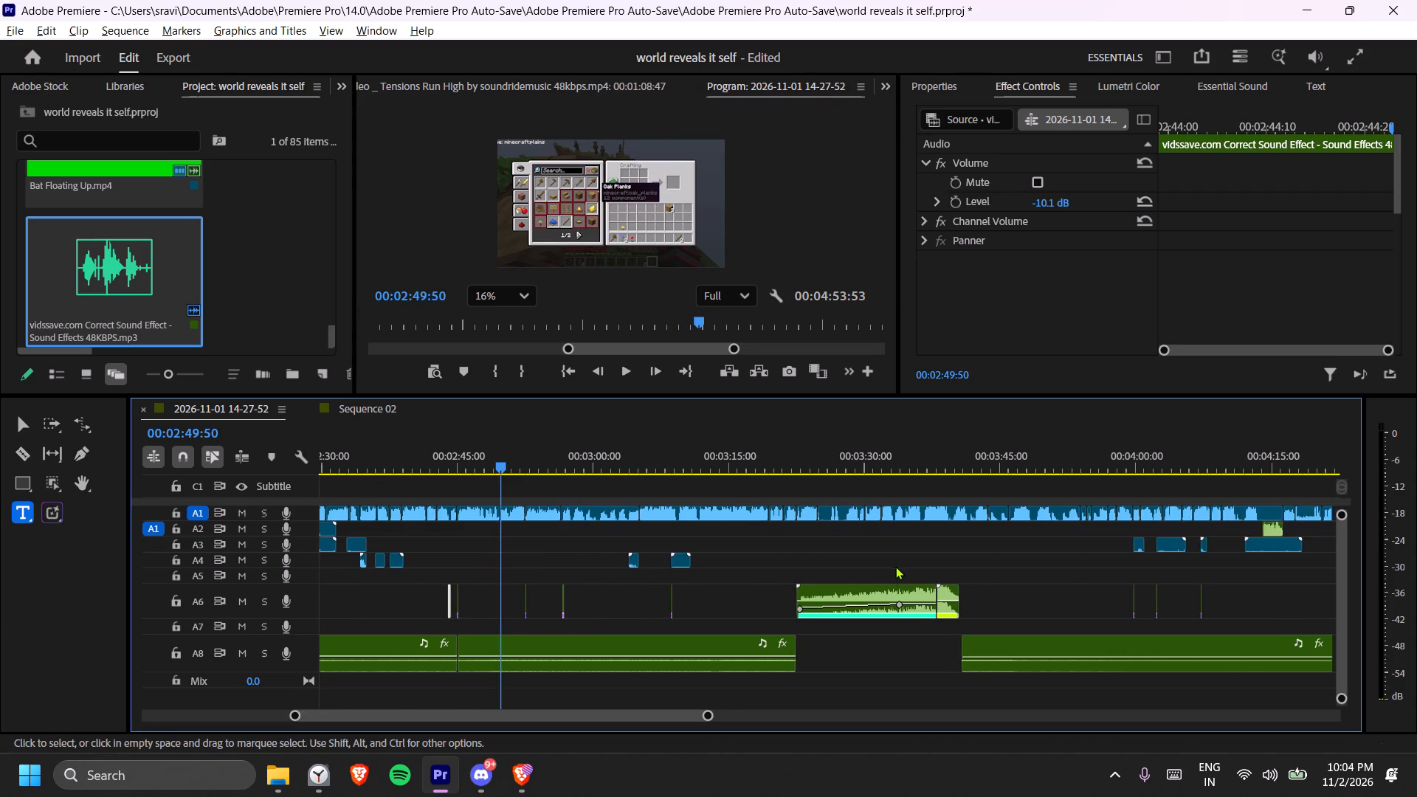
pyautogui.scroll(-18, 895, 566)
pyautogui.write('--')
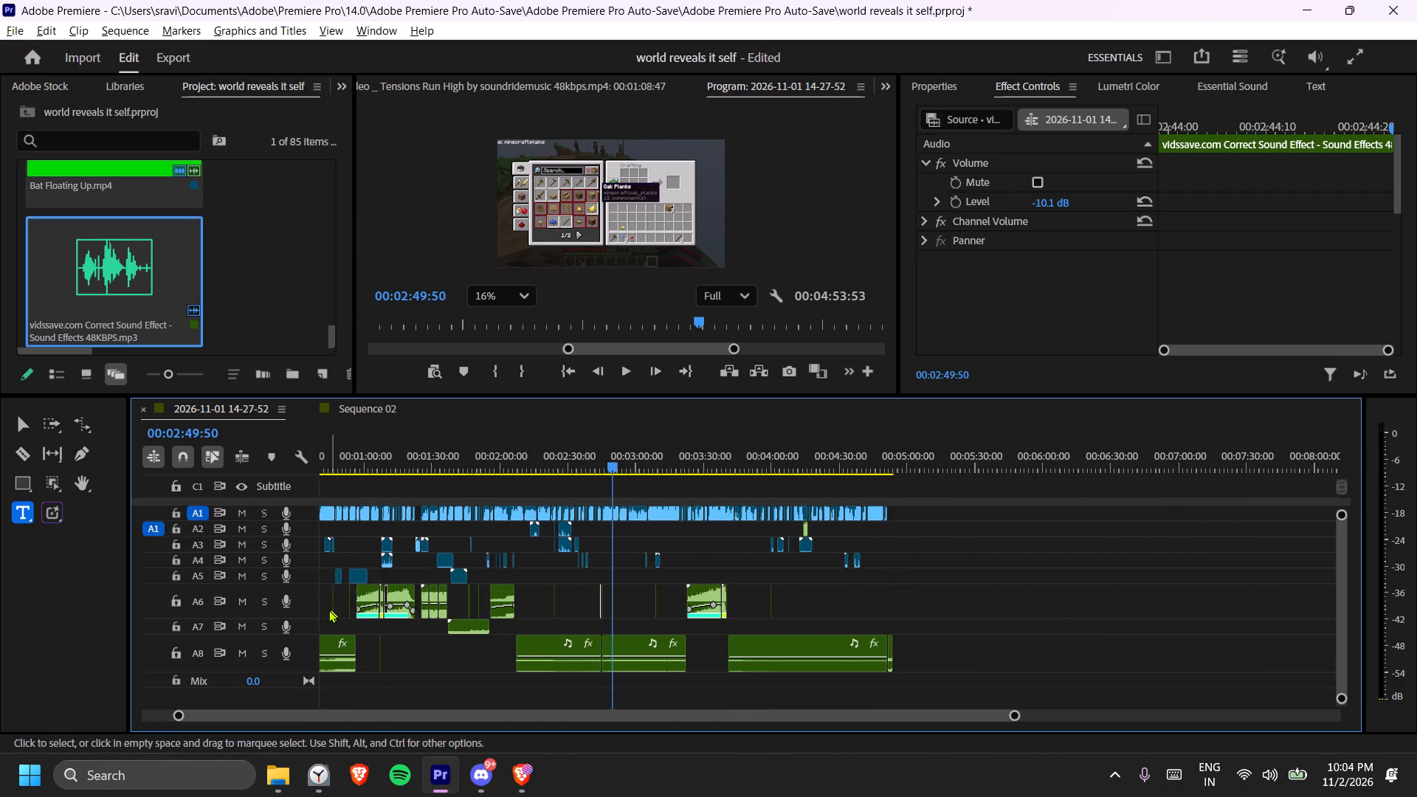
pyautogui.scroll(5, 320, 610)
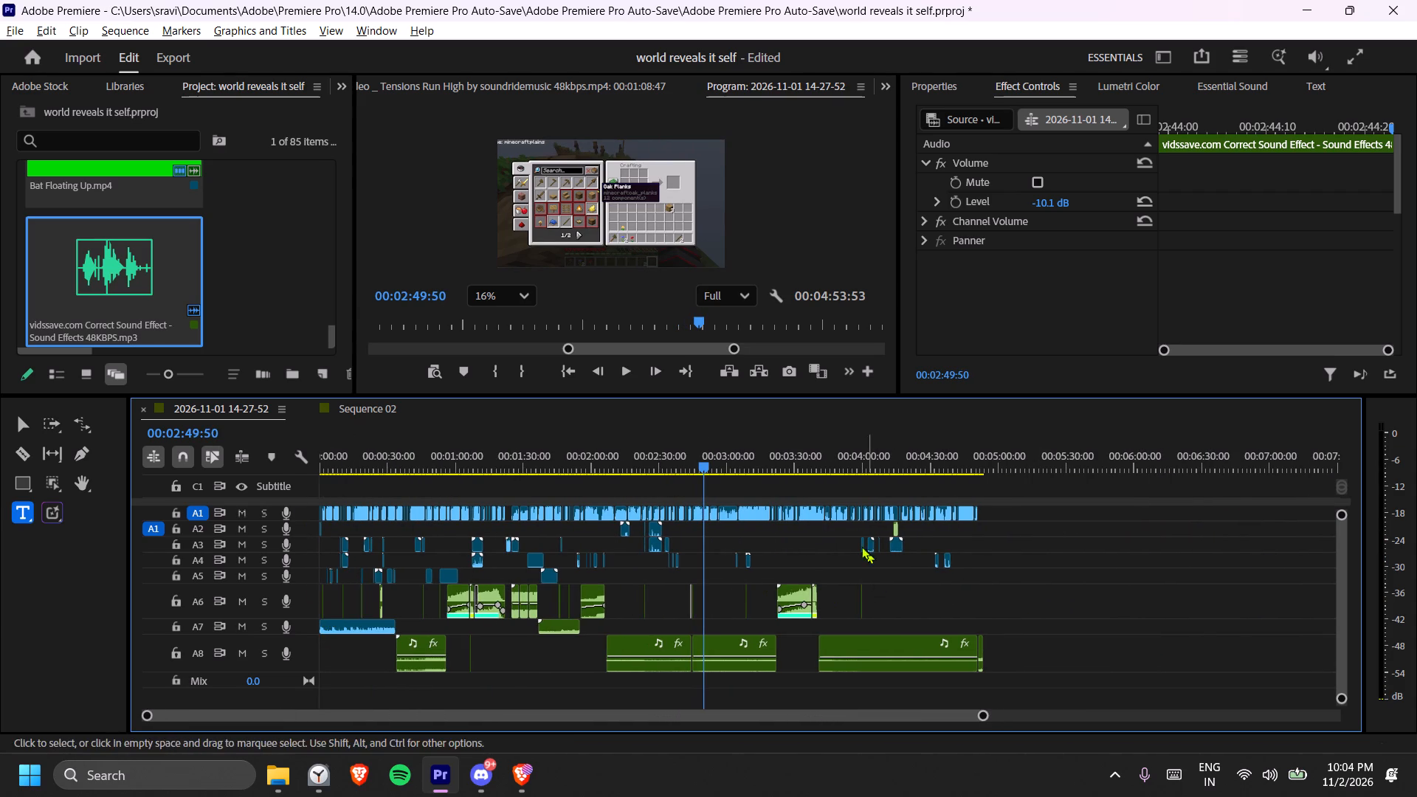
pyautogui.scroll(-2, 286, 652)
pyautogui.scroll(6, 461, 585)
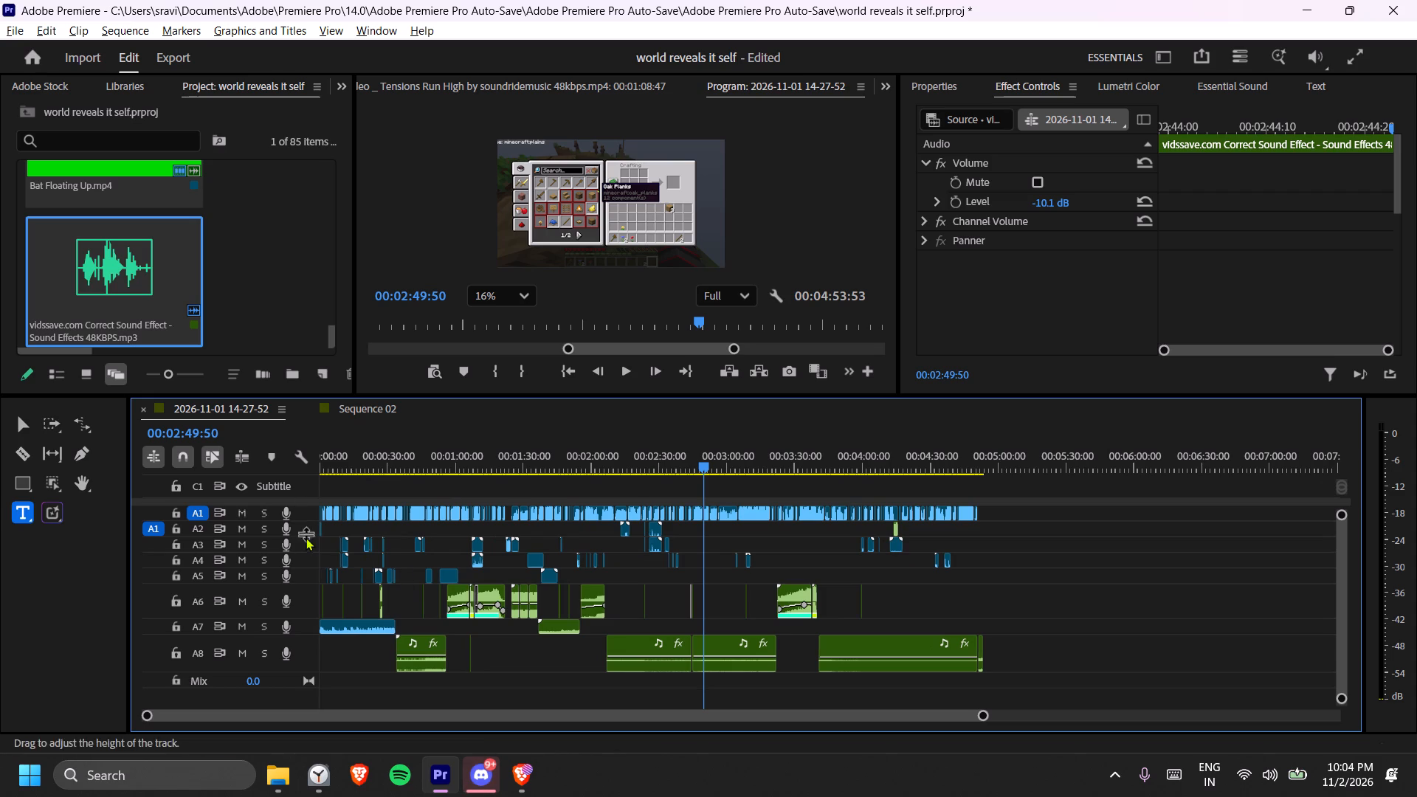
pyautogui.moveTo(254, 502); pyautogui.dragTo(252, 556)
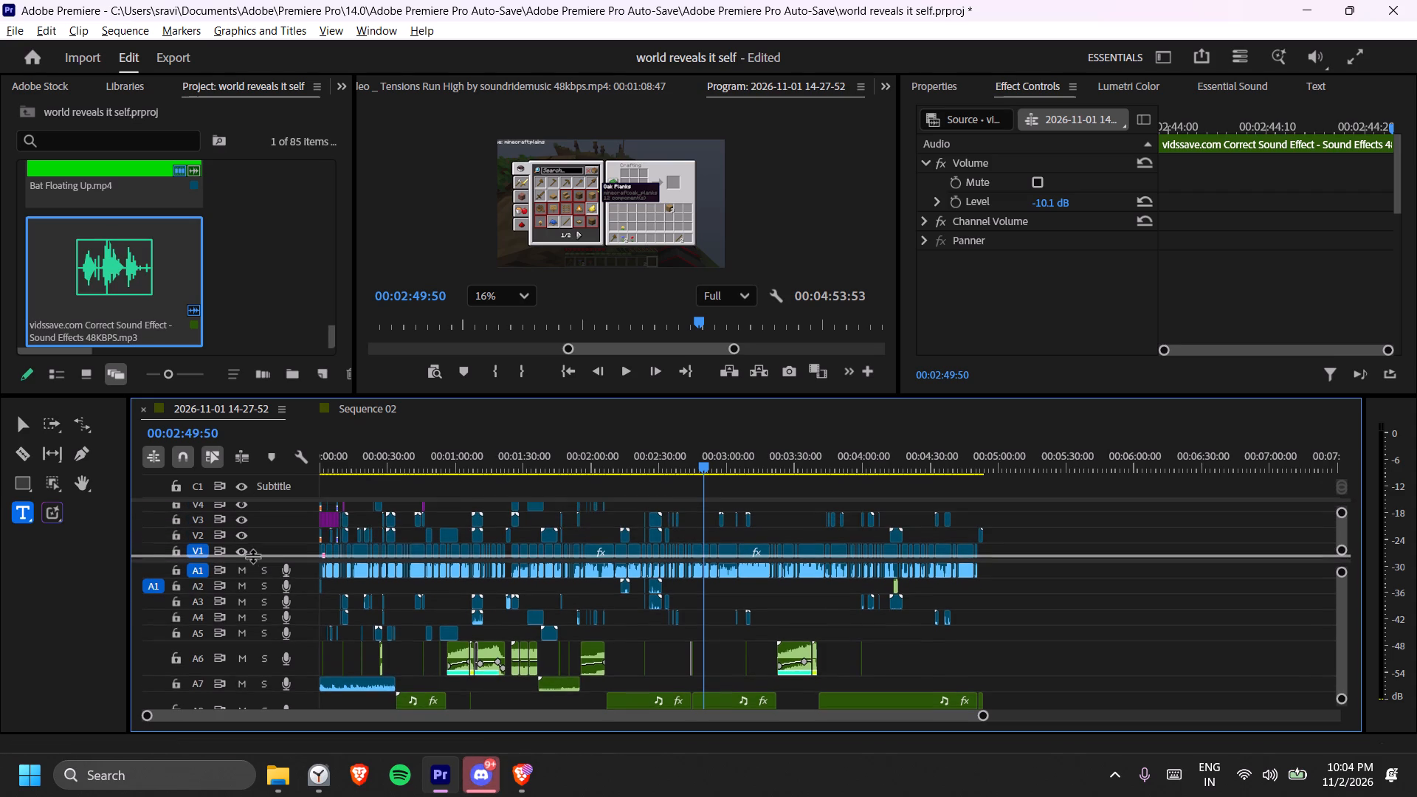
pyautogui.moveTo(252, 556); pyautogui.dragTo(253, 539)
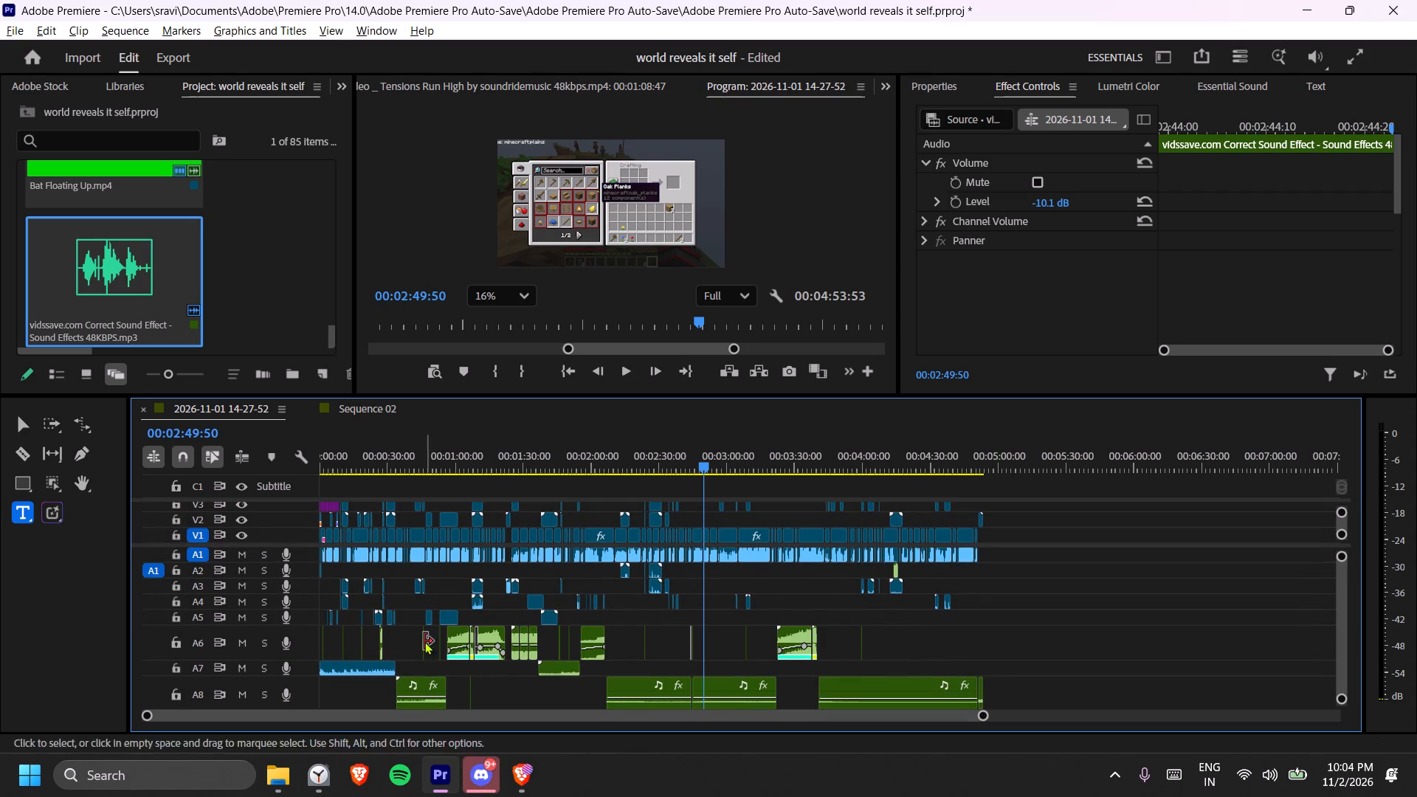
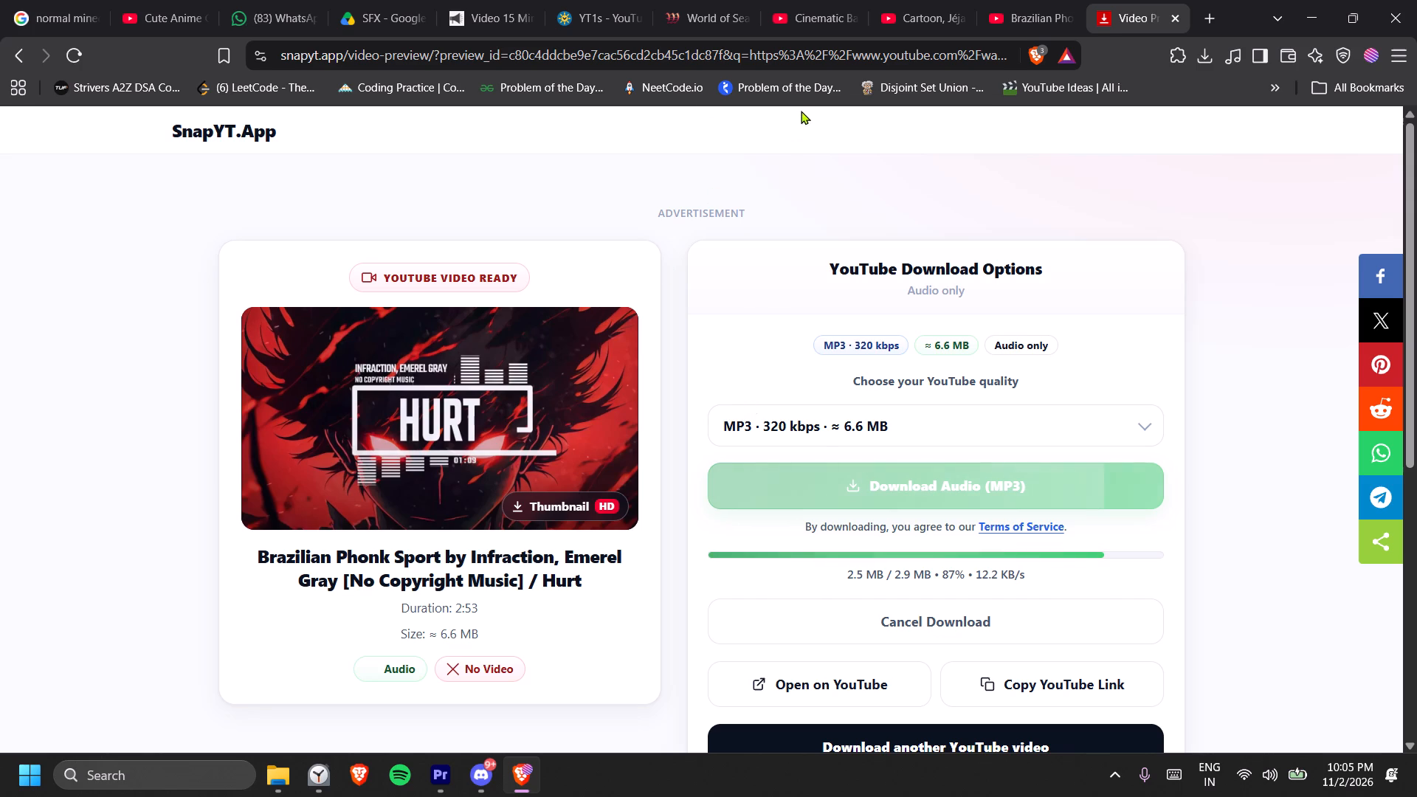
# Switch to Premiere, reveal video tracks up to V6, and play back the sequence from about 00:02:49 and 00:03:55.
pyautogui.click(441, 770)
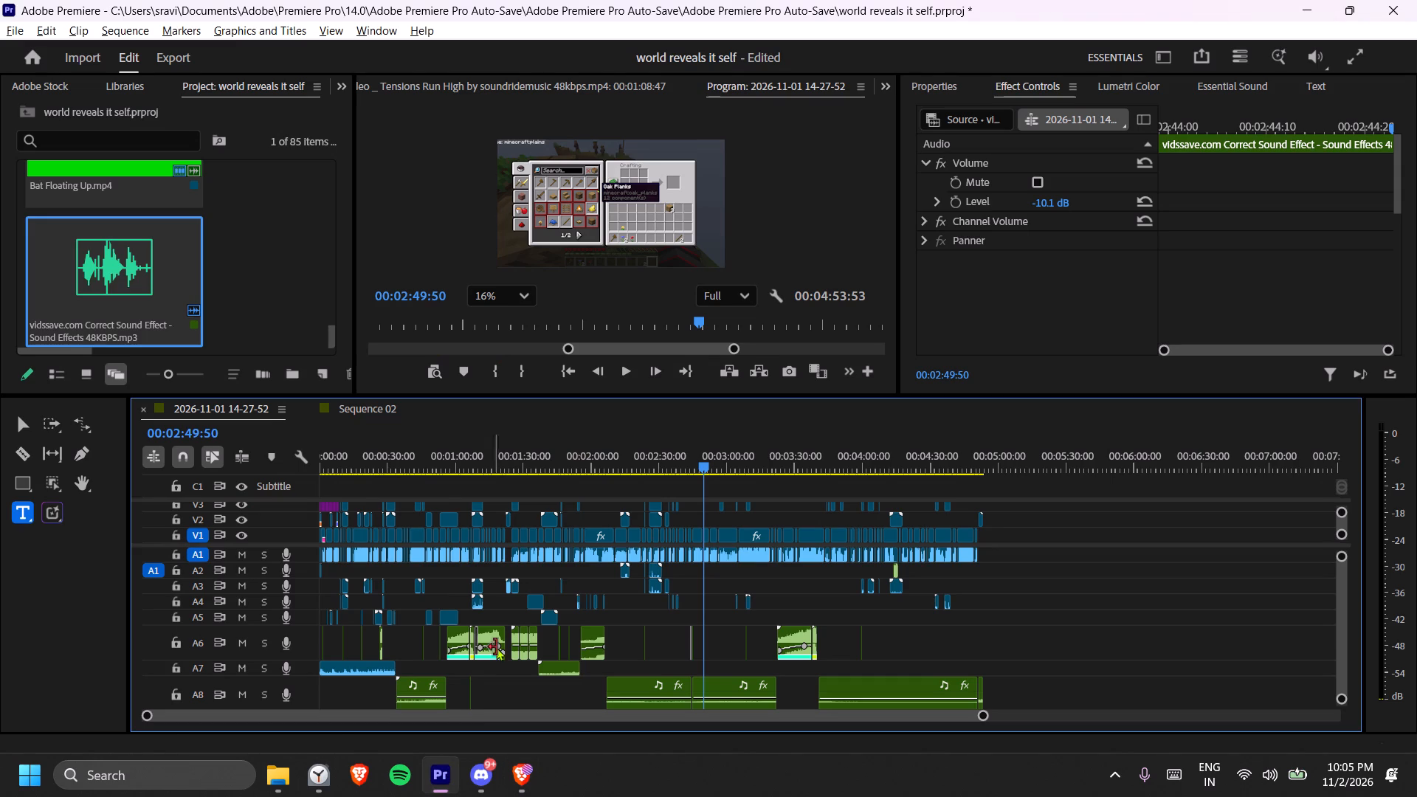
pyautogui.moveTo(284, 545); pyautogui.dragTo(284, 599)
pyautogui.press('space')
pyautogui.press('space')
pyautogui.press('space')
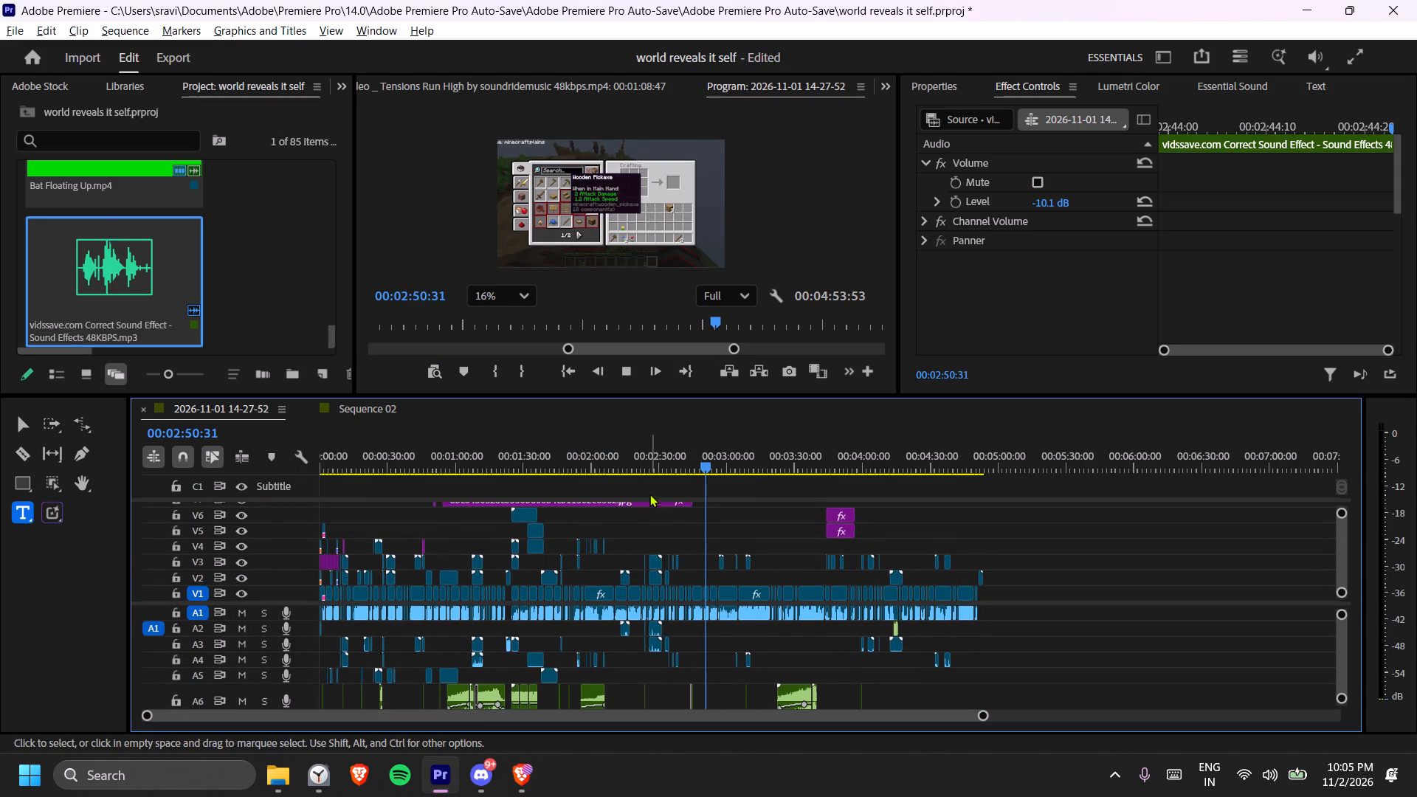
pyautogui.click(853, 458)
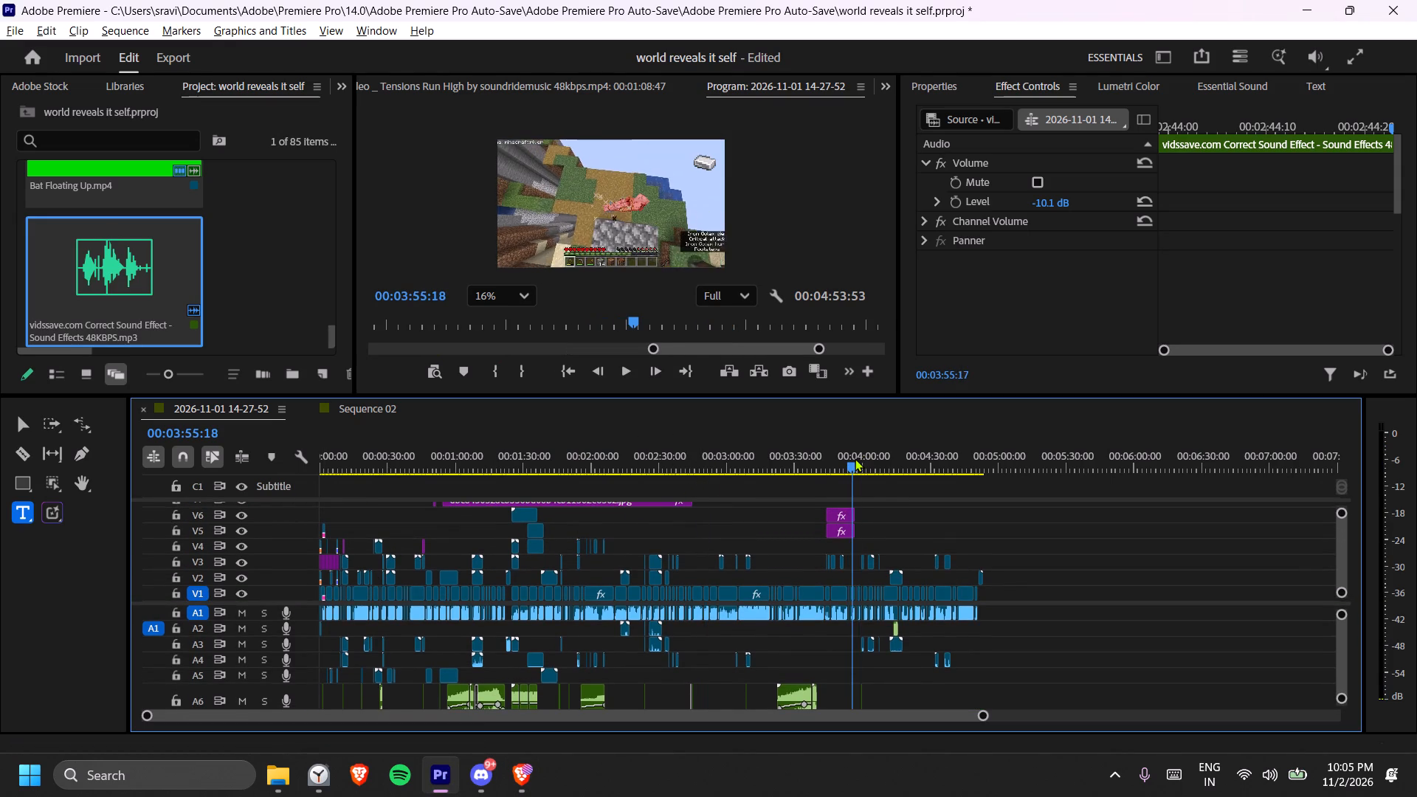
pyautogui.press('space')
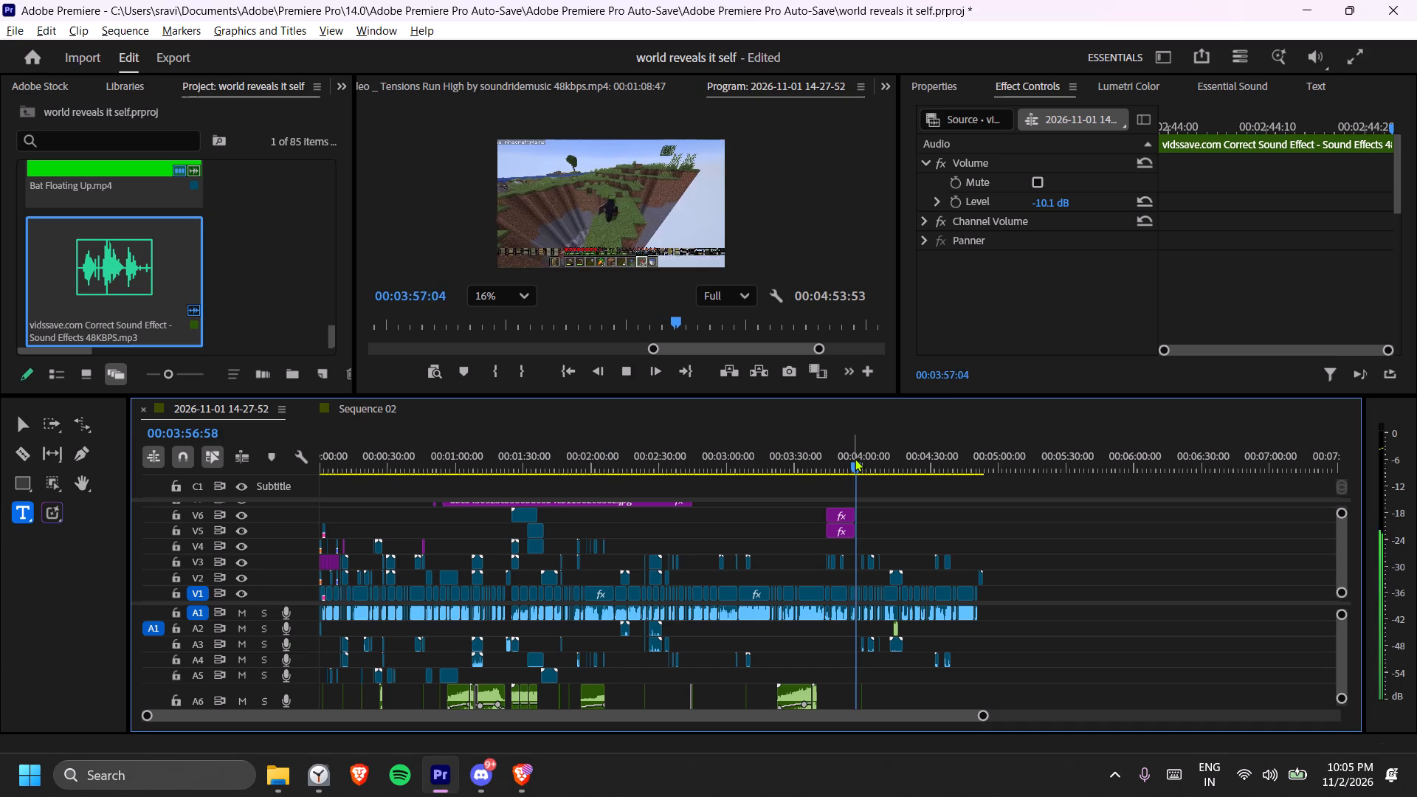
pyautogui.press('space')
pyautogui.press('space')
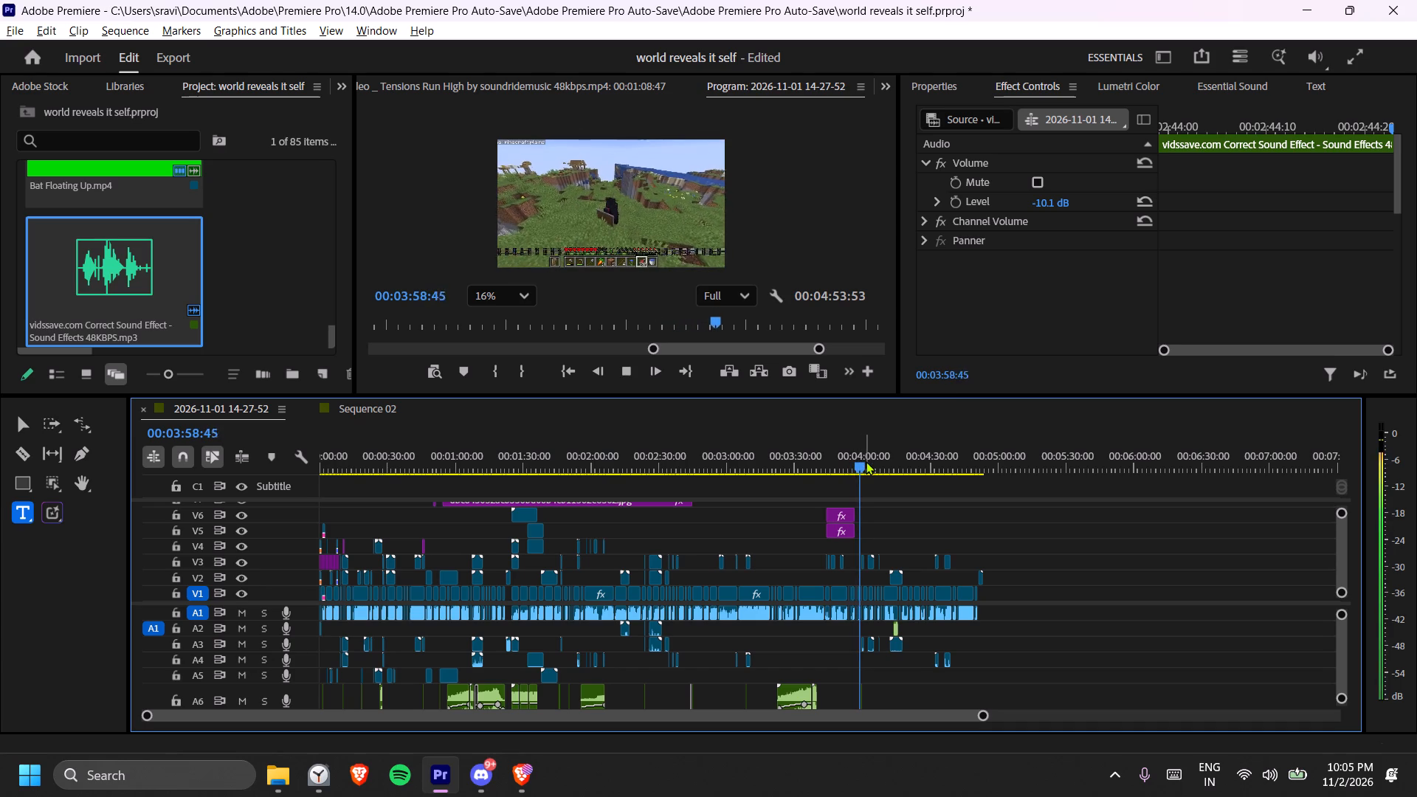
pyautogui.press('space')
# Save the project.
pyautogui.hotkey('ctrl', 's')
# Reduce the Program monitor's playback resolution to 1/4 and play back the section around 00:04:00.
pyautogui.press('space')
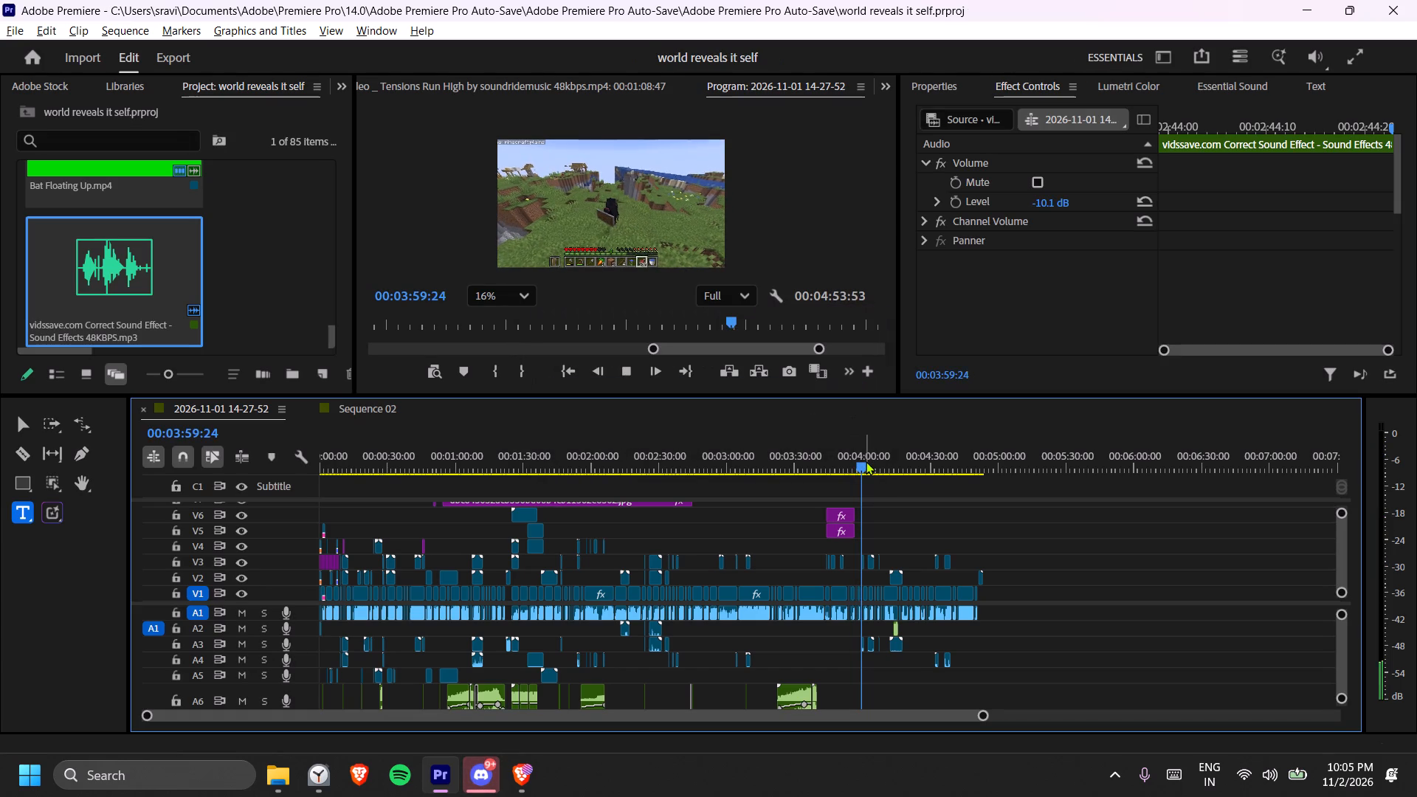
pyautogui.press('space')
pyautogui.click(740, 290)
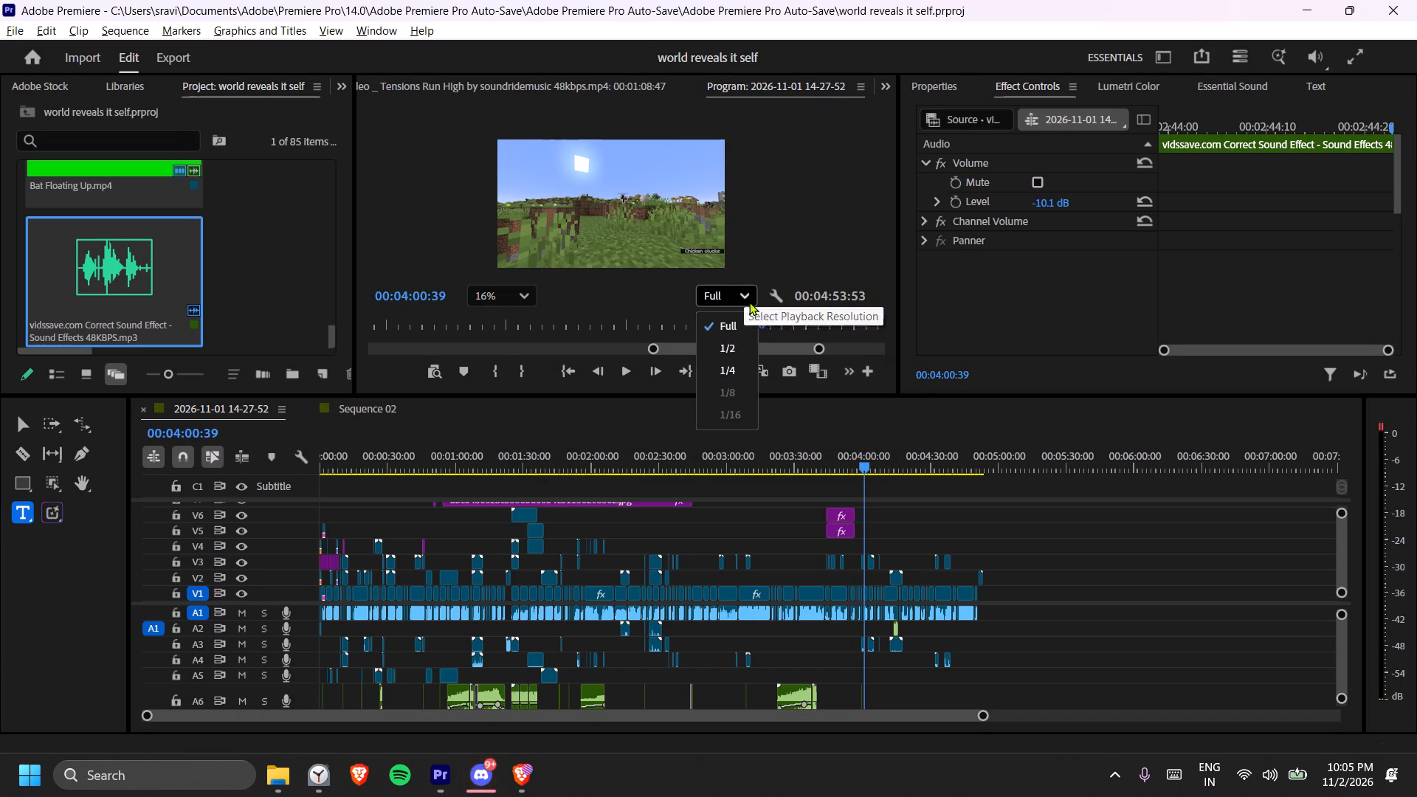
pyautogui.click(729, 374)
pyautogui.press('space')
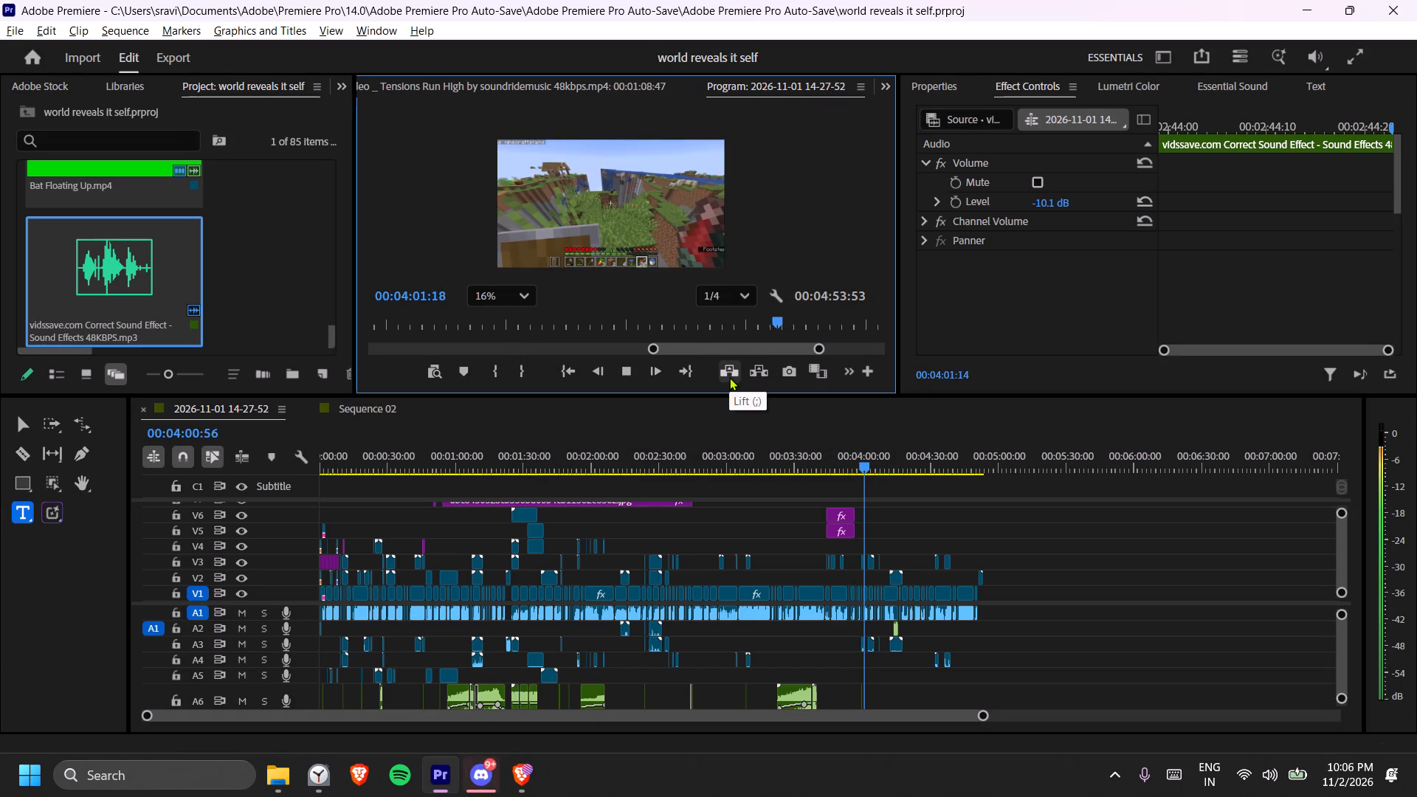
pyautogui.press('space')
# Move along to the end of the sequence and play back its last seconds from about 00:04:51.
pyautogui.moveTo(888, 452); pyautogui.dragTo(964, 466)
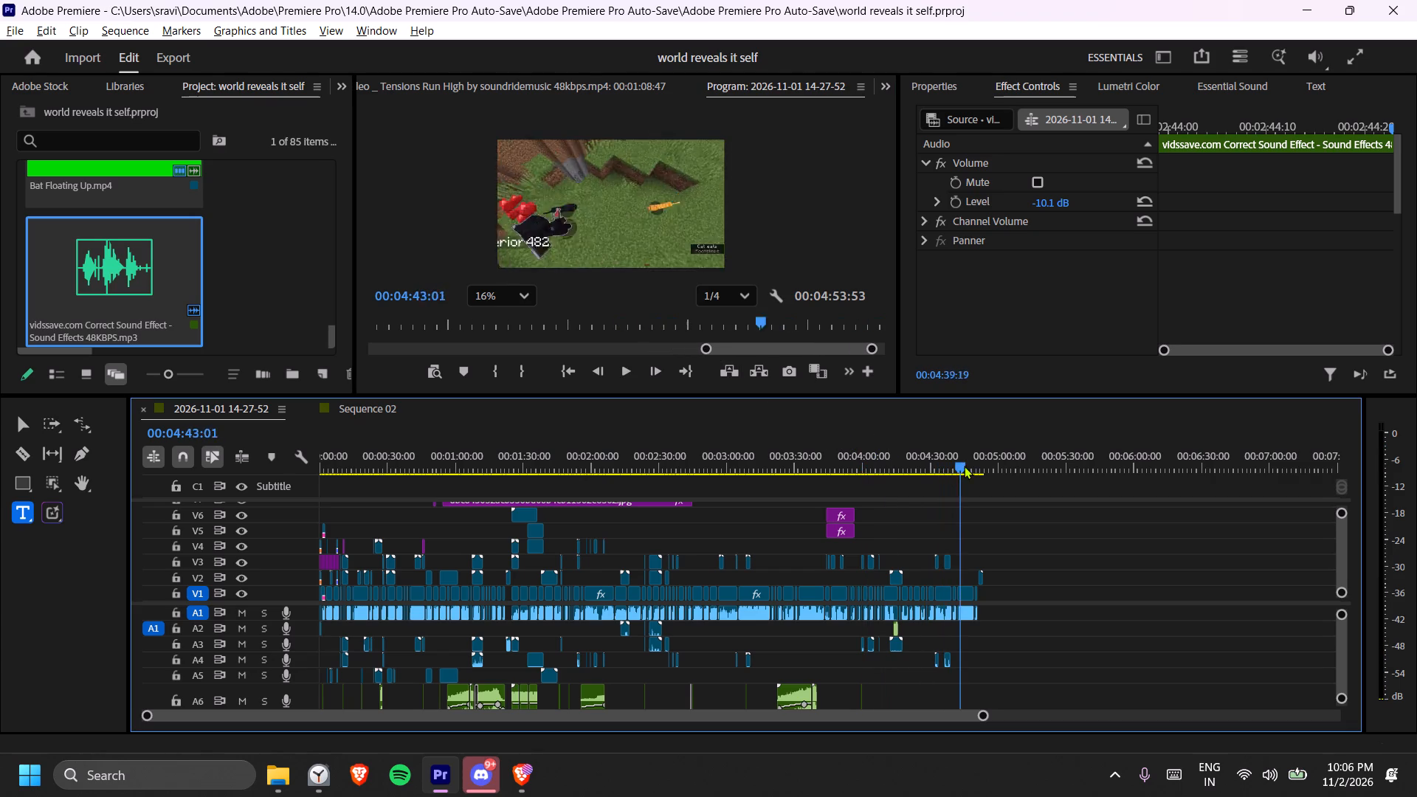
pyautogui.moveTo(964, 466); pyautogui.dragTo(975, 466)
pyautogui.press('space')
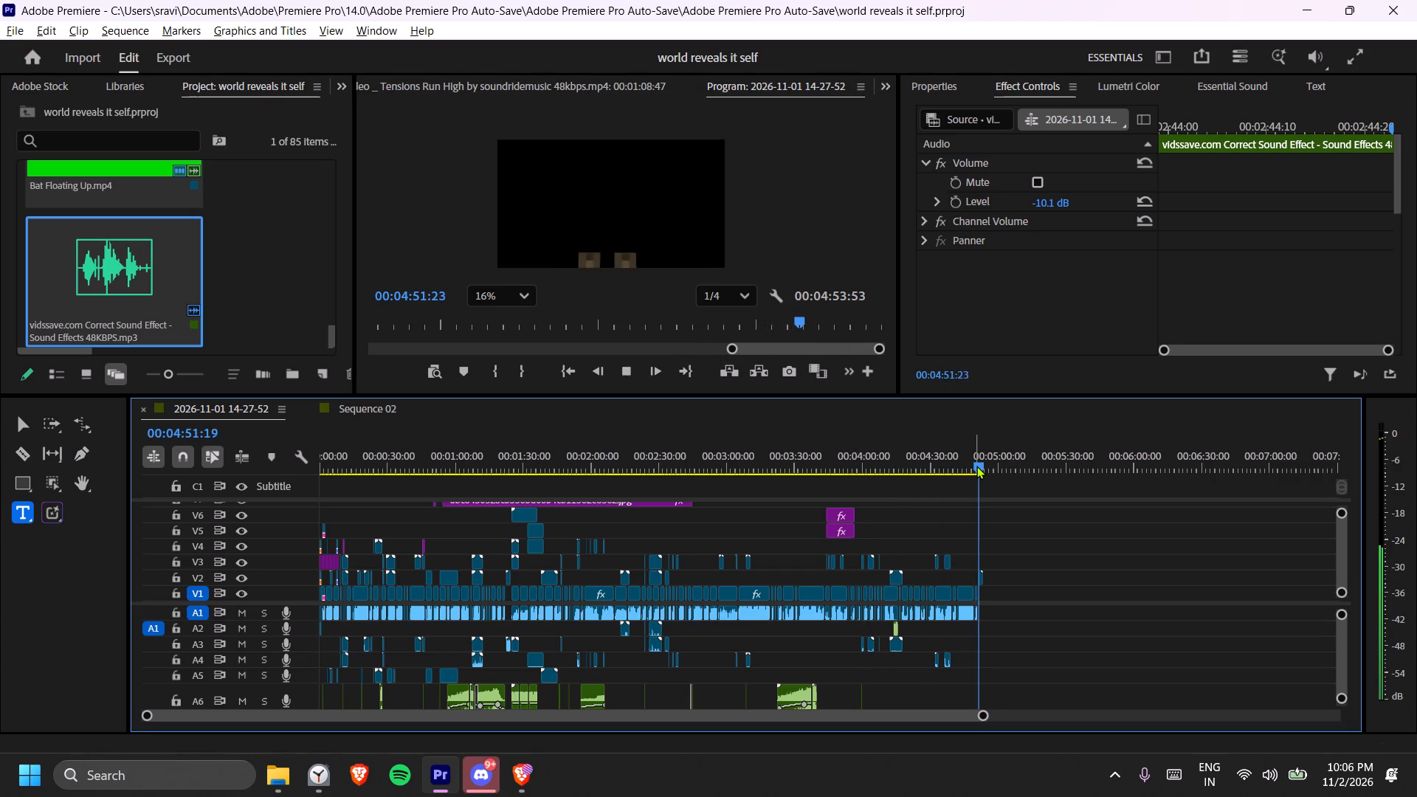
pyautogui.press('space')
pyautogui.press('space')
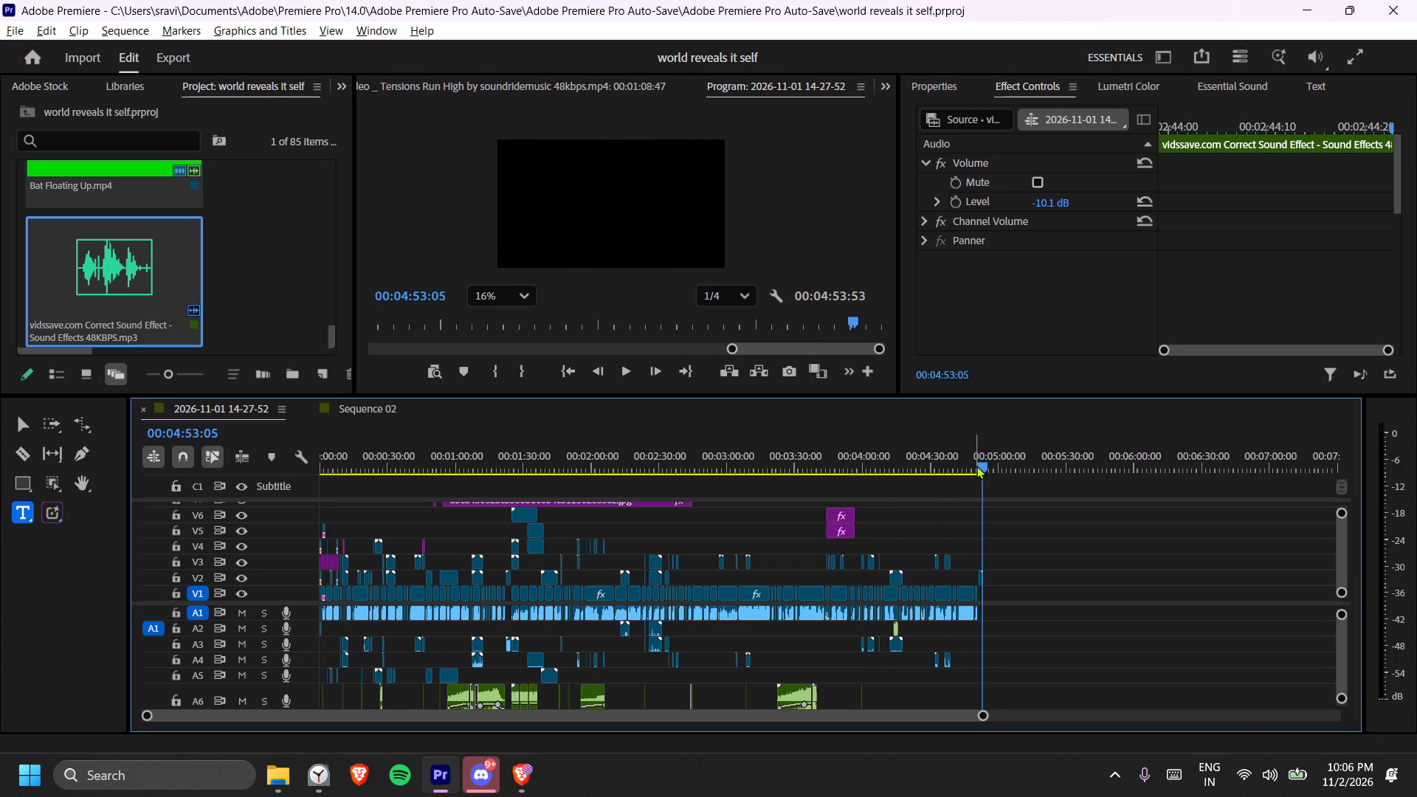
pyautogui.press('space')
pyautogui.press('space')
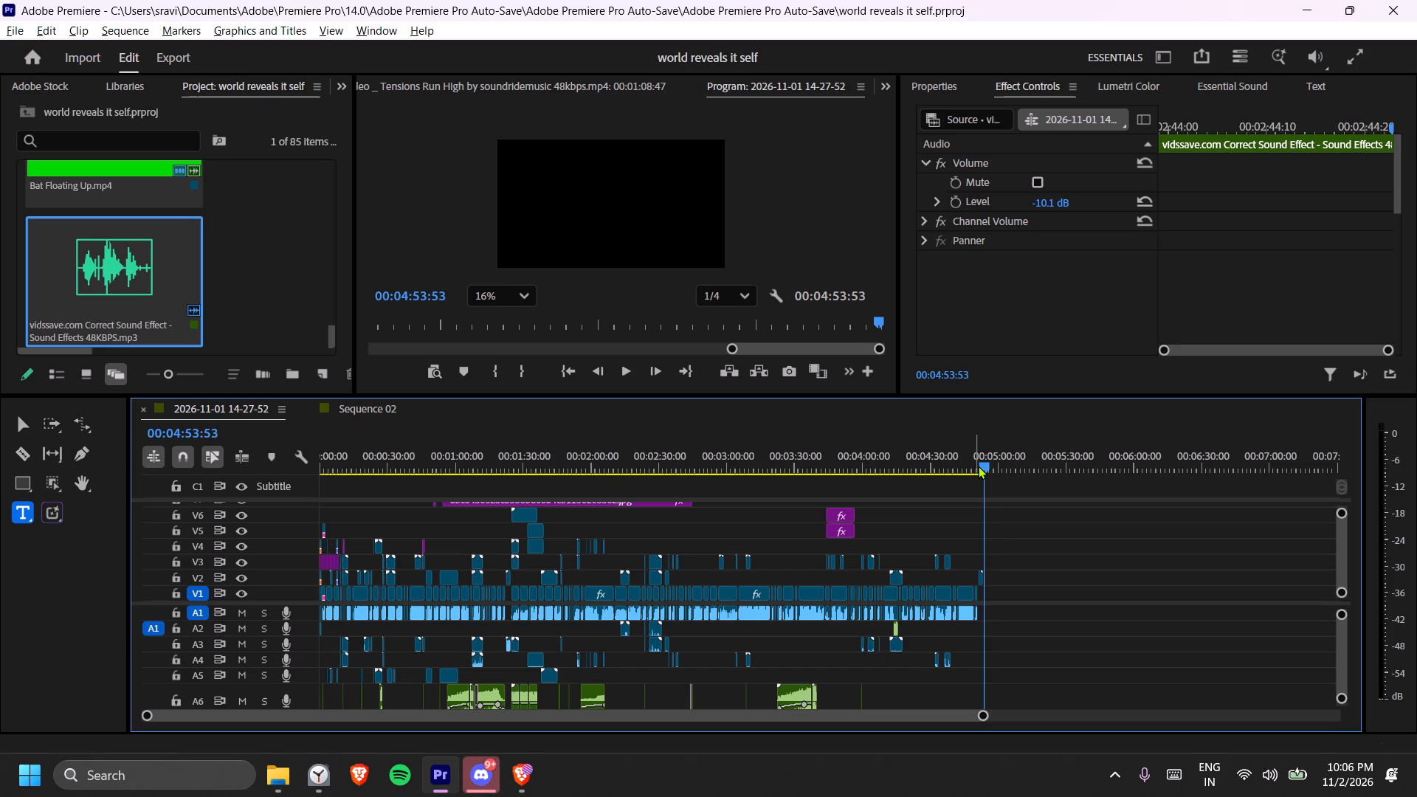
pyautogui.click(979, 466)
pyautogui.press('space')
# Switch to the browser to check the progress of the Brazilian phonk MP3 download.
pyautogui.hotkey('alt', 'Tab')
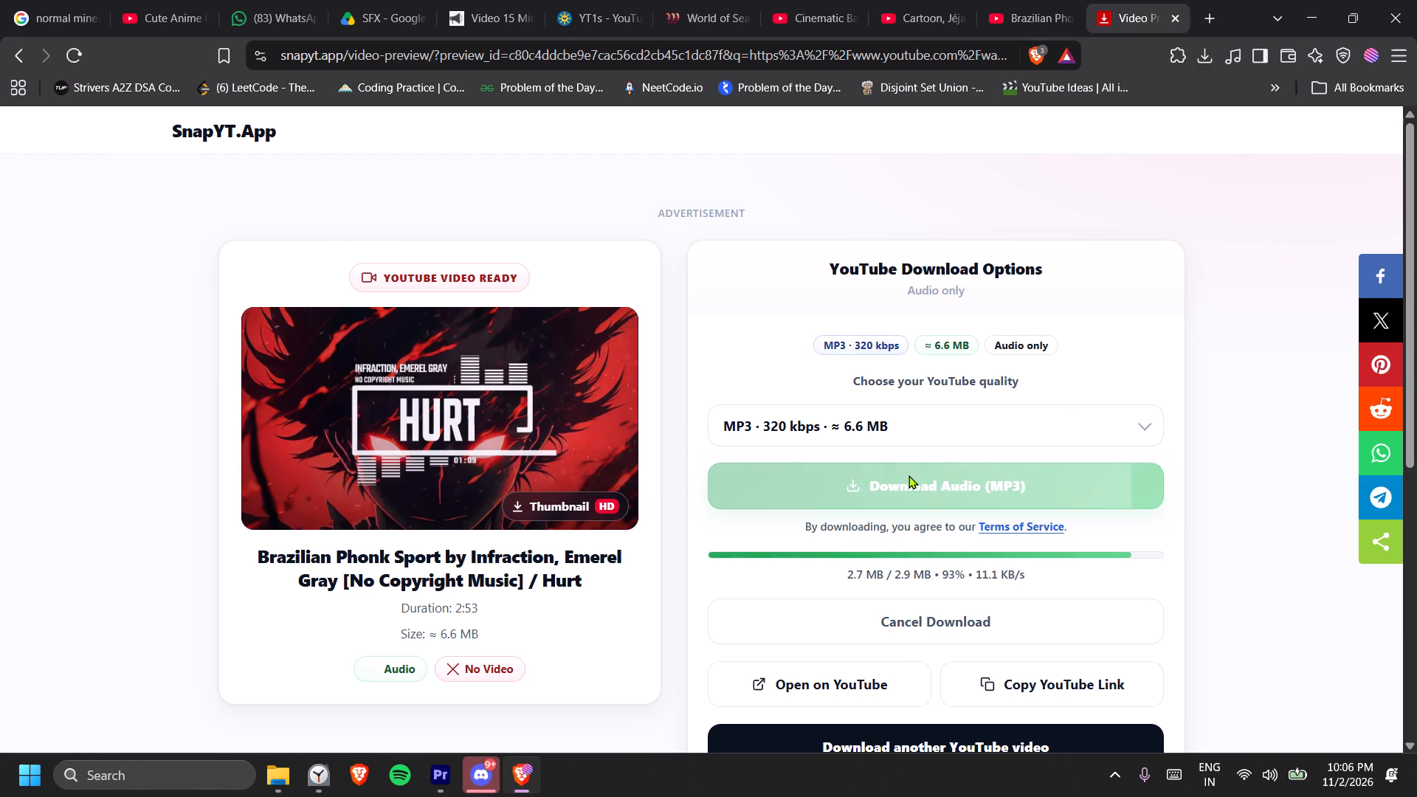
pyautogui.hotkey('alt', 'Tab')
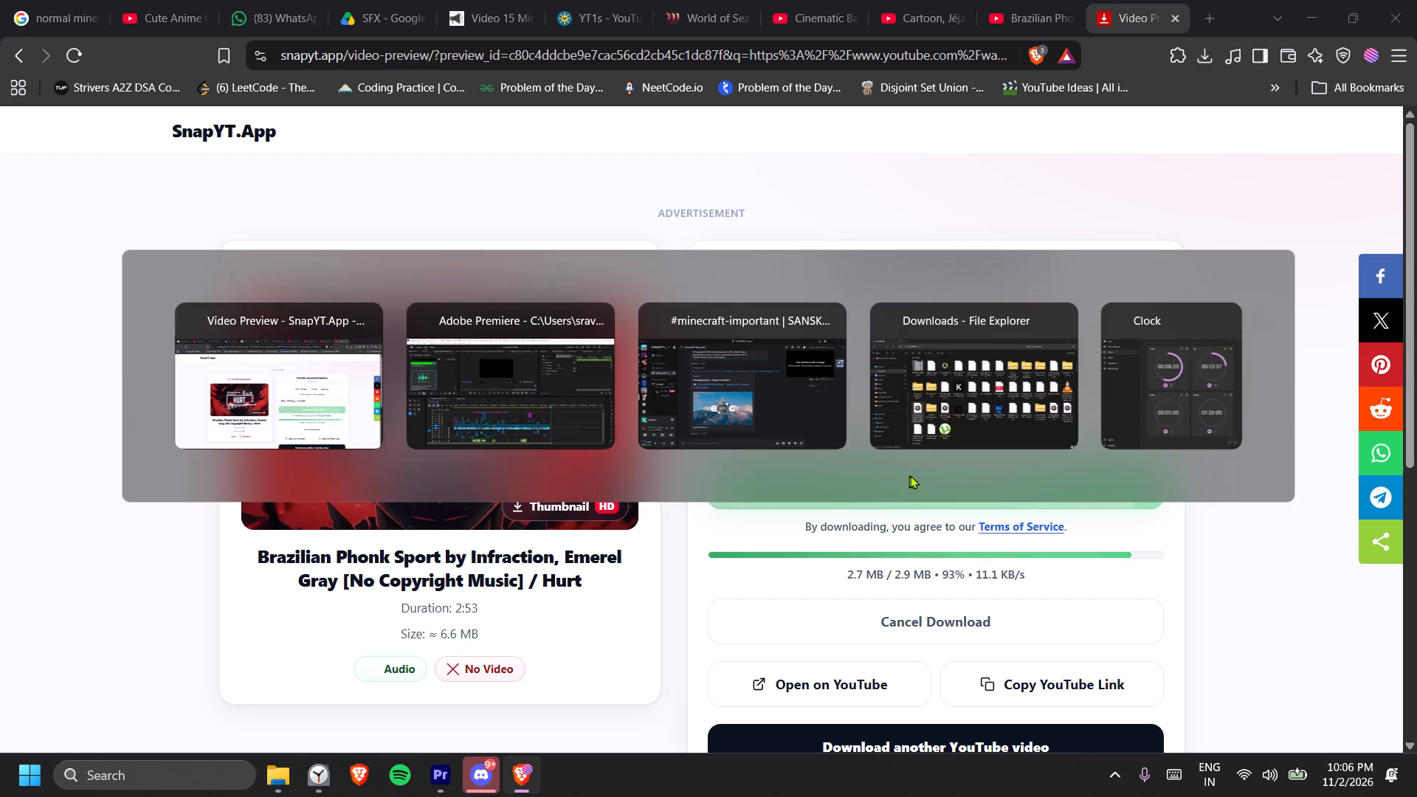
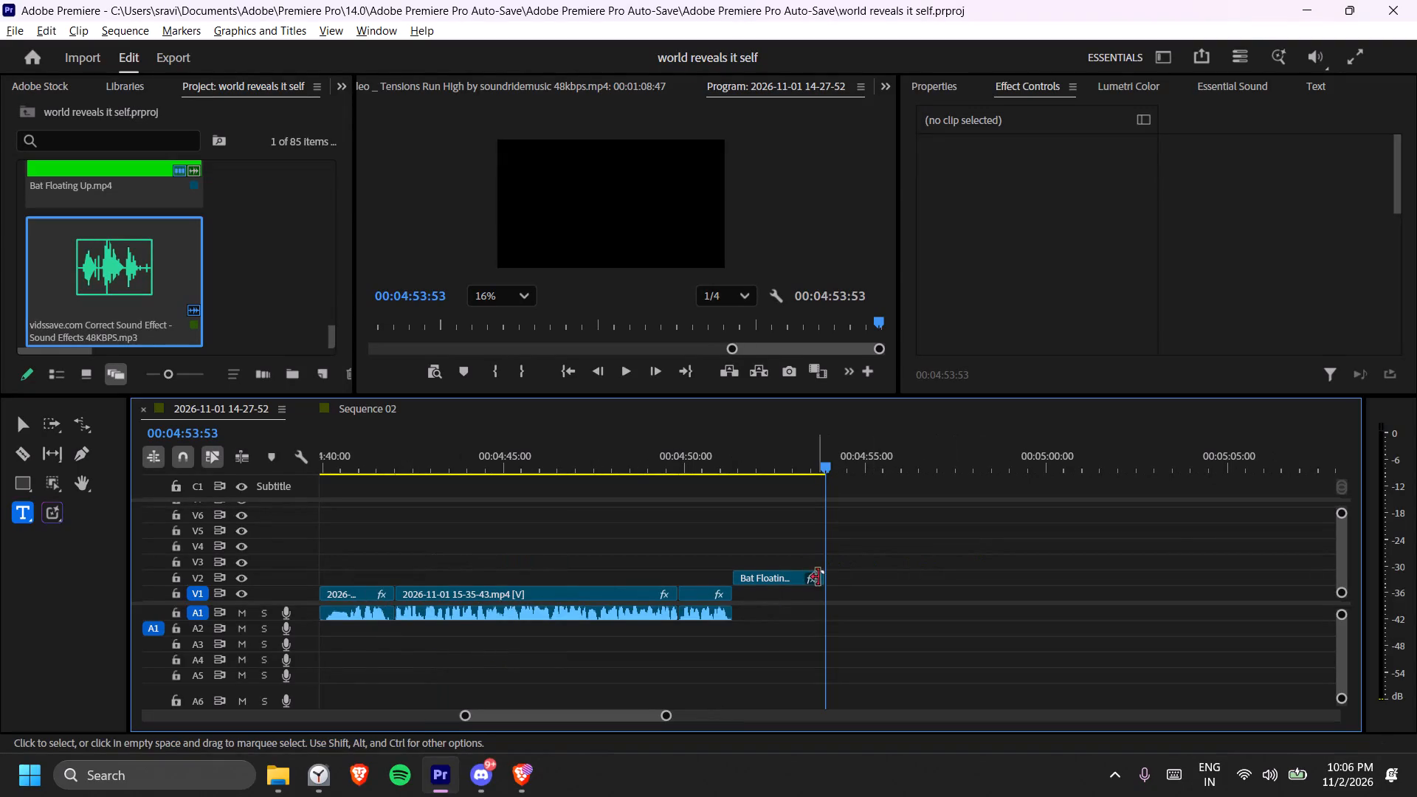
# Lengthen the Bat Floating Up clip on V2 by shifting it to end near 00:04:55:25 and extending its start back to the V1 footage's end.
pyautogui.moveTo(830, 580); pyautogui.dragTo(899, 578)
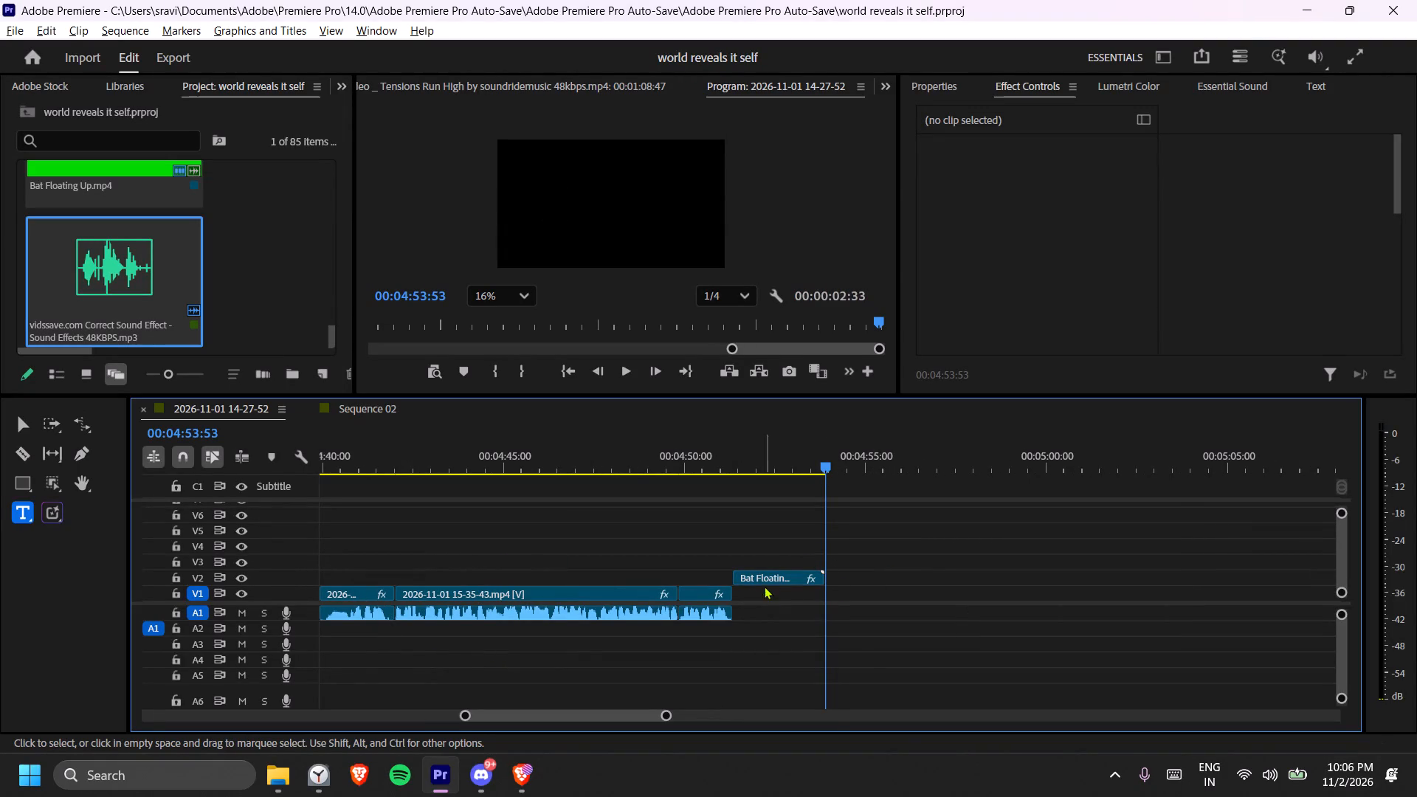
pyautogui.moveTo(768, 579); pyautogui.dragTo(824, 574)
pyautogui.moveTo(785, 576); pyautogui.dragTo(743, 584)
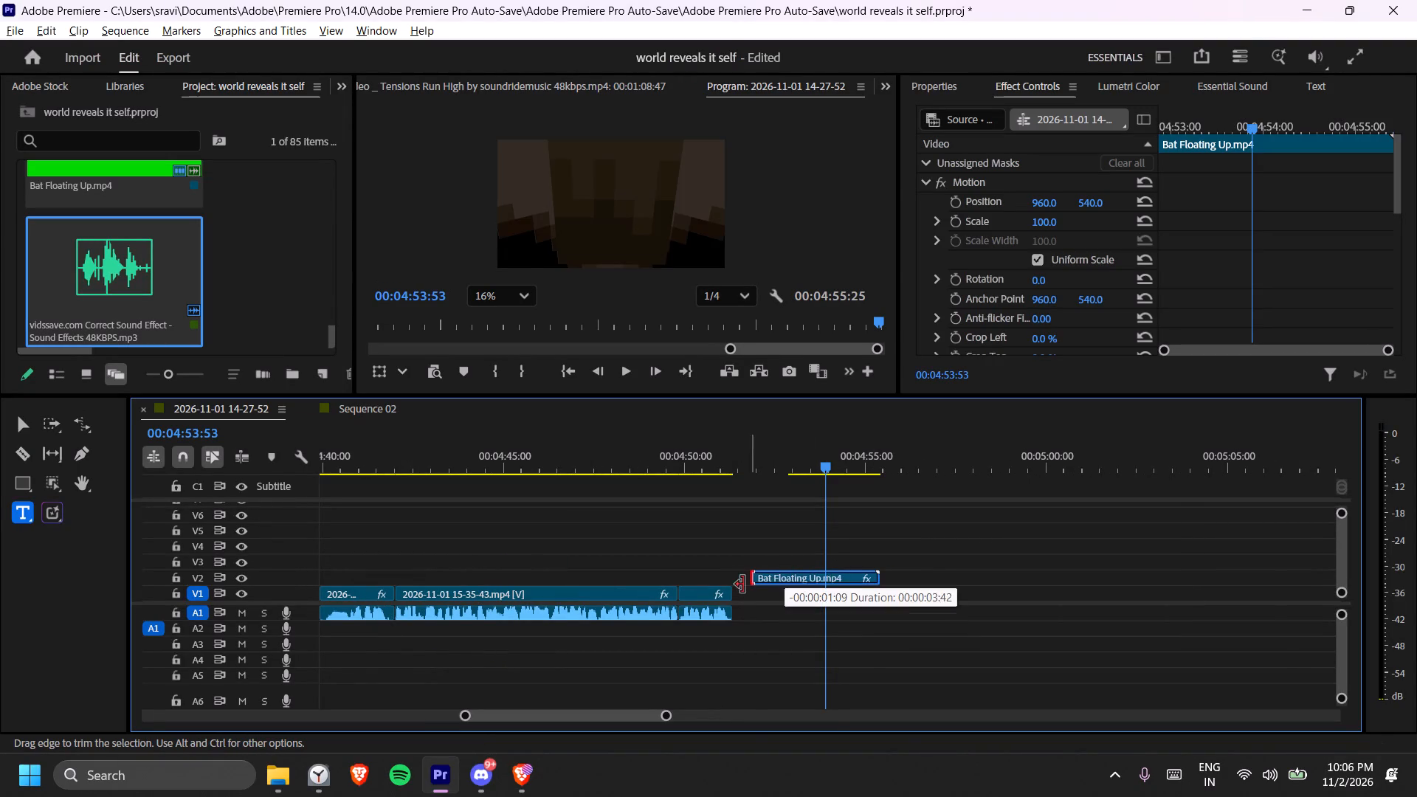
pyautogui.moveTo(743, 584); pyautogui.dragTo(729, 586)
# Play back the sequence's ending from just before the Bat Floating Up clip, then deselect the clip.
pyautogui.click(718, 449)
pyautogui.press('space')
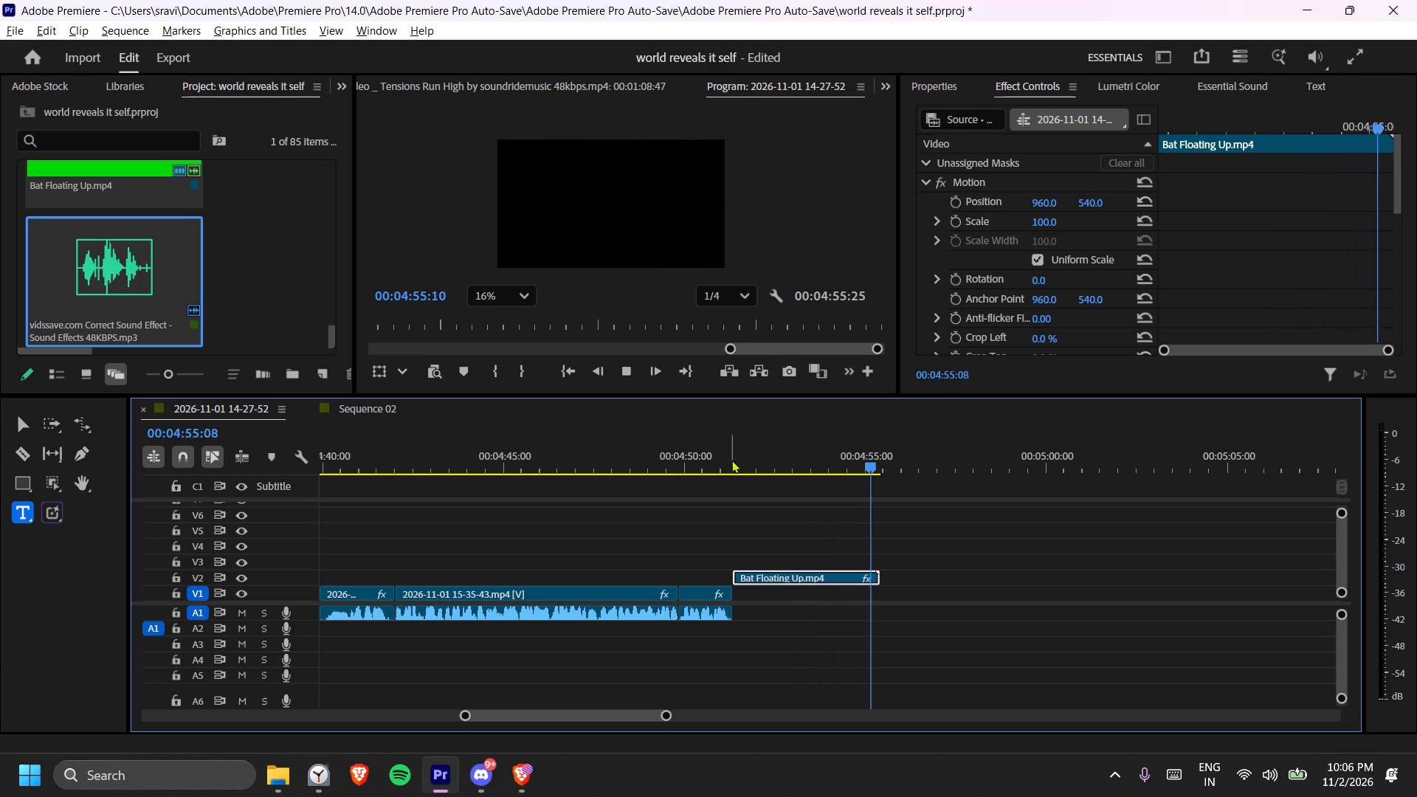
pyautogui.press('space')
pyautogui.click(796, 670)
pyautogui.press('-')
pyautogui.press('-')
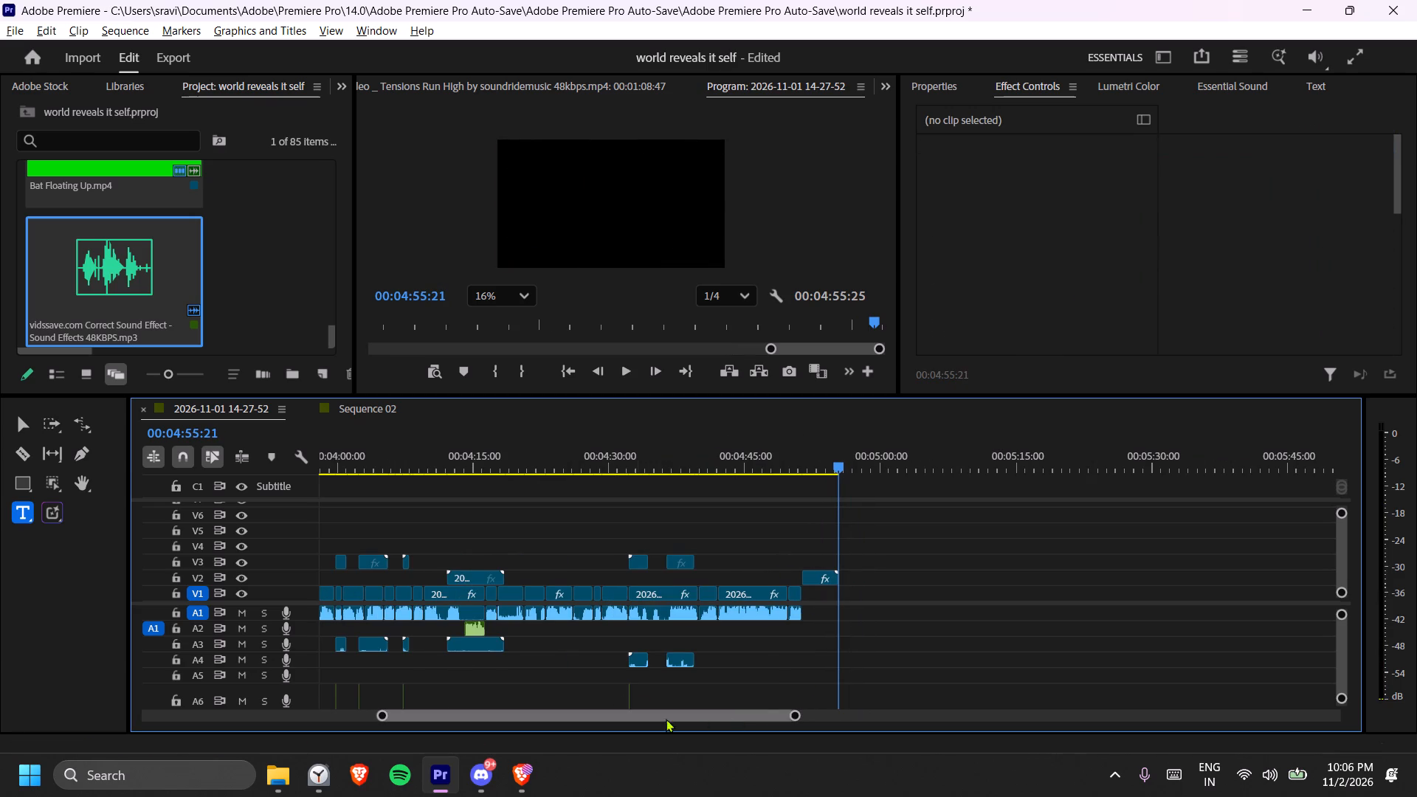
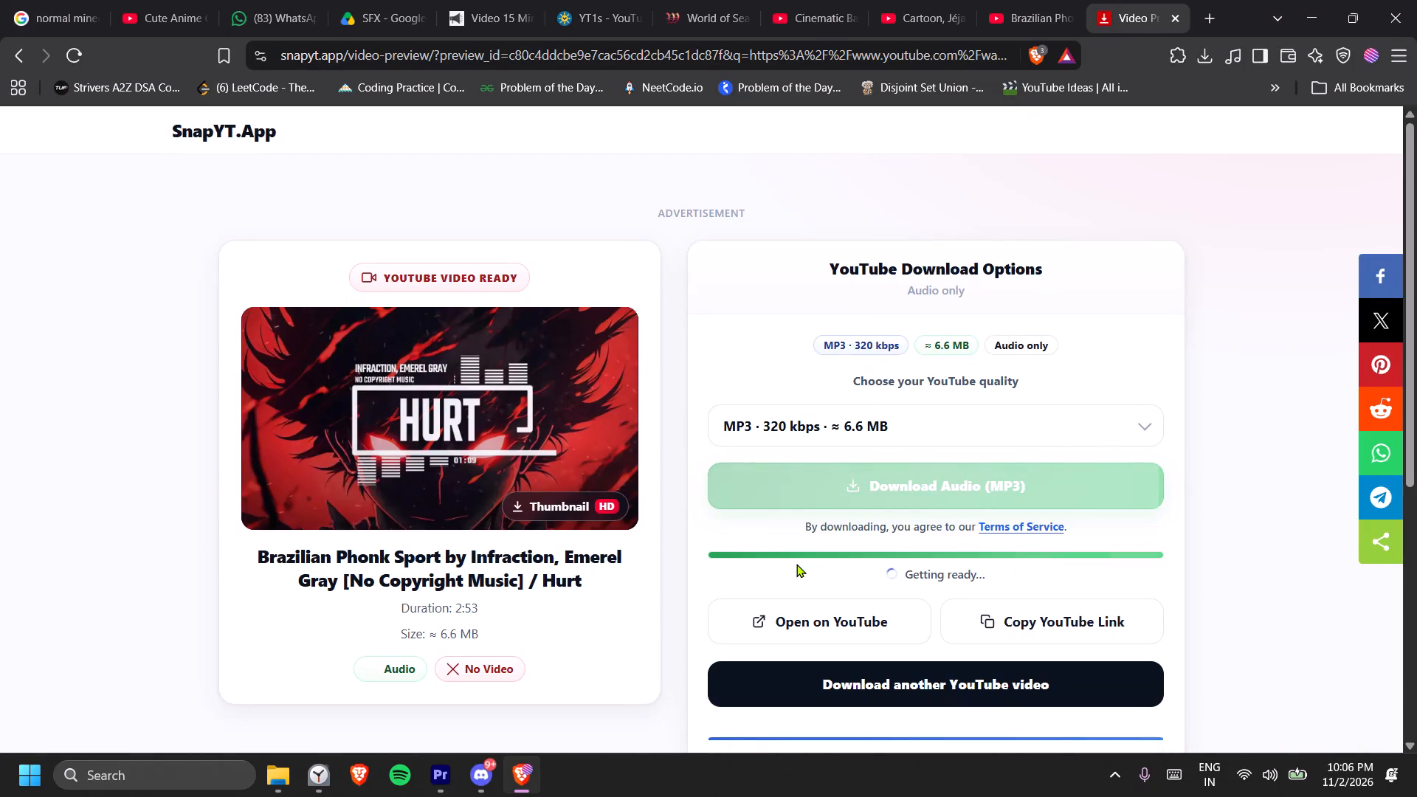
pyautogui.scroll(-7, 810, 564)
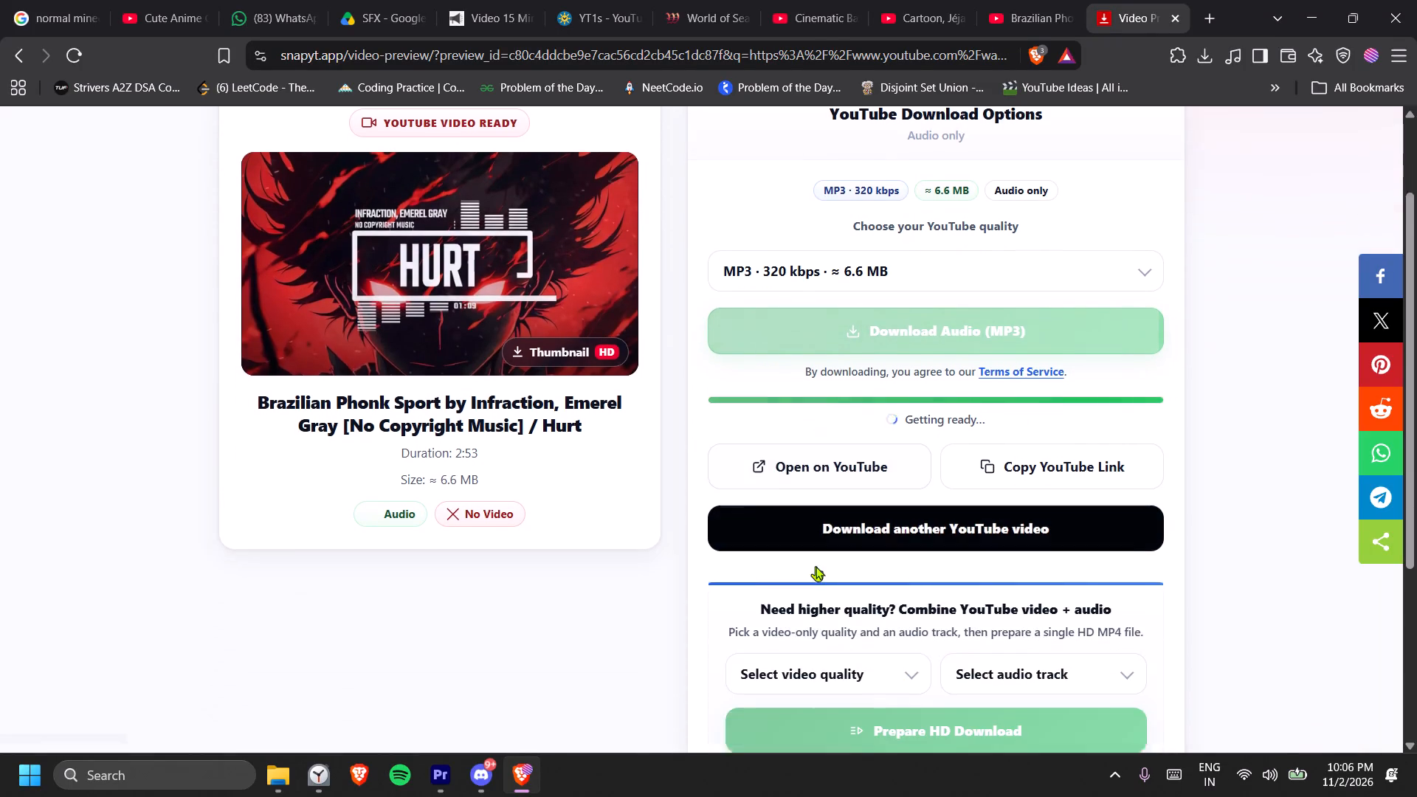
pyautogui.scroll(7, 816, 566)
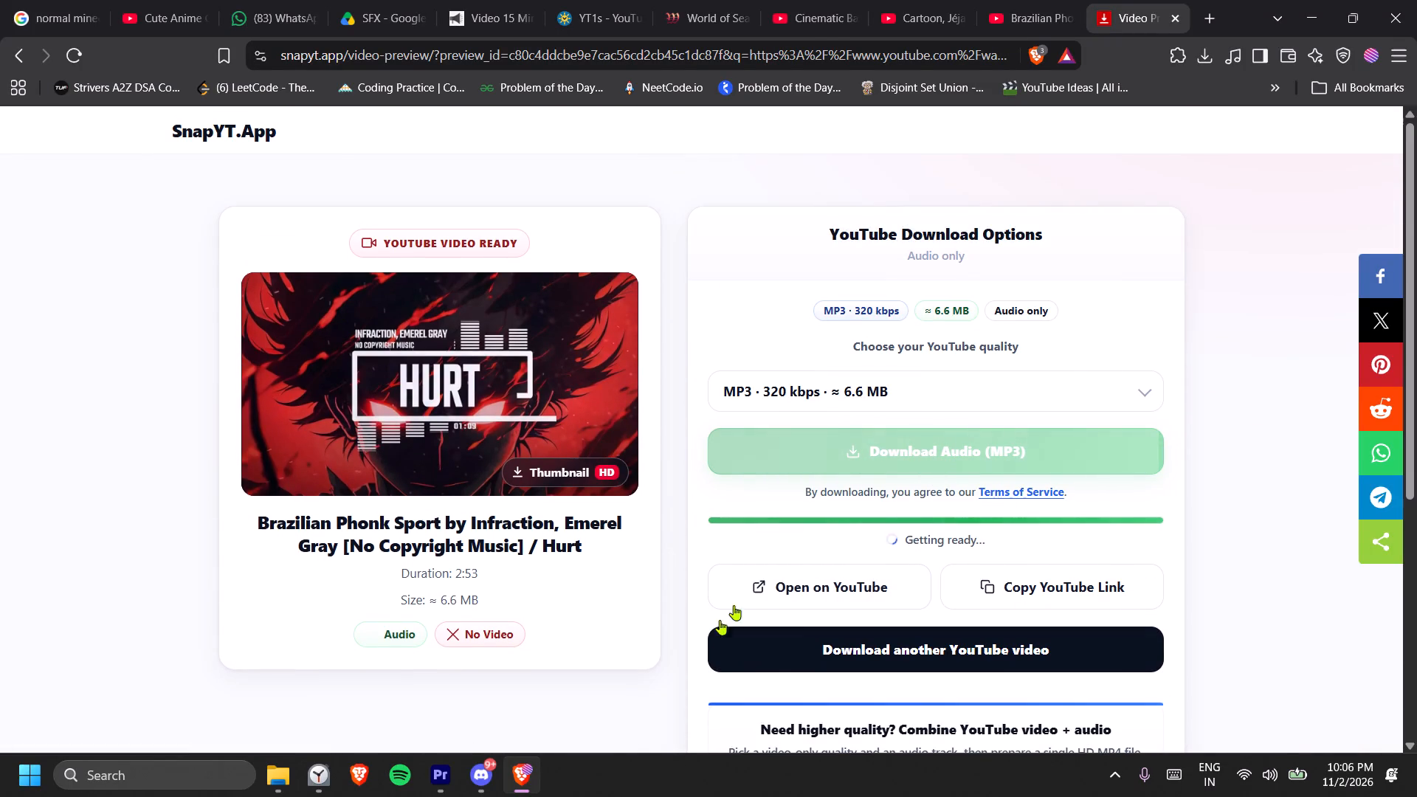
# In Premiere, extend the last music clip on A8 to the sequence's end at 00:04:55:25.
pyautogui.click(447, 779)
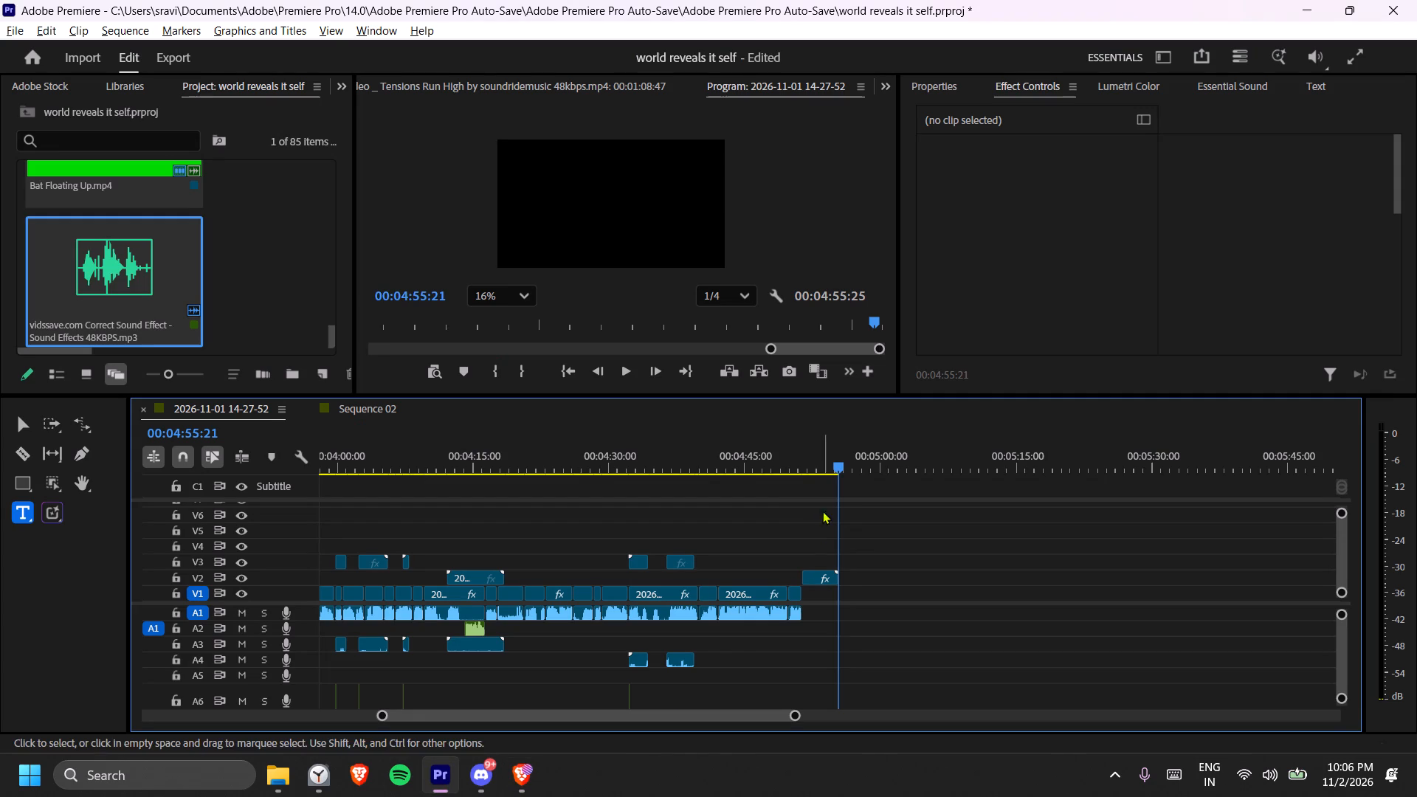
pyautogui.click(800, 458)
pyautogui.press('space')
pyautogui.press('space')
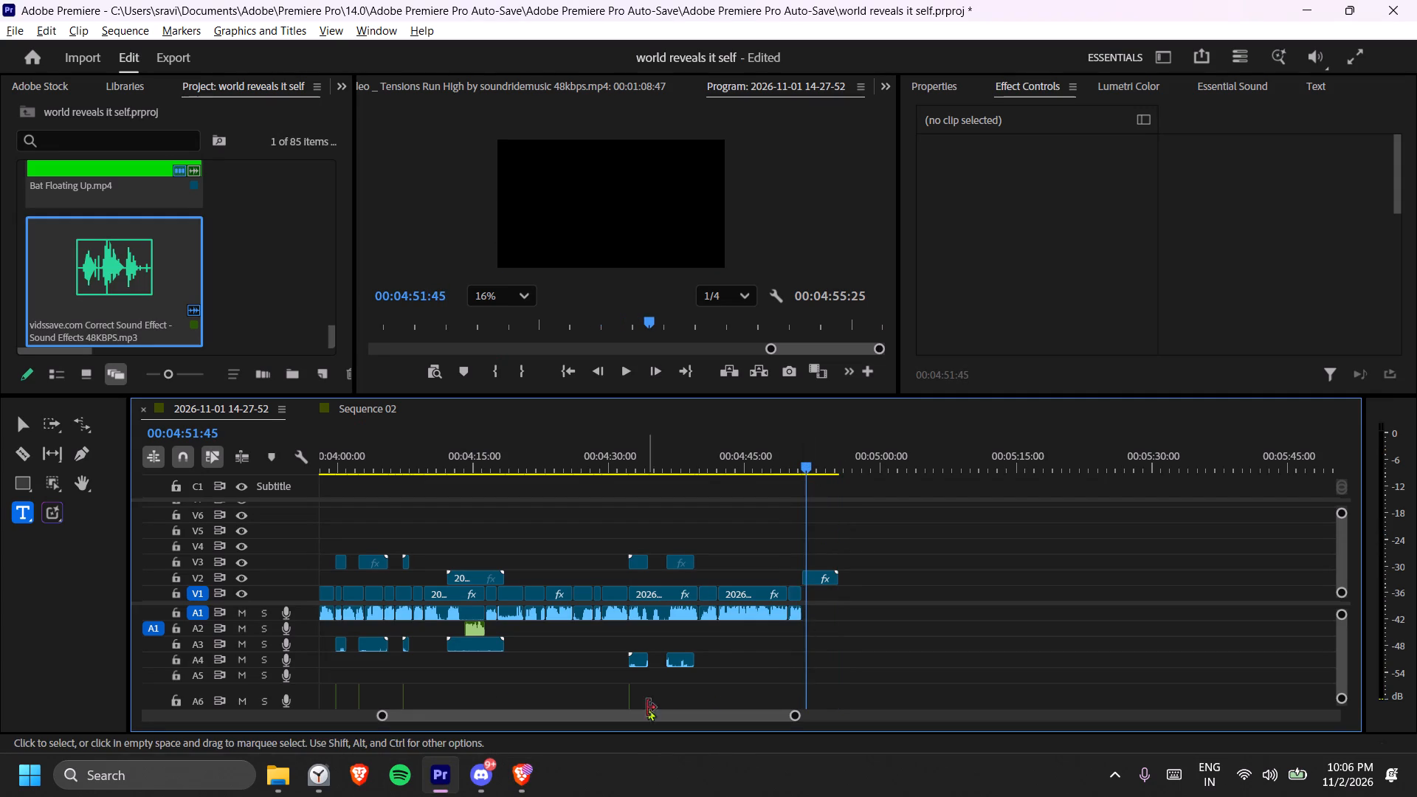
pyautogui.moveTo(265, 604); pyautogui.dragTo(287, 515)
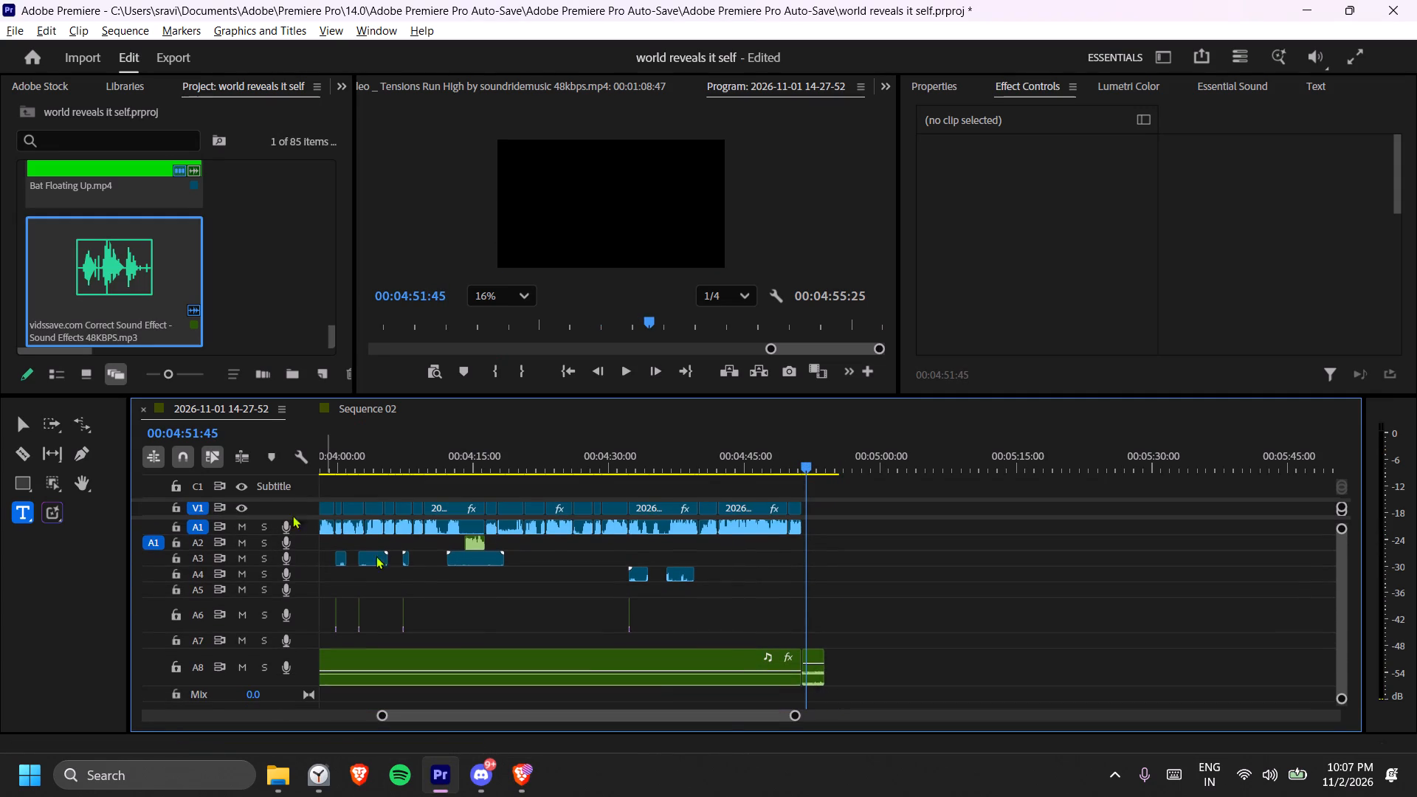
pyautogui.moveTo(824, 656); pyautogui.dragTo(838, 656)
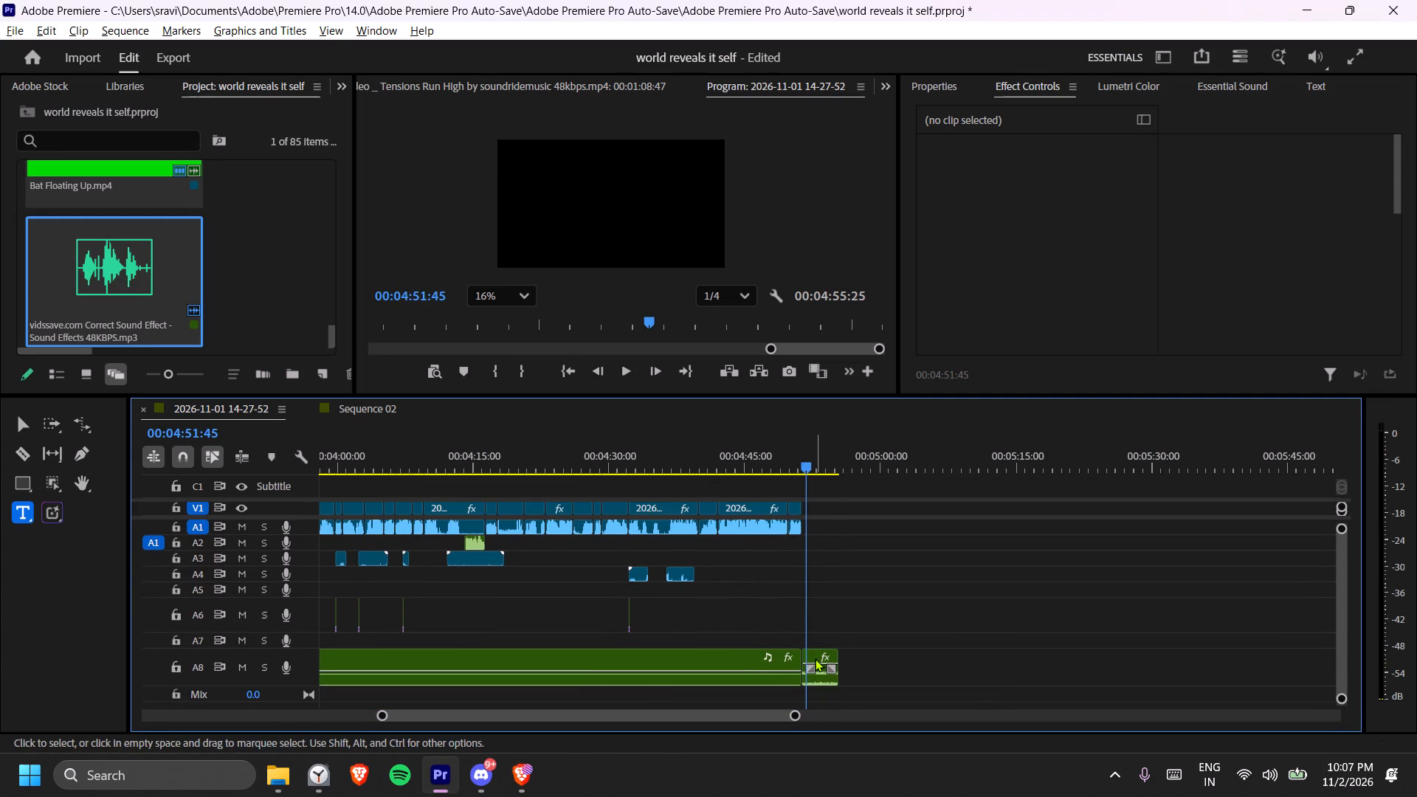
# Raise the last A8 music clip's level to 15.0 dB and play back the ending, including from about 00:04:42.
pyautogui.moveTo(816, 662); pyautogui.dragTo(816, 648)
pyautogui.press('space')
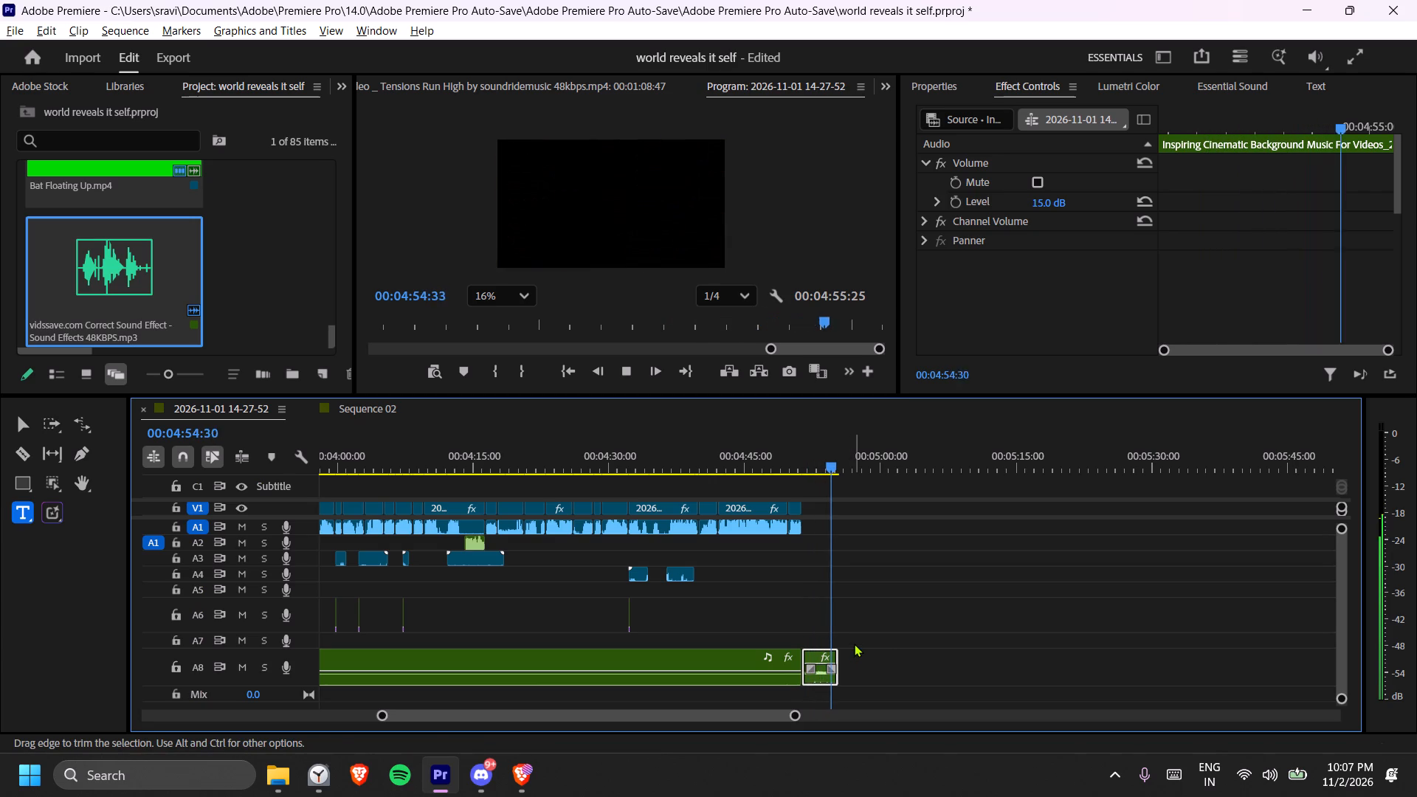
pyautogui.press('space')
pyautogui.click(723, 449)
pyautogui.press('space')
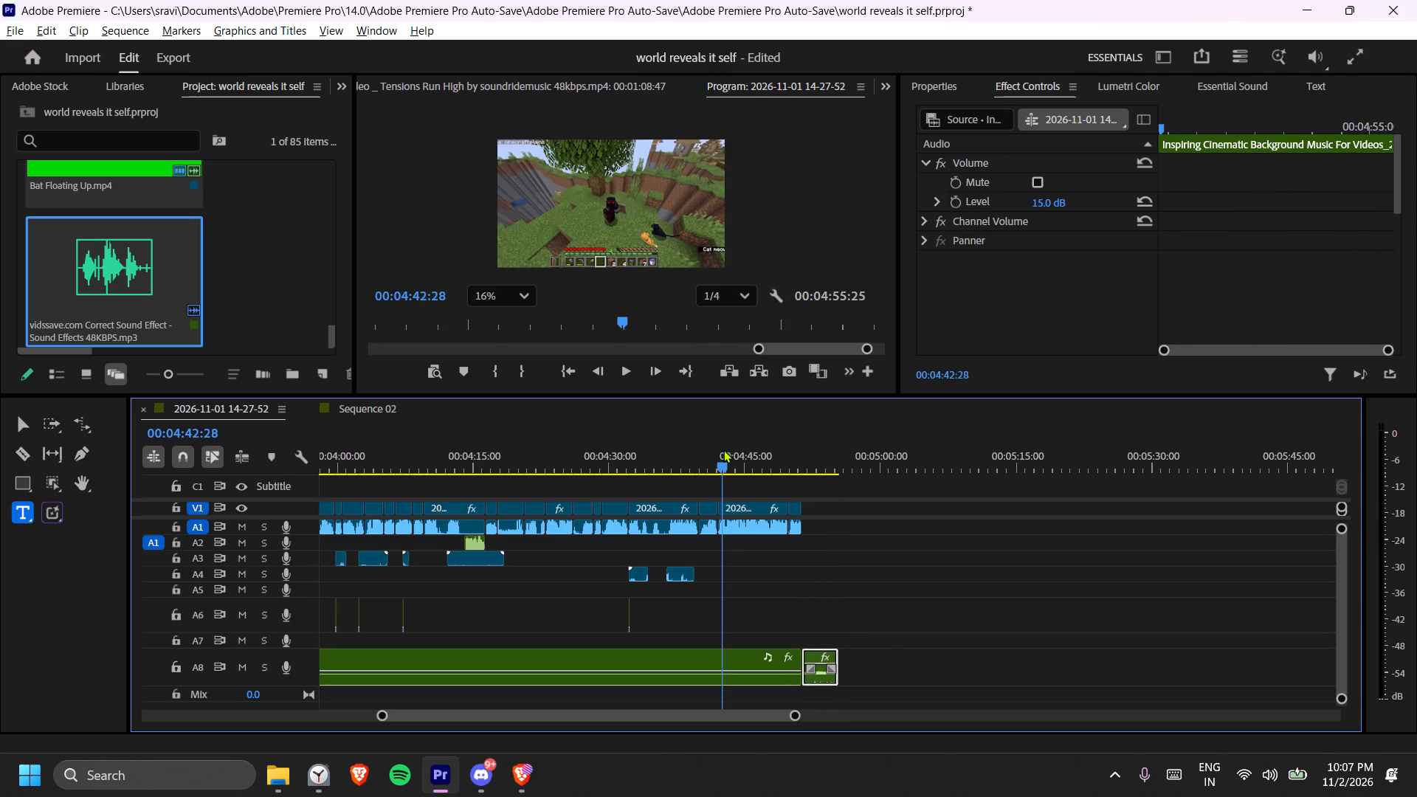
pyautogui.scroll(4, 619, 641)
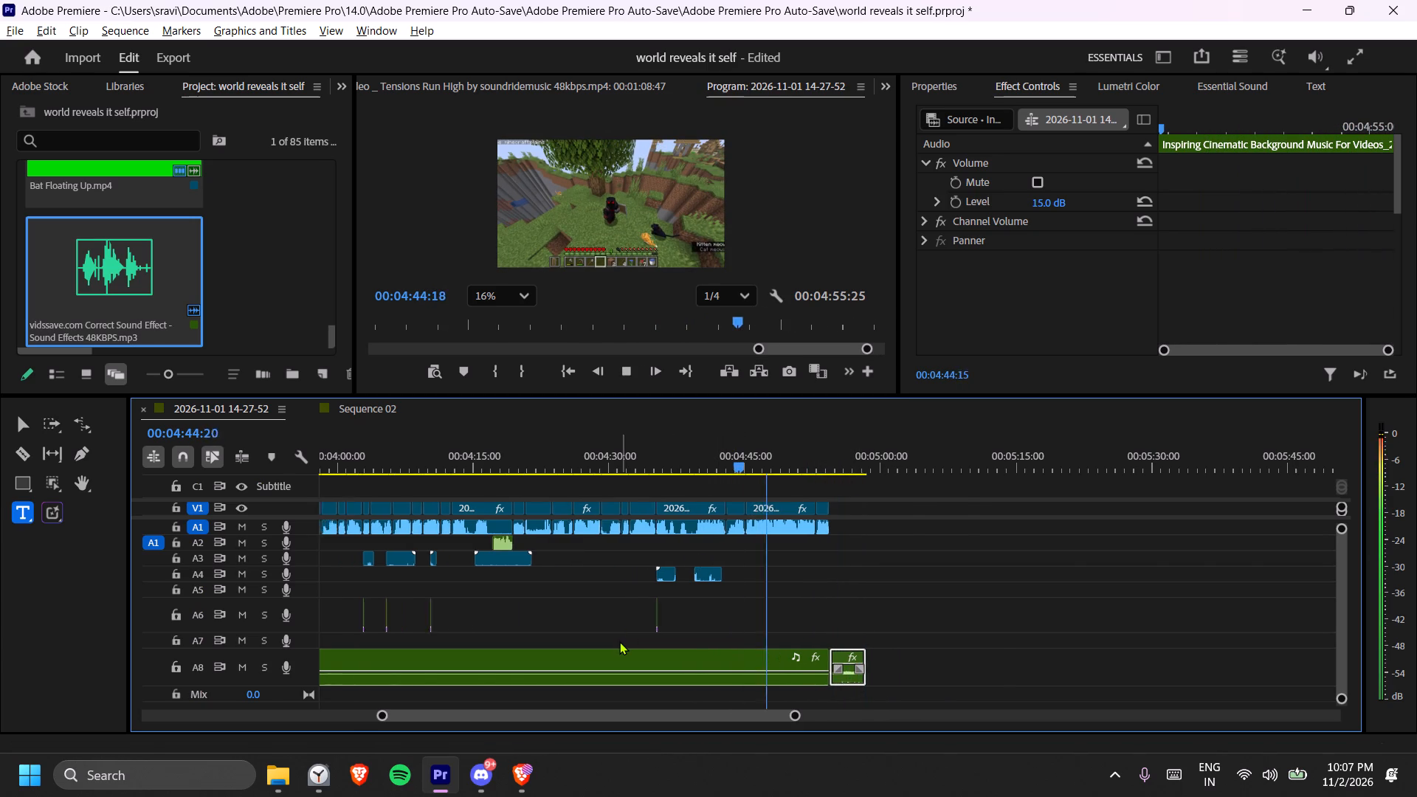
pyautogui.scroll(7, 619, 641)
pyautogui.press('space')
# Raise the long A8 music clip starting near 00:03:41 to 5.6 dB and play it back from its beginning.
pyautogui.scroll(7, 507, 546)
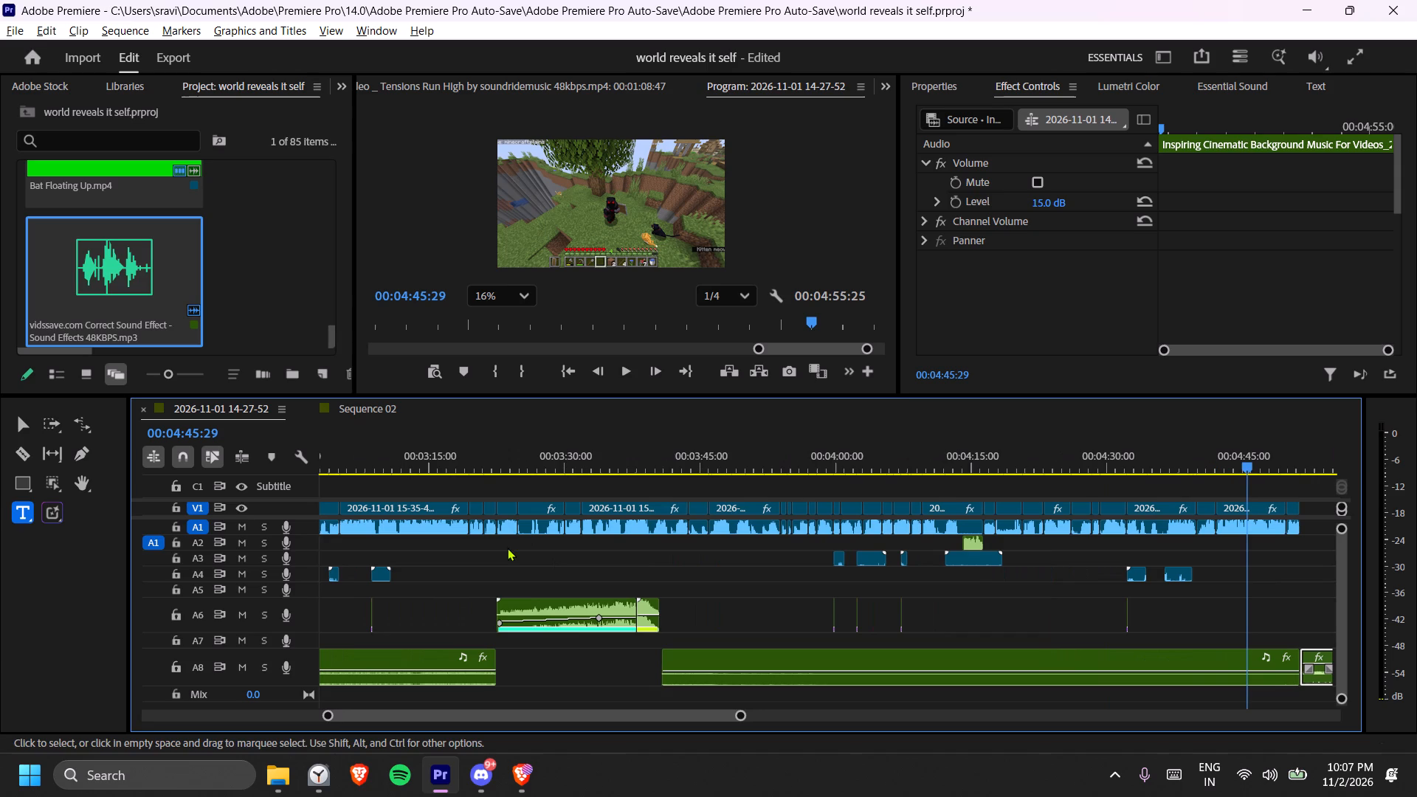
pyautogui.click(700, 670)
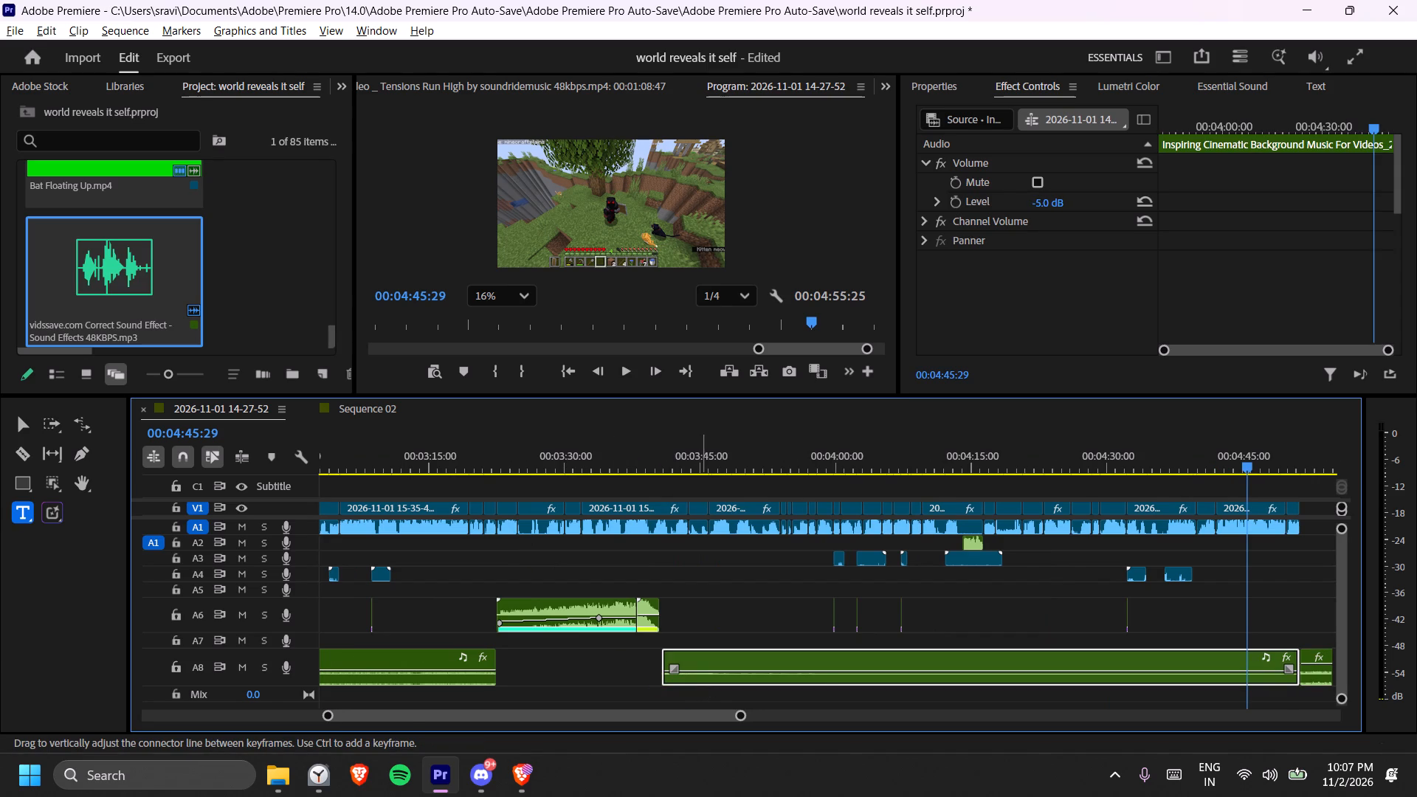
pyautogui.click(669, 455)
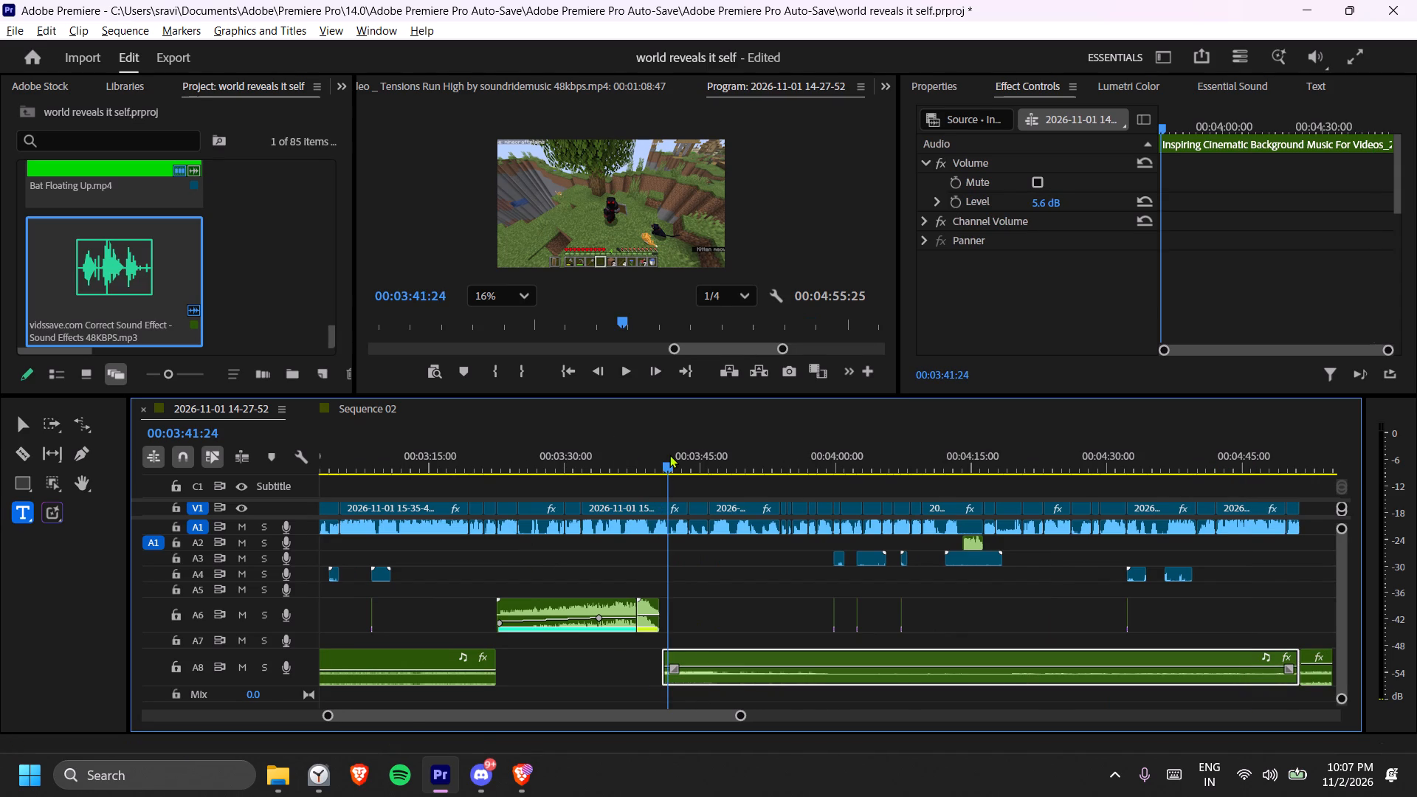
pyautogui.press('space')
pyautogui.press('space')
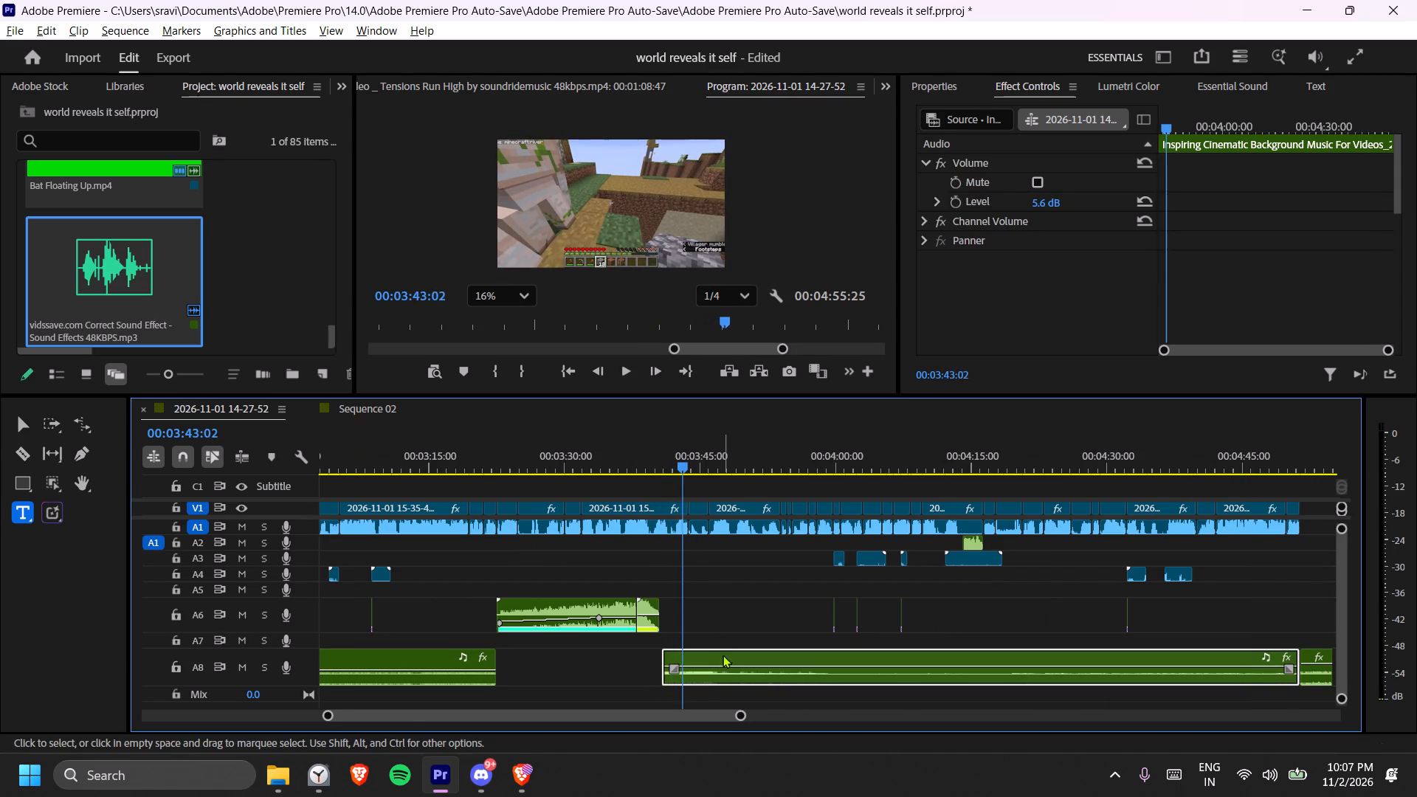
pyautogui.click(723, 663)
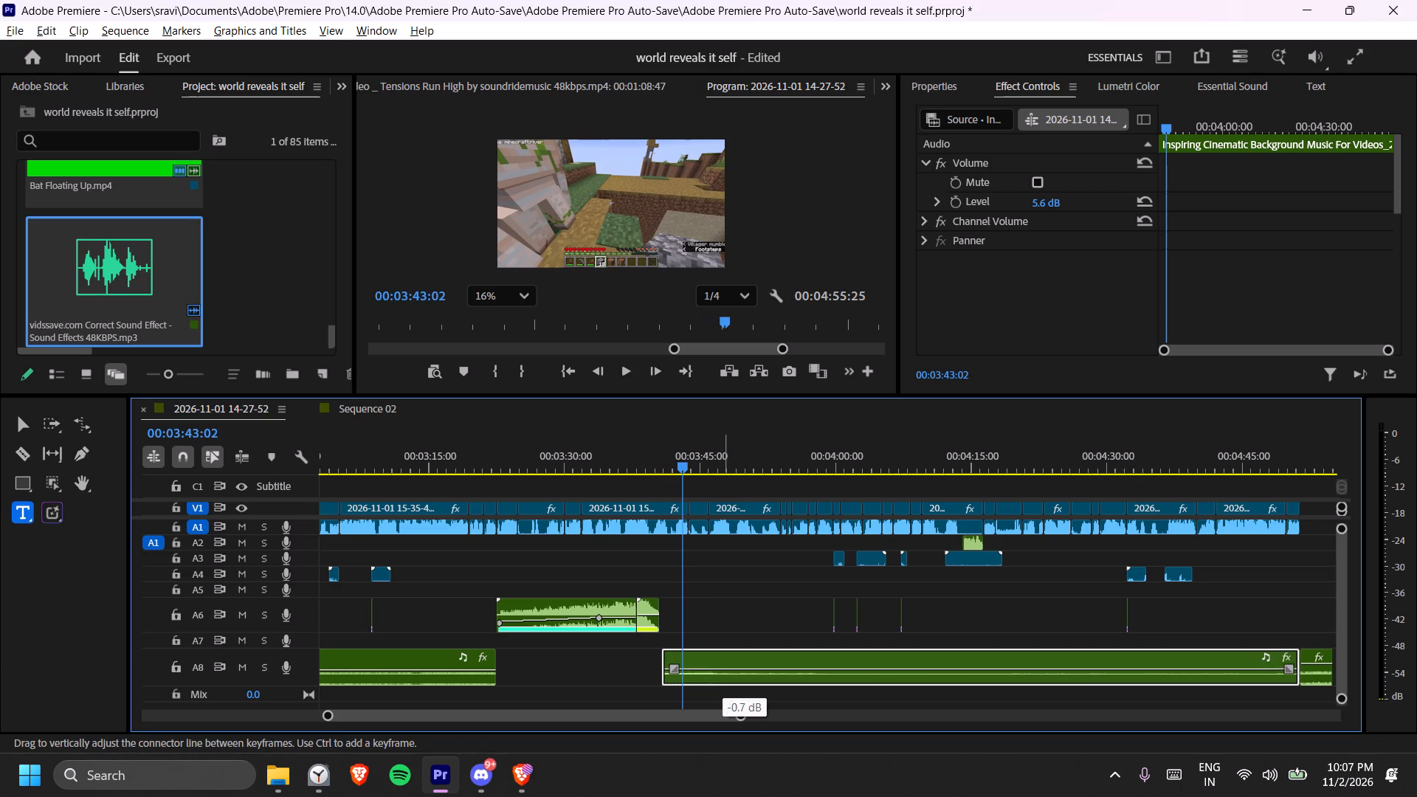
pyautogui.press('space')
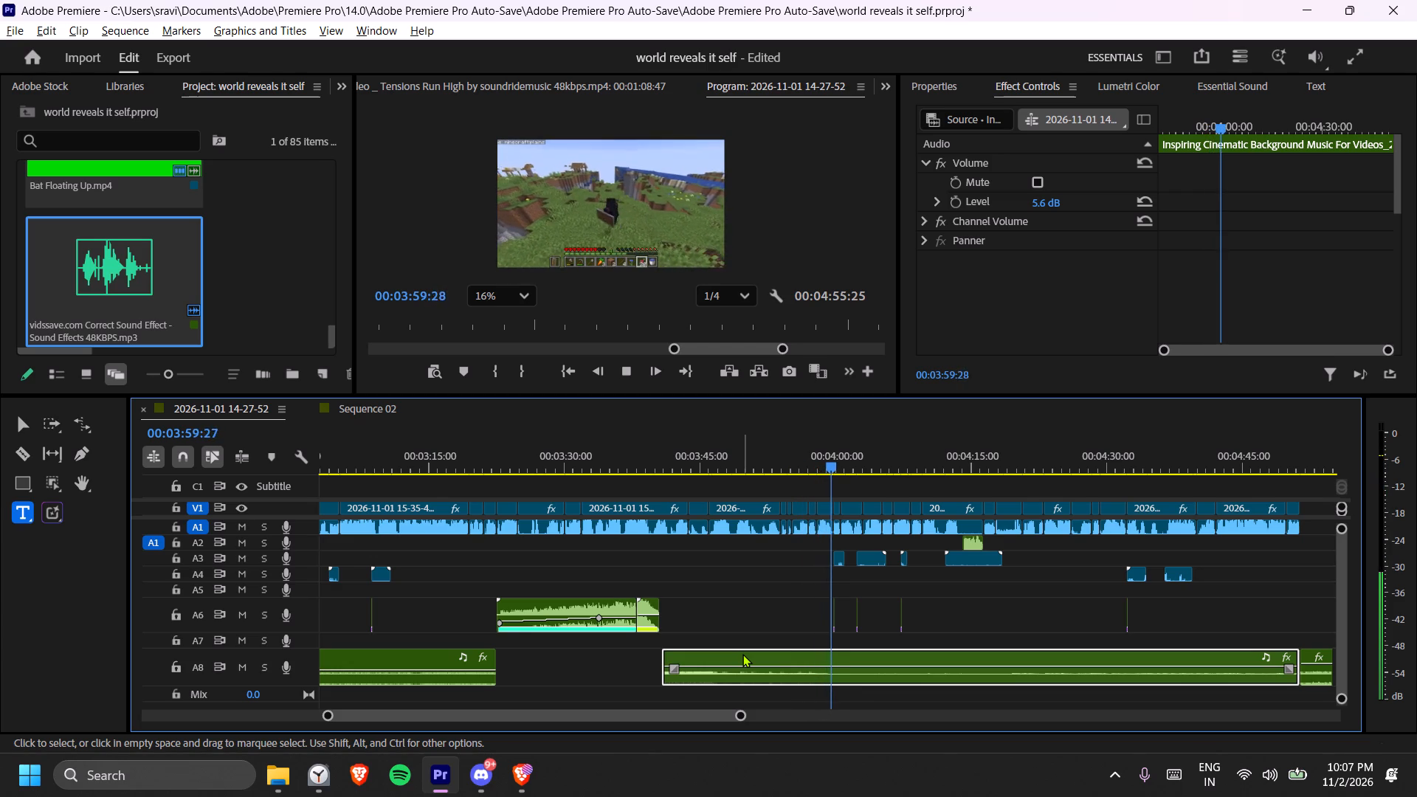
pyautogui.press('space')
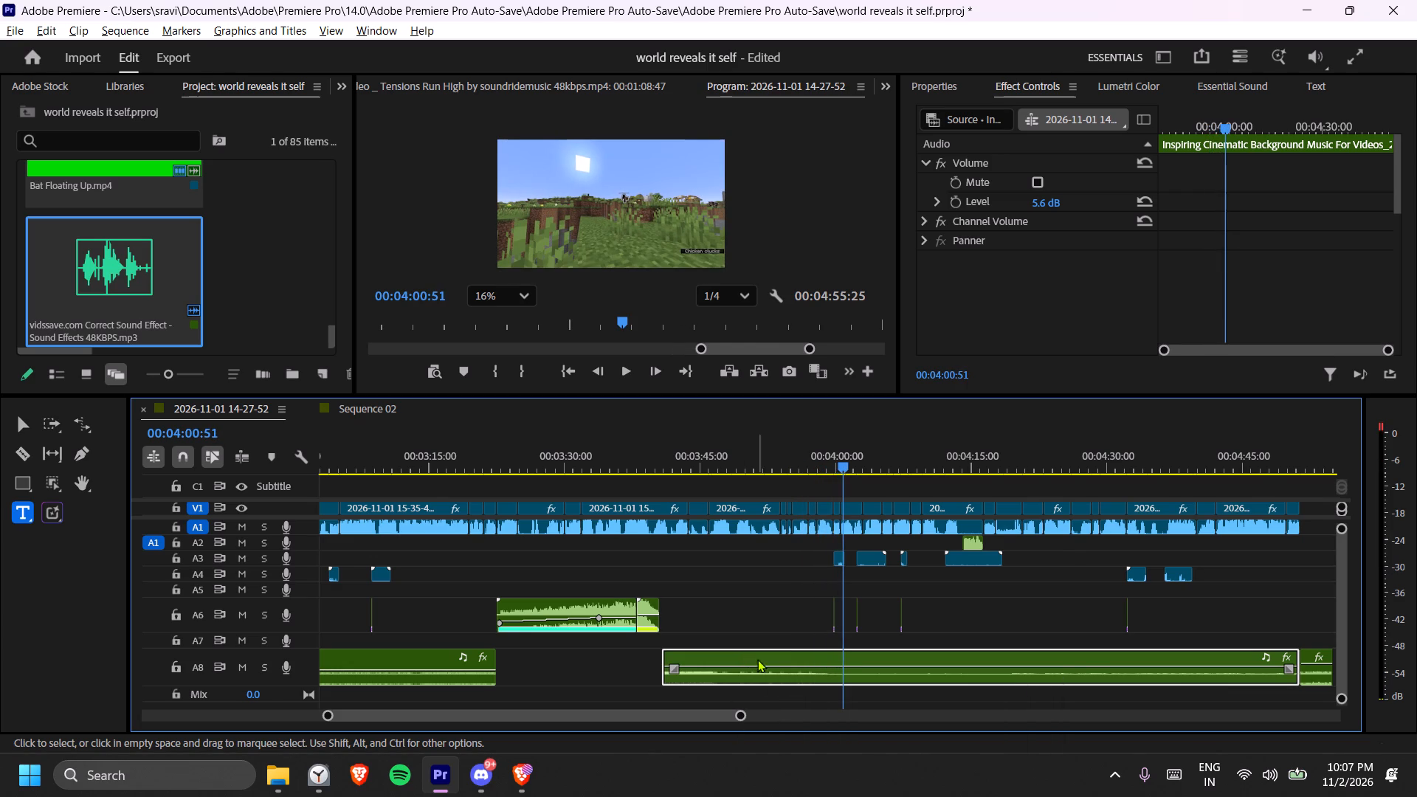
# Split the long A8 music clip at 00:04:00:51.
pyautogui.press('c')
pyautogui.click(841, 671)
pyautogui.press('t')
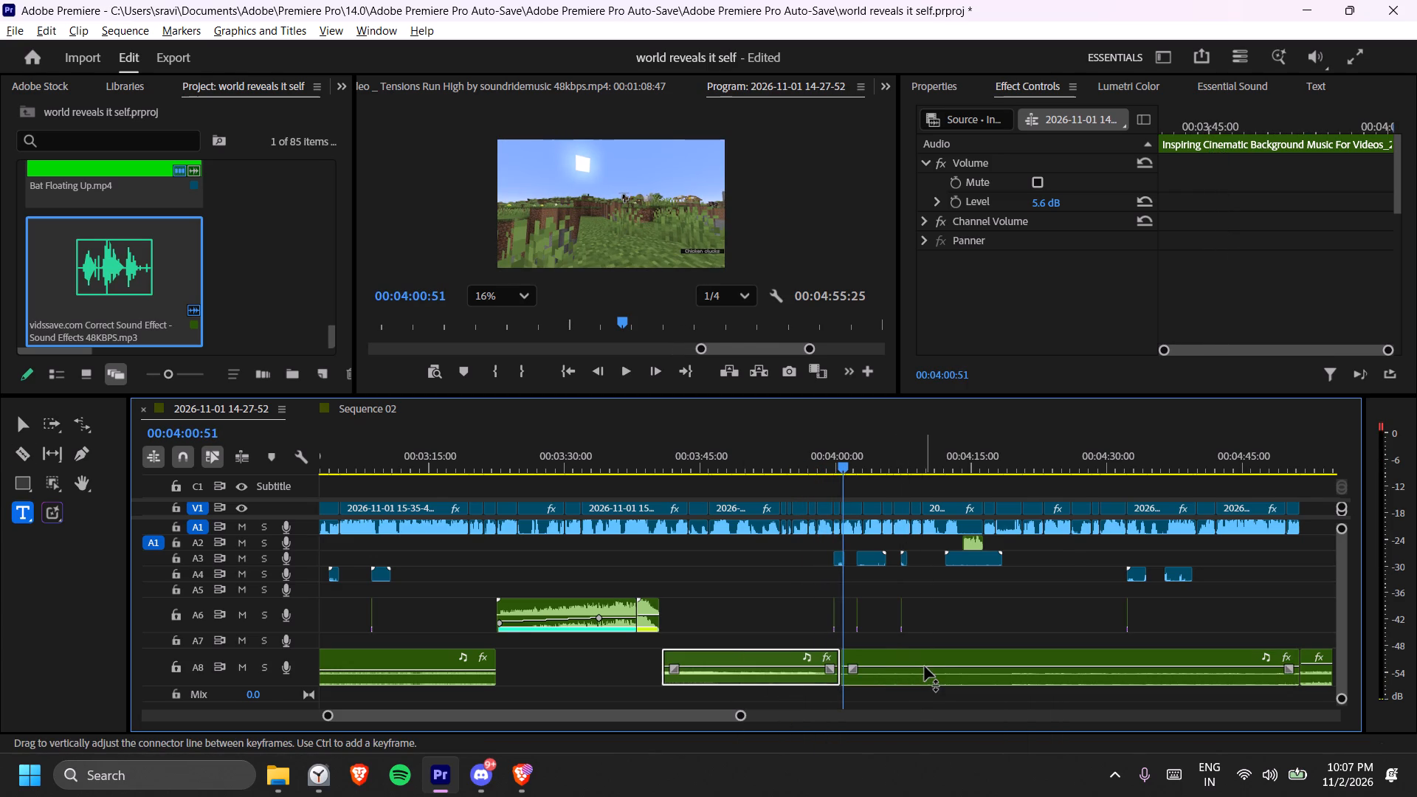
# Auto-match the loudness of both A8 music segments around the cut in Essential Sound, then briefly play from about 00:03:49.
pyautogui.click(925, 666)
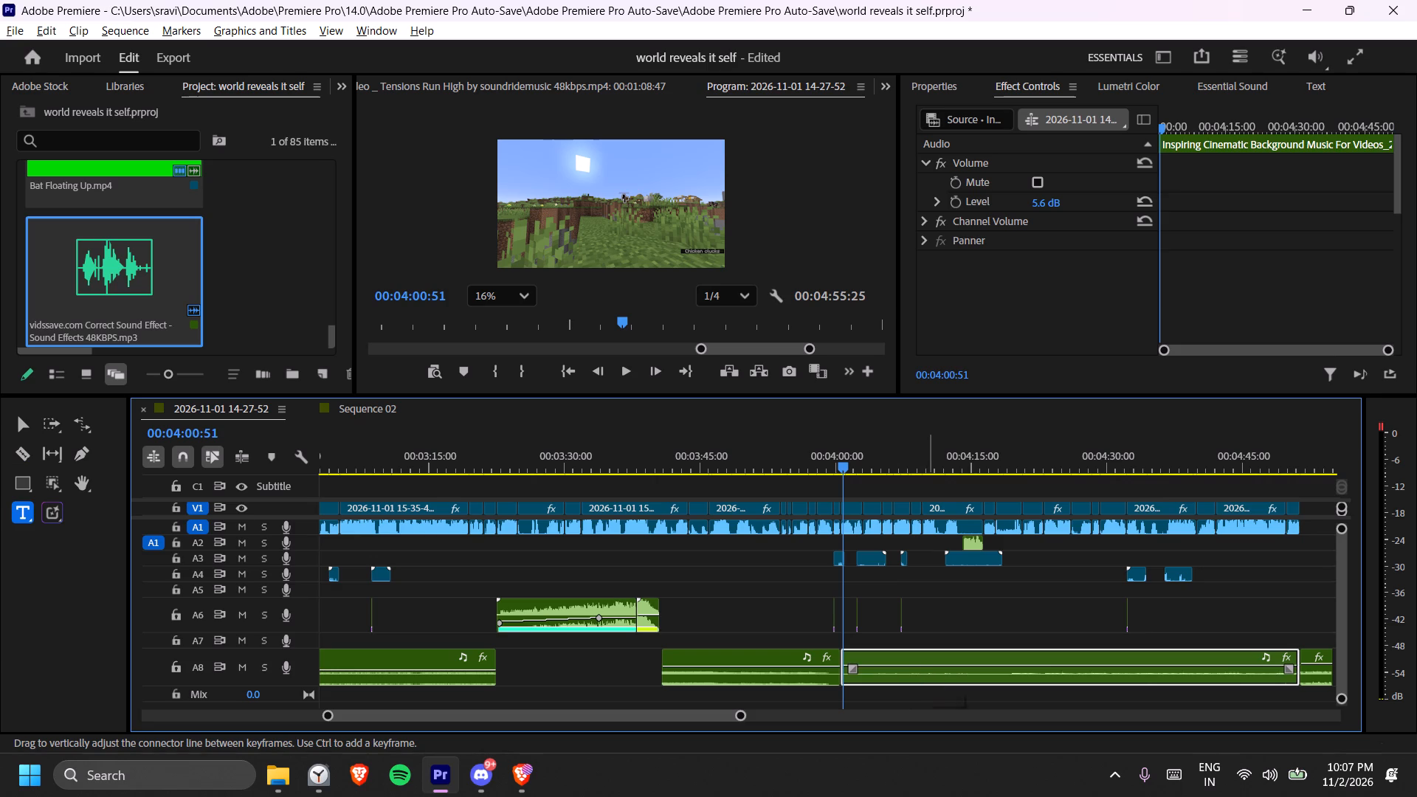
pyautogui.click(774, 659)
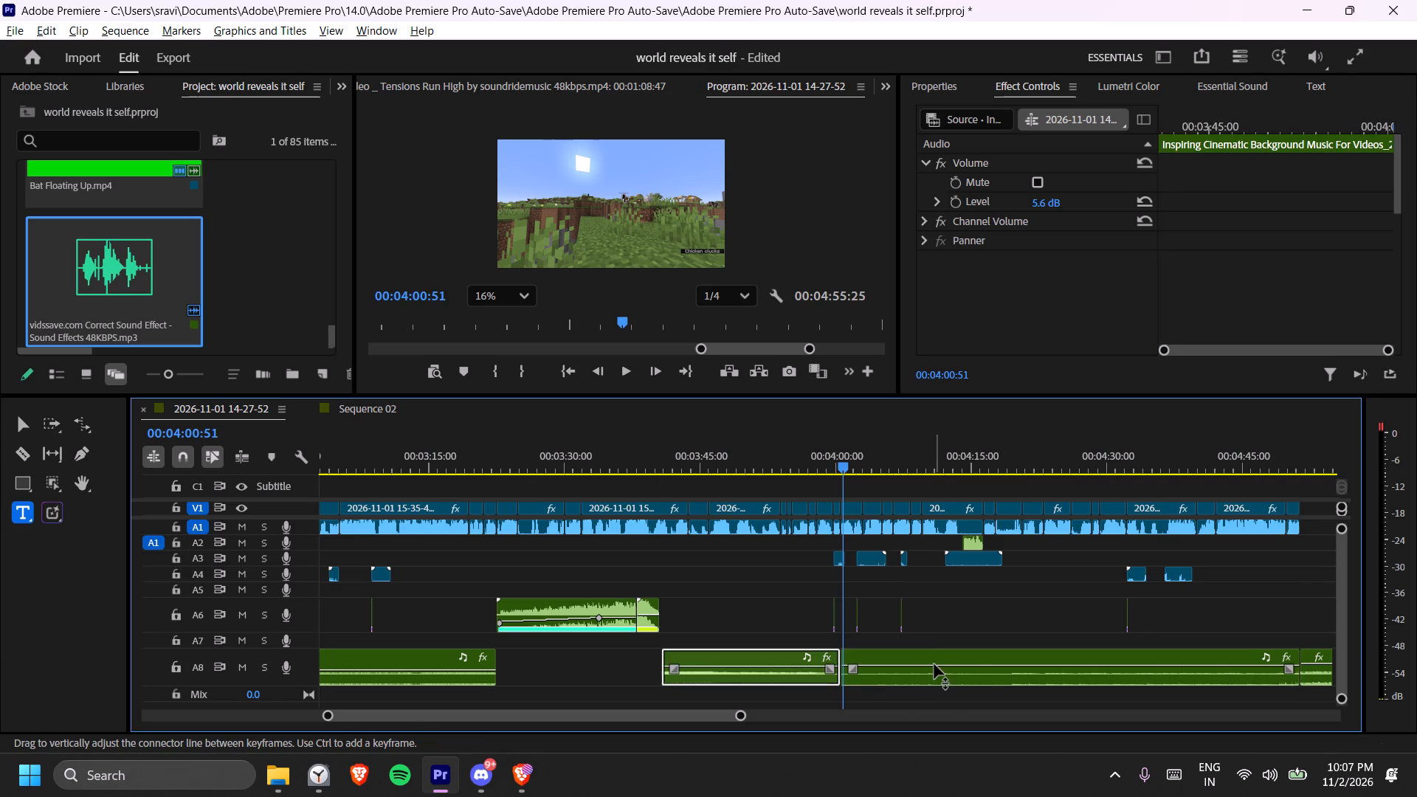
pyautogui.click(979, 668)
pyautogui.click(1216, 83)
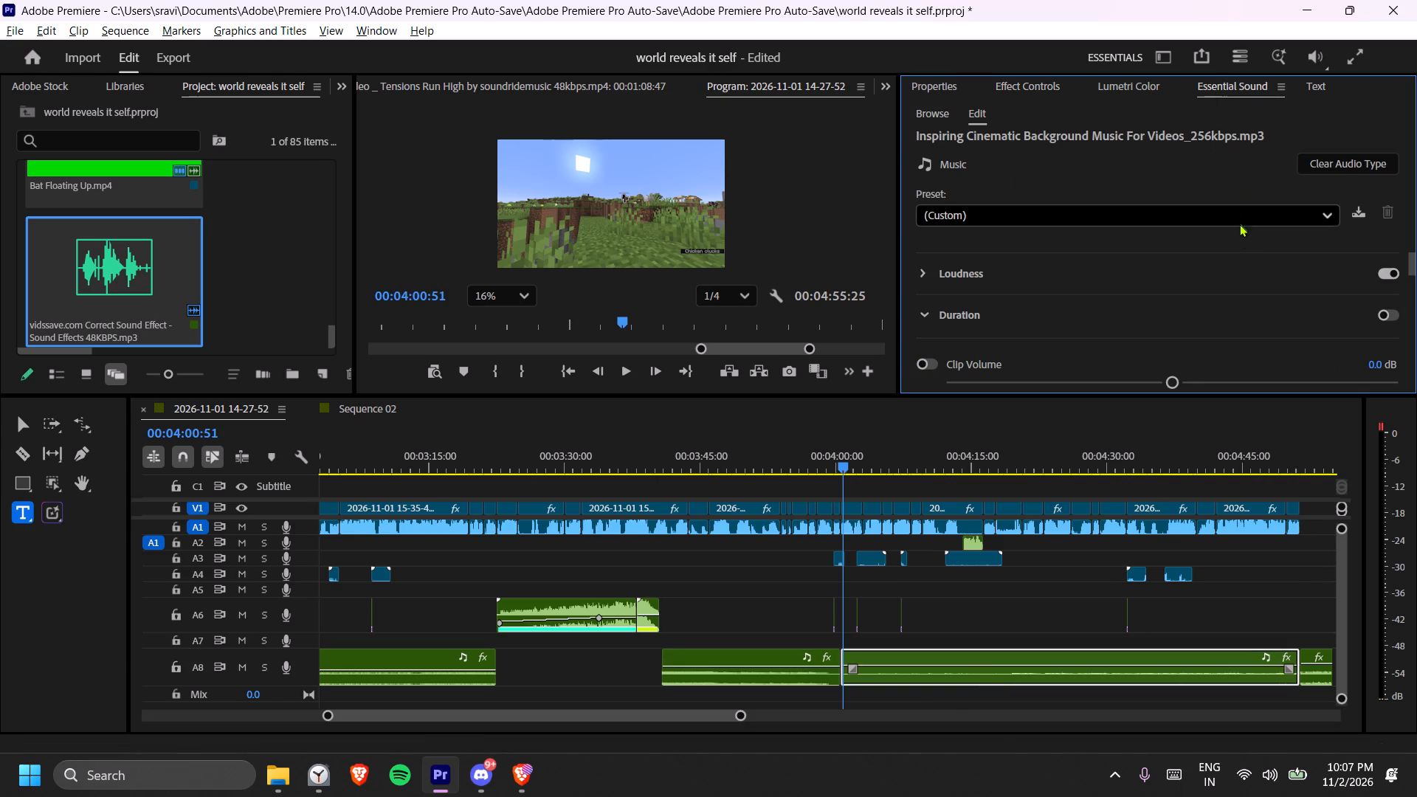
pyautogui.scroll(-2, 1238, 241)
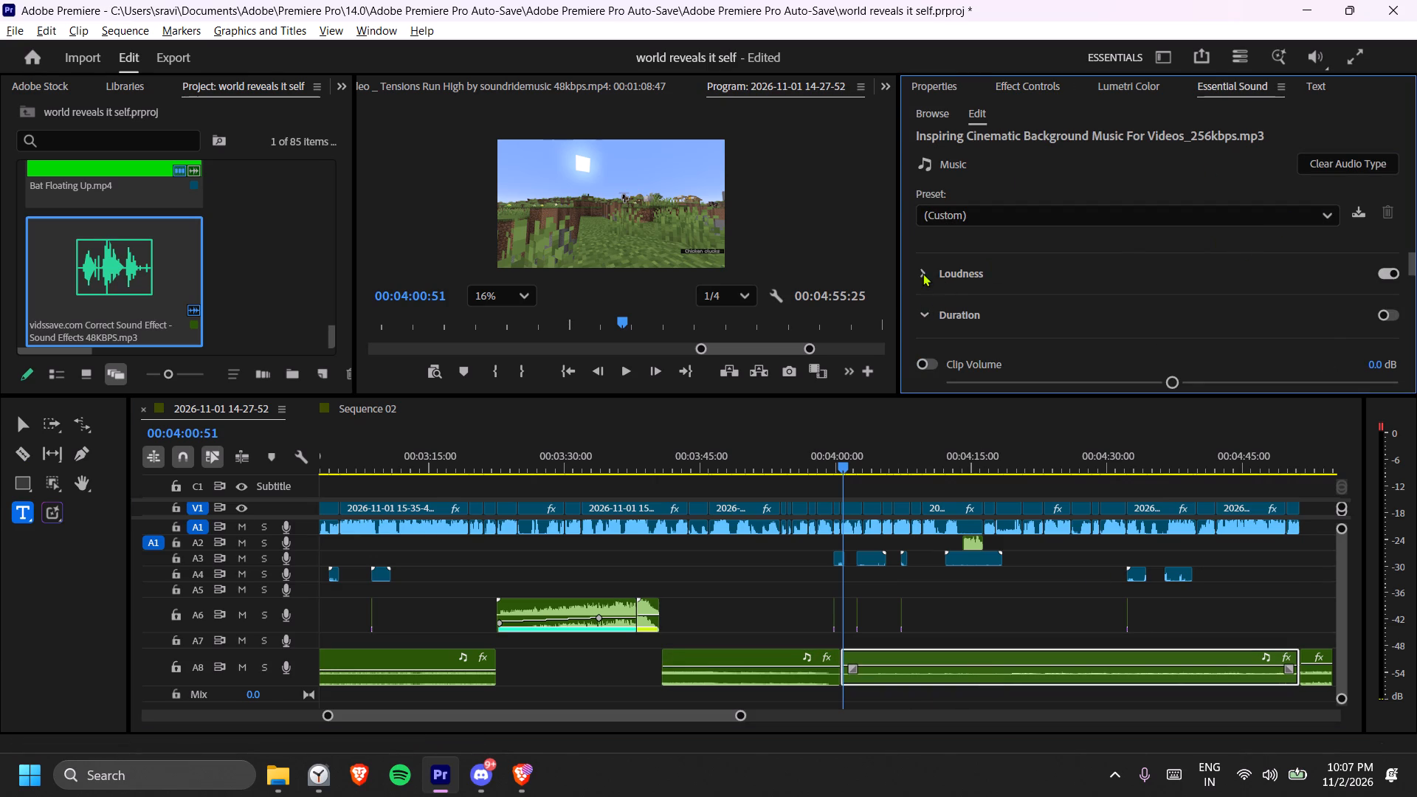
pyautogui.click(923, 272)
pyautogui.scroll(-6, 1134, 241)
pyautogui.click(1273, 321)
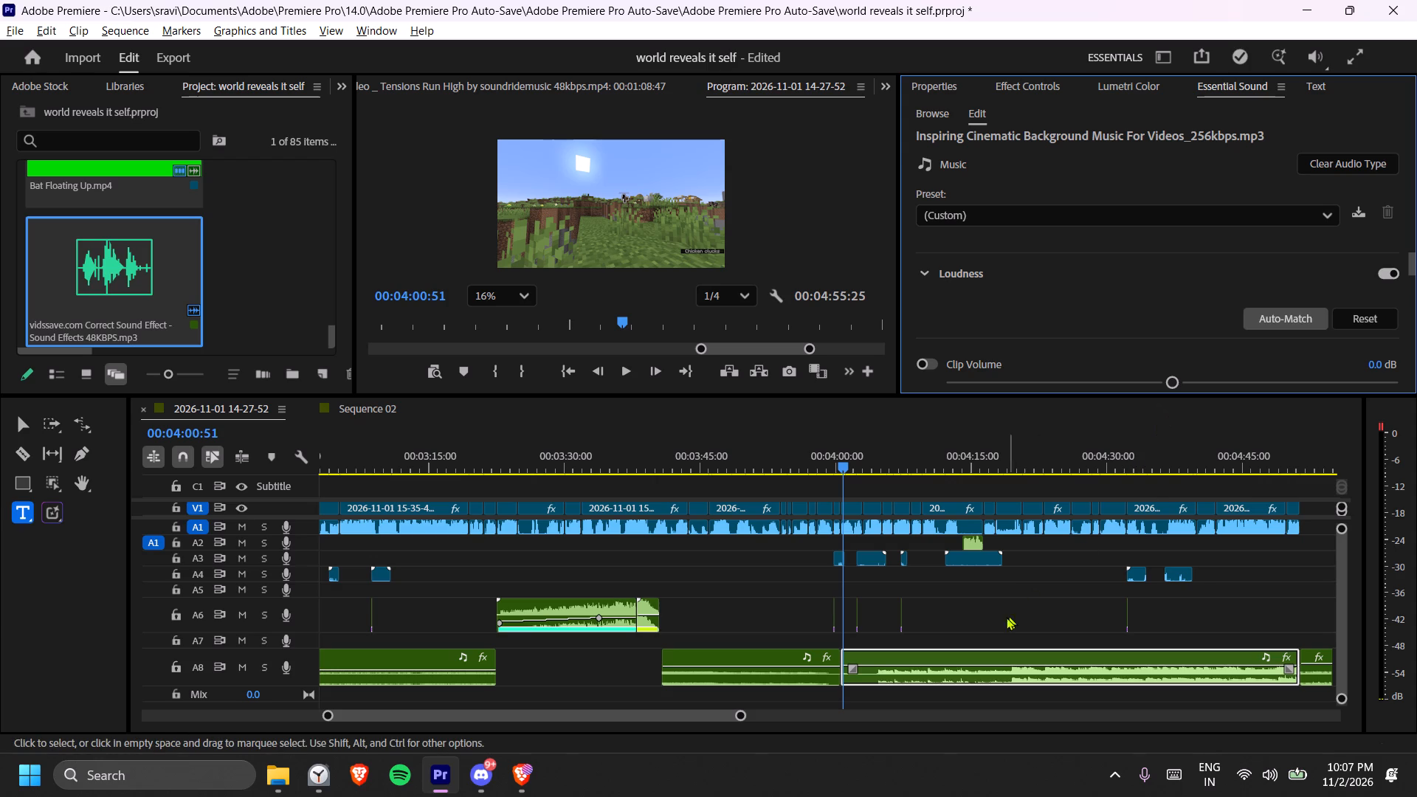
pyautogui.click(770, 652)
pyautogui.click(1298, 309)
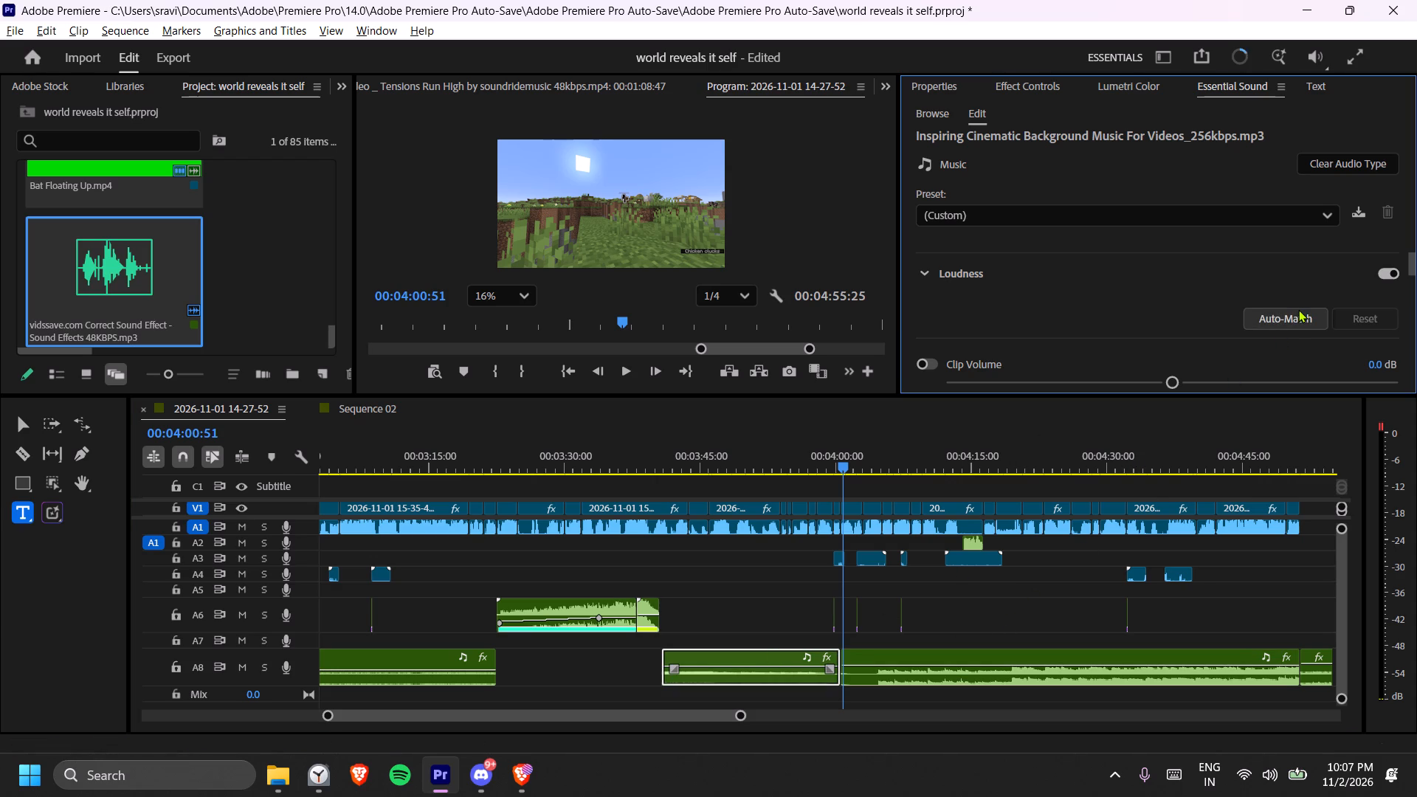
pyautogui.click(741, 456)
pyautogui.press('space')
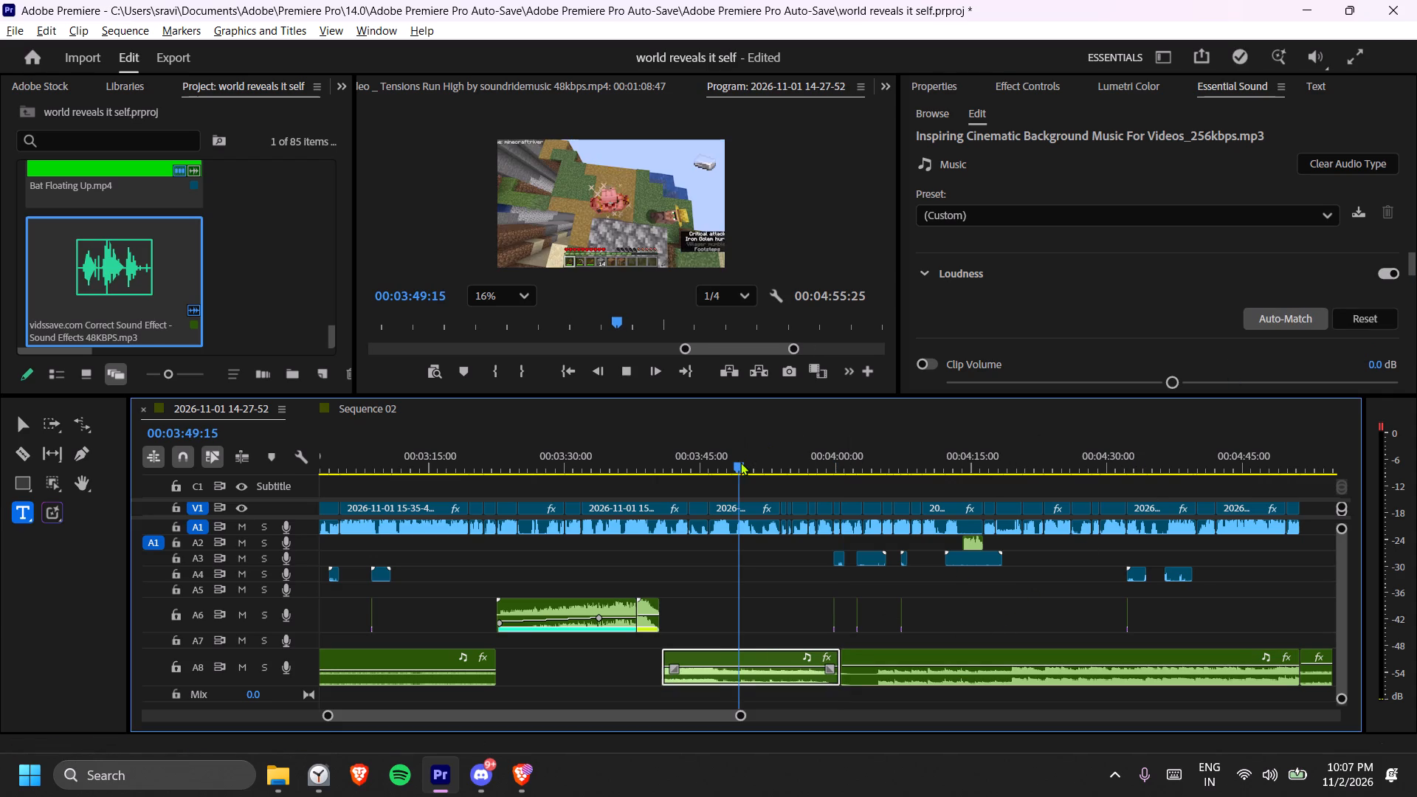
pyautogui.press('space')
# Lower the volume of both A8 music segments around the 00:04:00:51 cut, playing back briefly between adjustments.
pyautogui.click(769, 665)
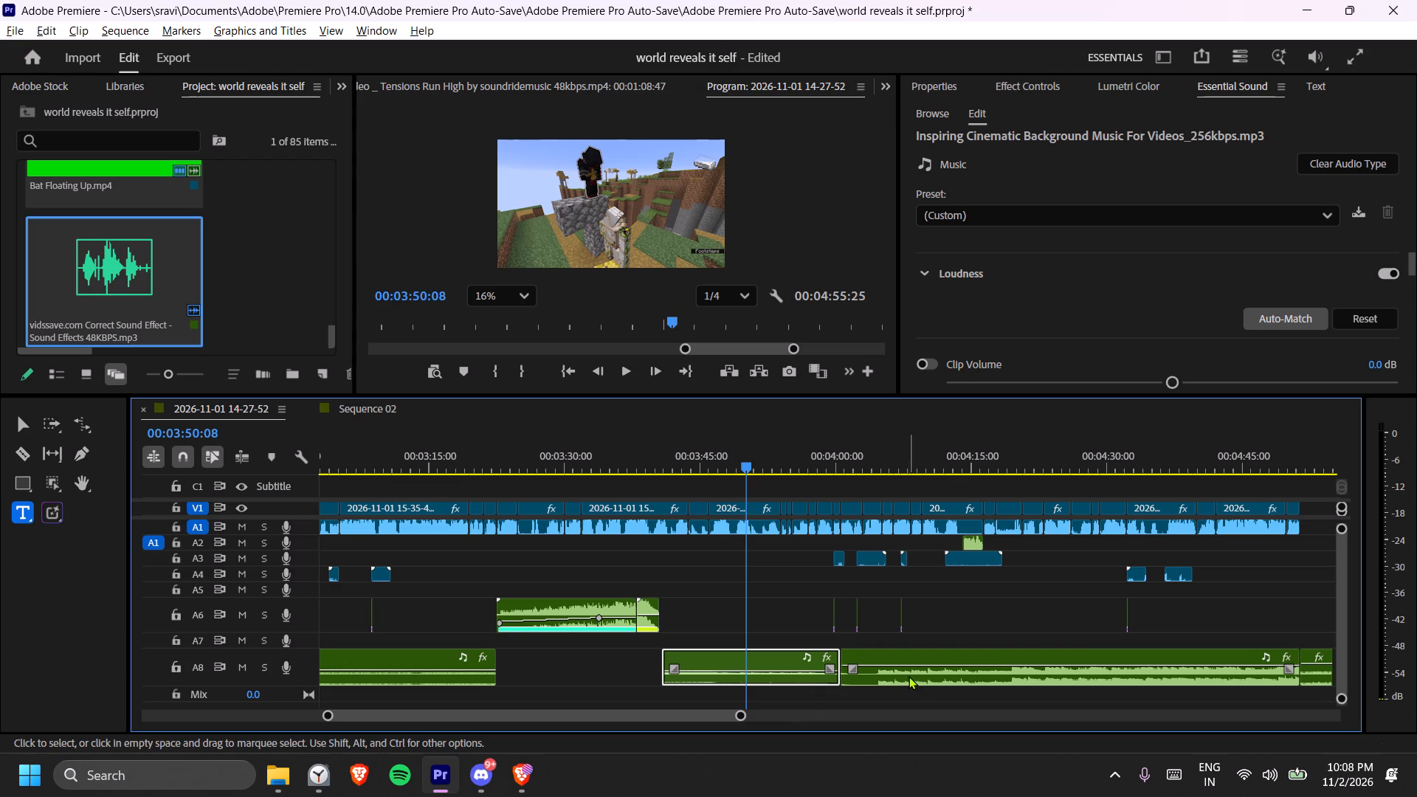
pyautogui.click(929, 666)
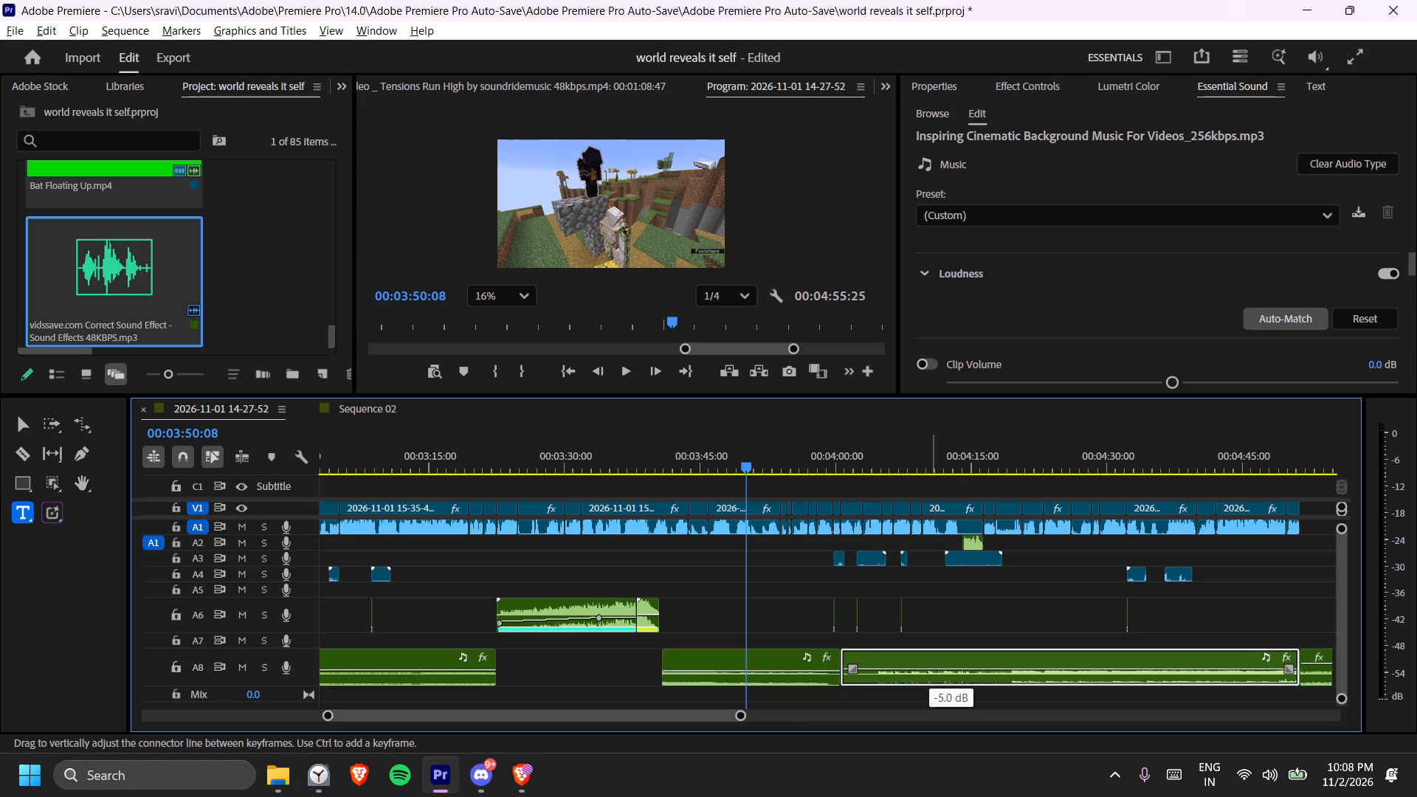
pyautogui.press('space')
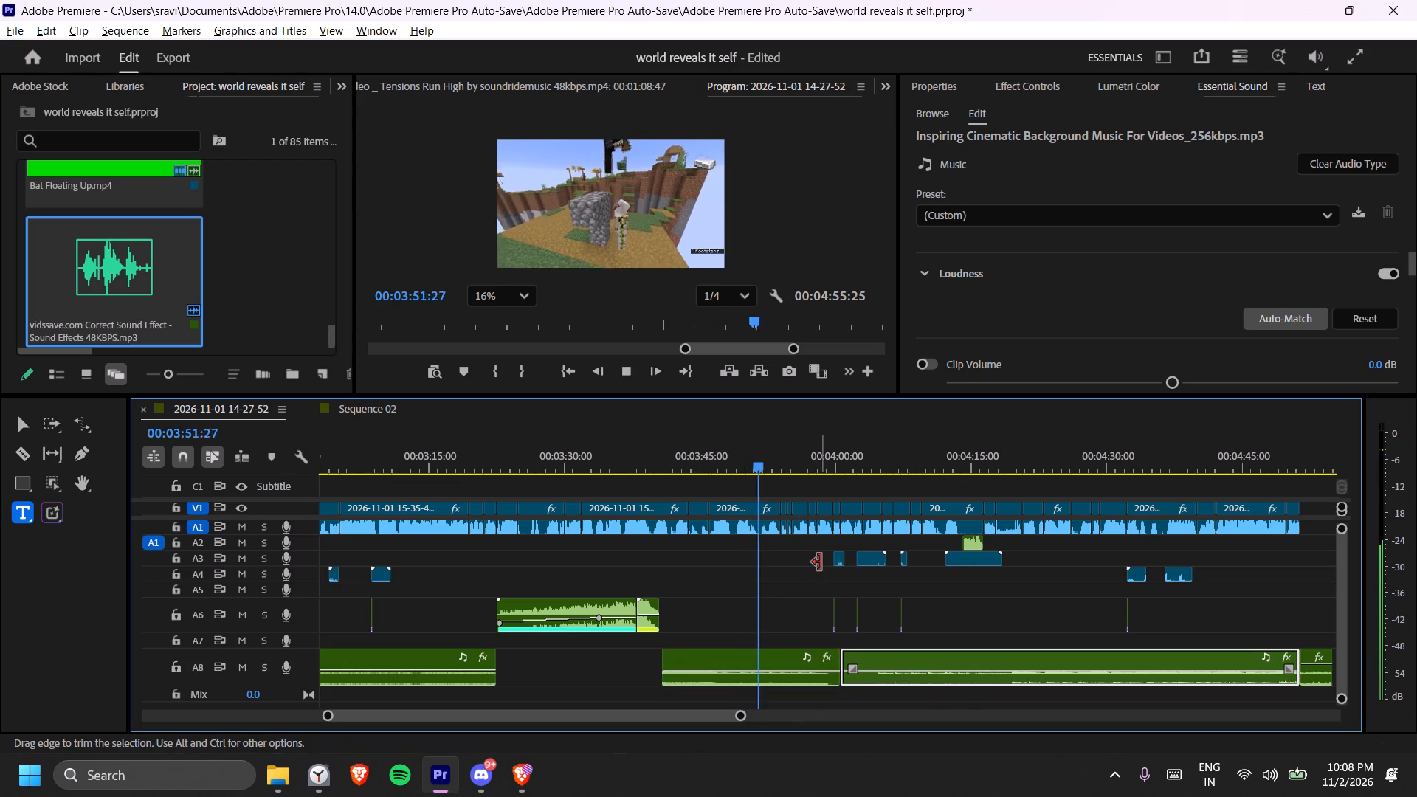
pyautogui.press('space')
pyautogui.click(779, 668)
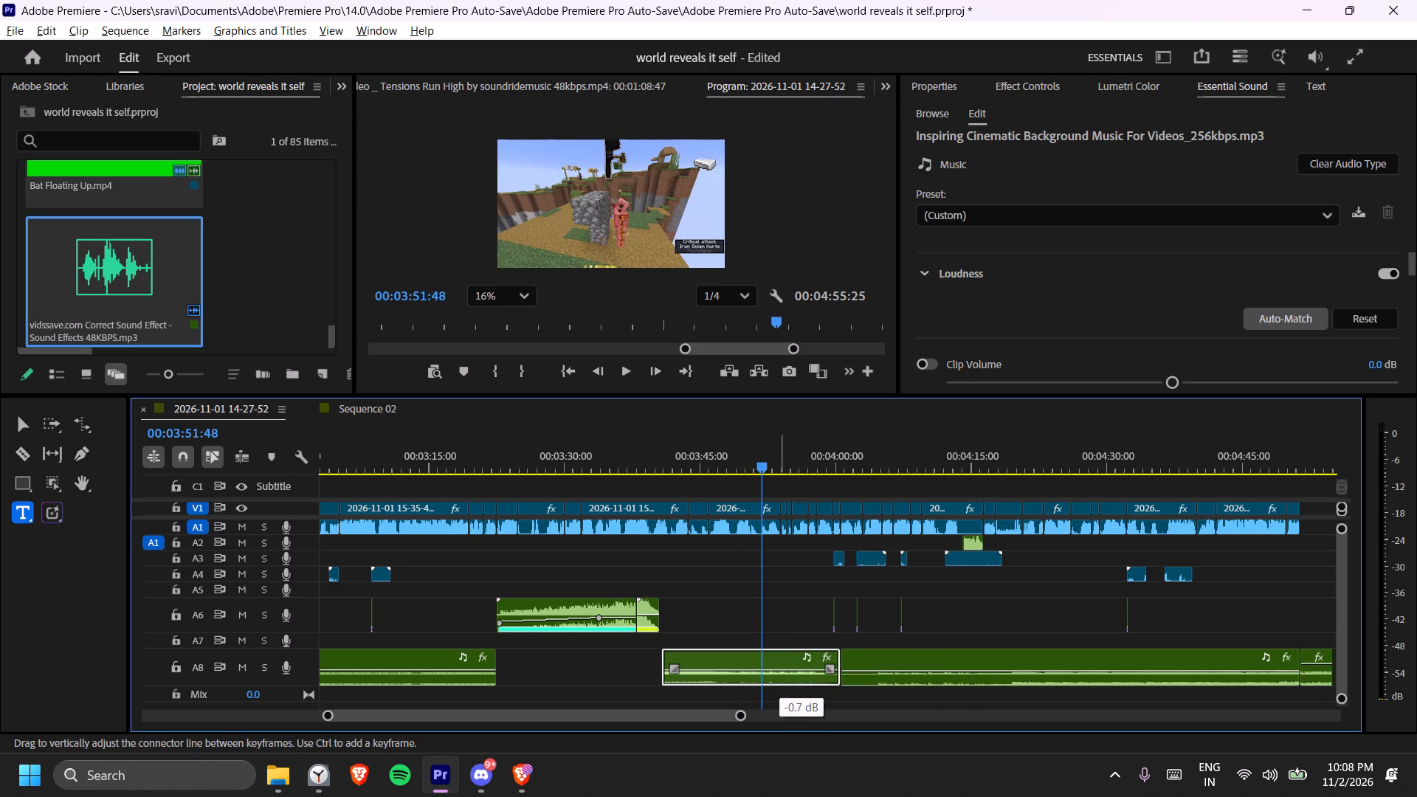
# Play back the rebalanced music from 00:03:51:48, then review the sequence's ending from the last A8 clip.
pyautogui.press('space')
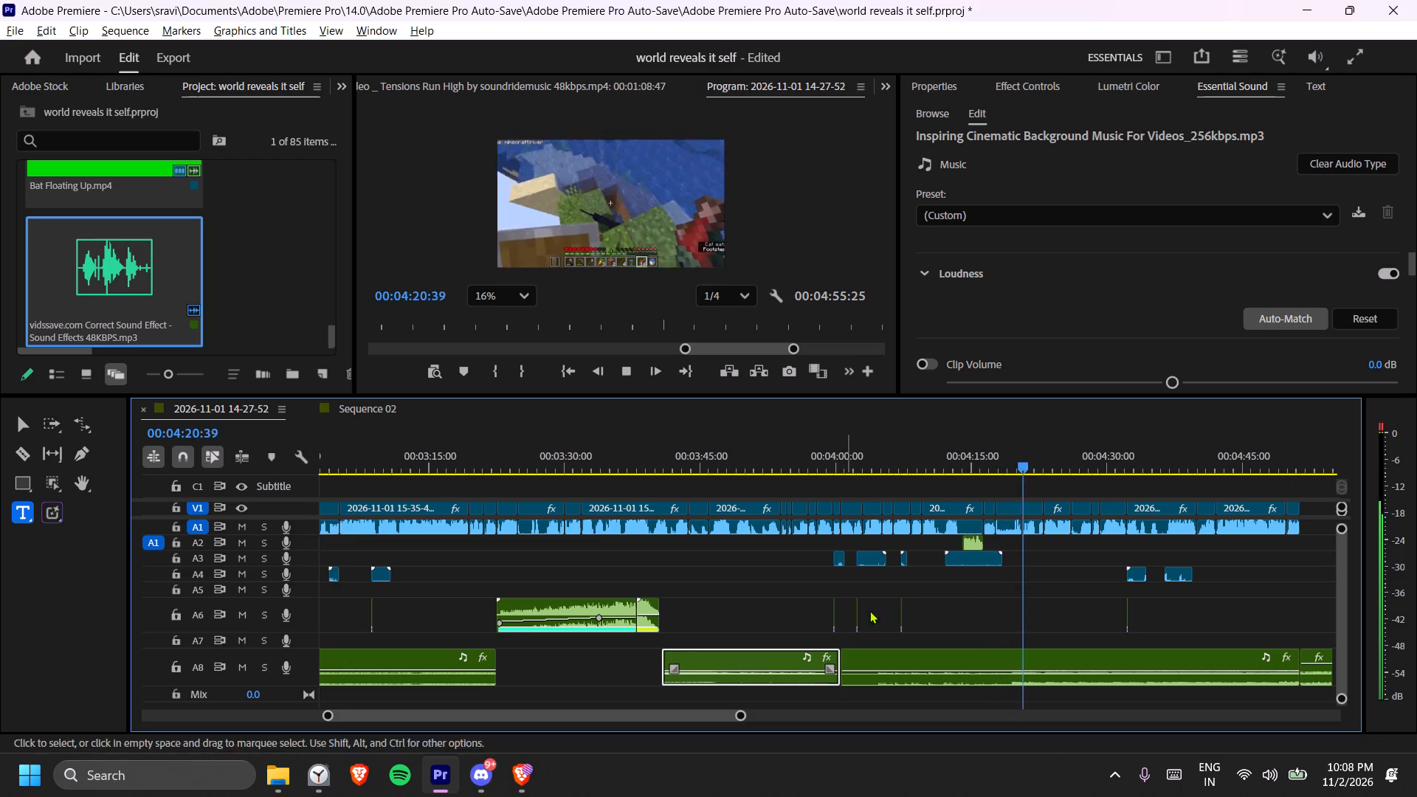
pyautogui.scroll(-16, 858, 588)
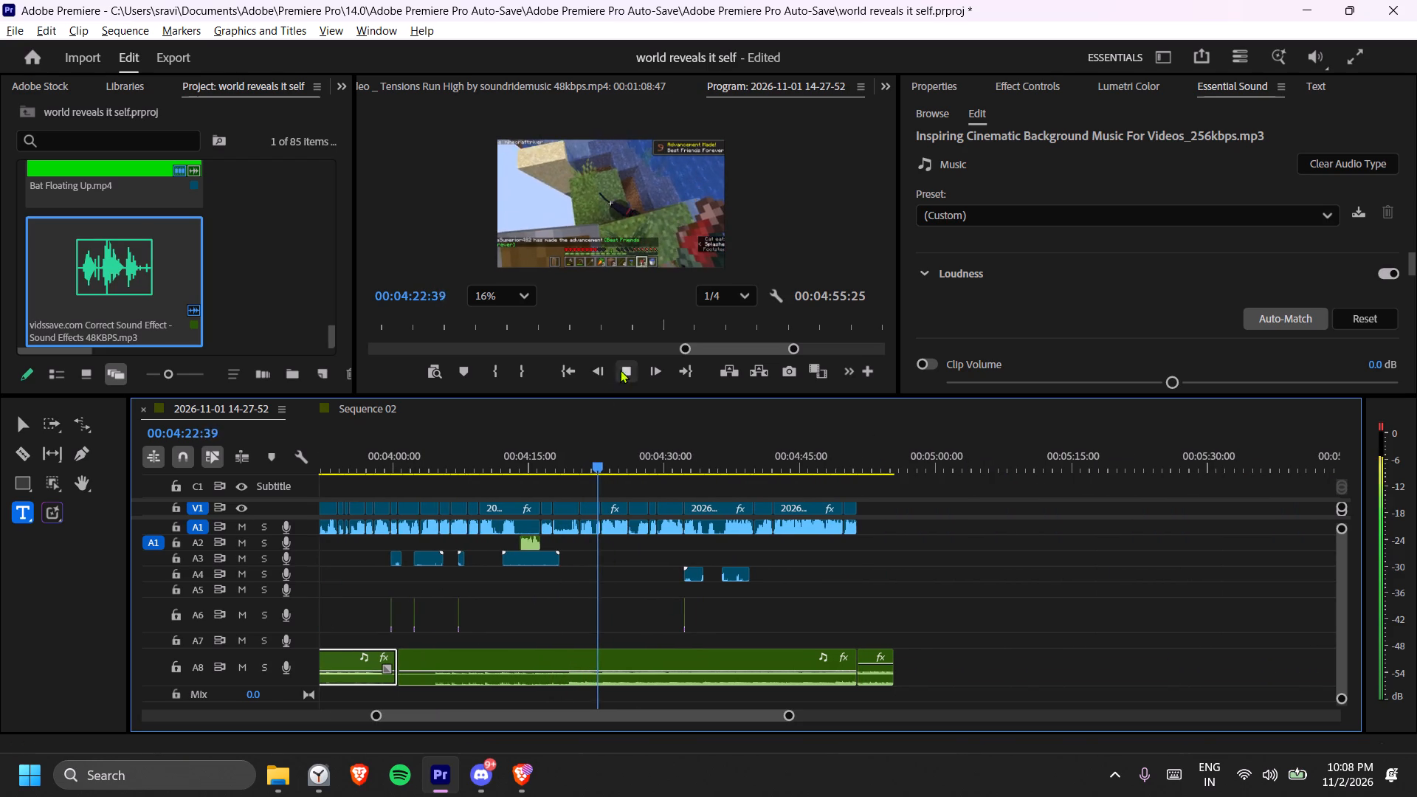
pyautogui.click(627, 368)
pyautogui.click(851, 465)
pyautogui.press('space')
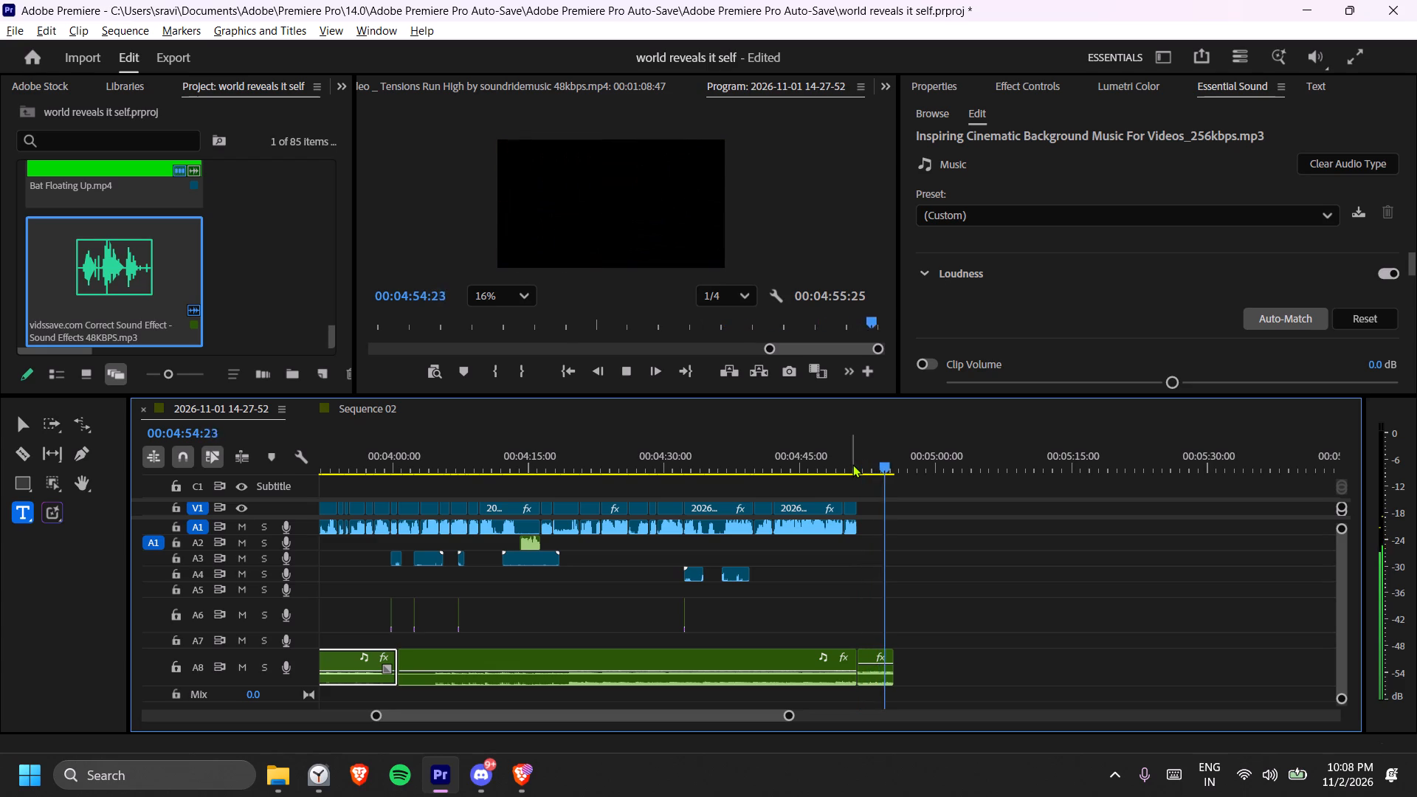
pyautogui.press('space')
# Save the project.
pyautogui.hotkey('ctrl', 's')
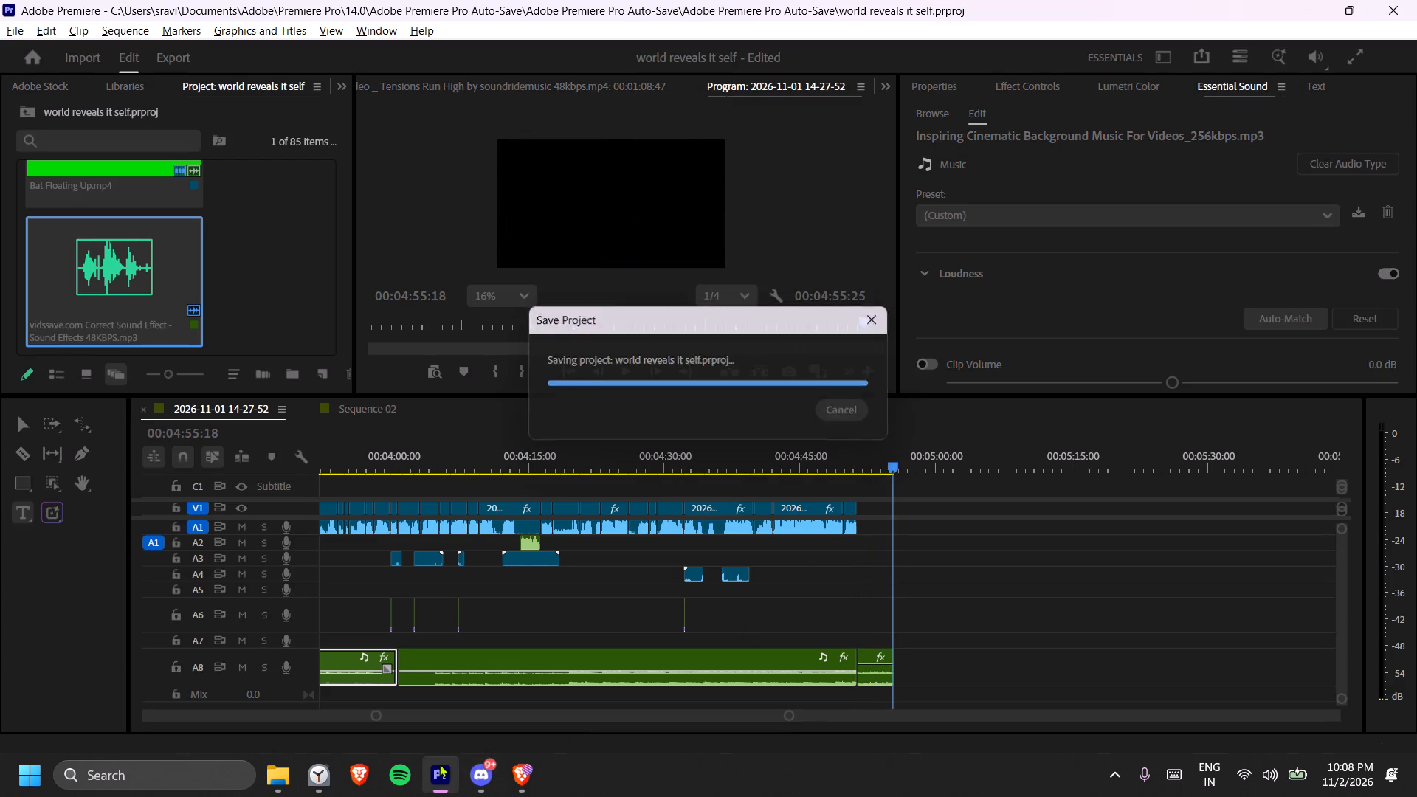
# In Brave, close the SnapYT download tab and the Brazilian Phonk and Cartoon, Jéja YouTube tabs.
pyautogui.click(520, 776)
pyautogui.moveTo(1049, 500); pyautogui.dragTo(1064, 500)
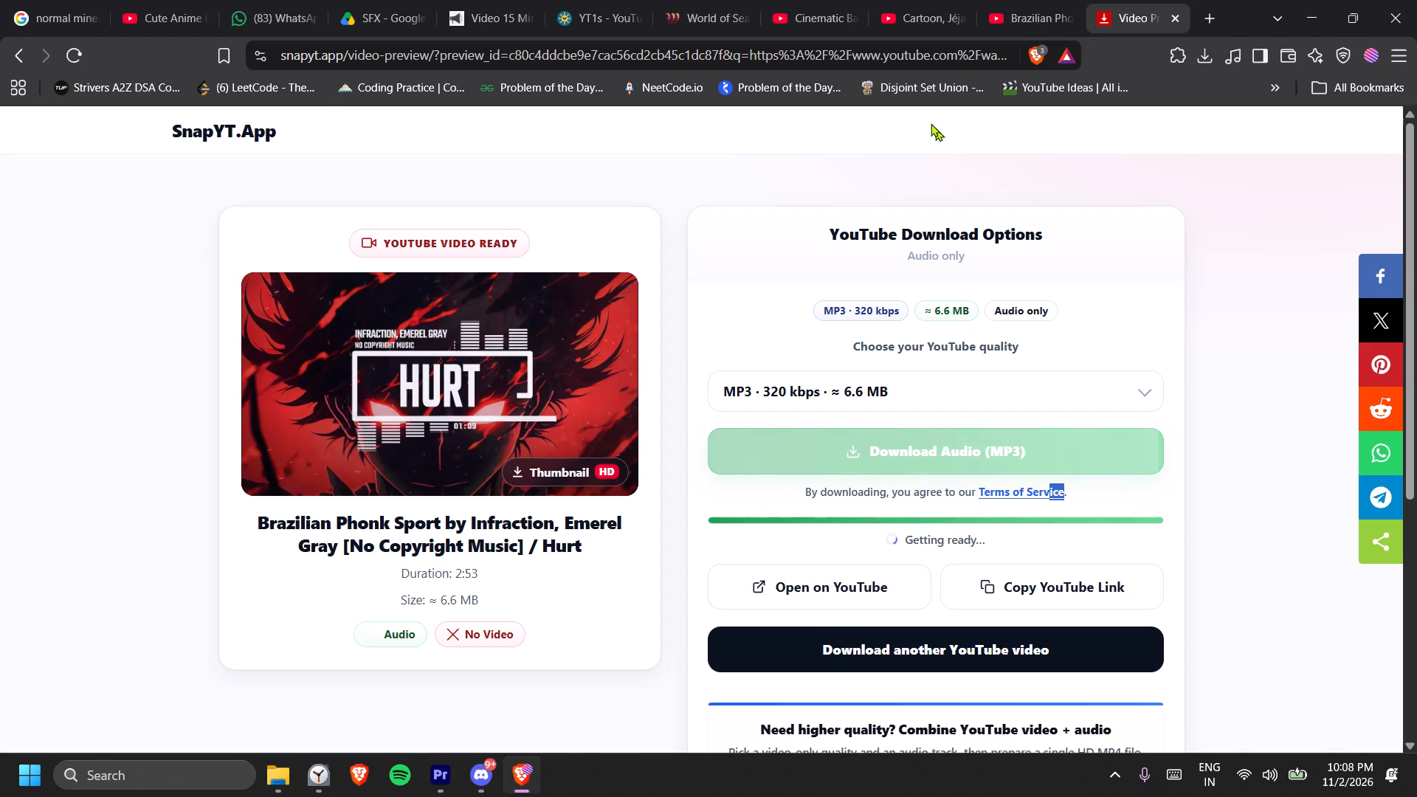
pyautogui.click(1177, 12)
pyautogui.click(1180, 14)
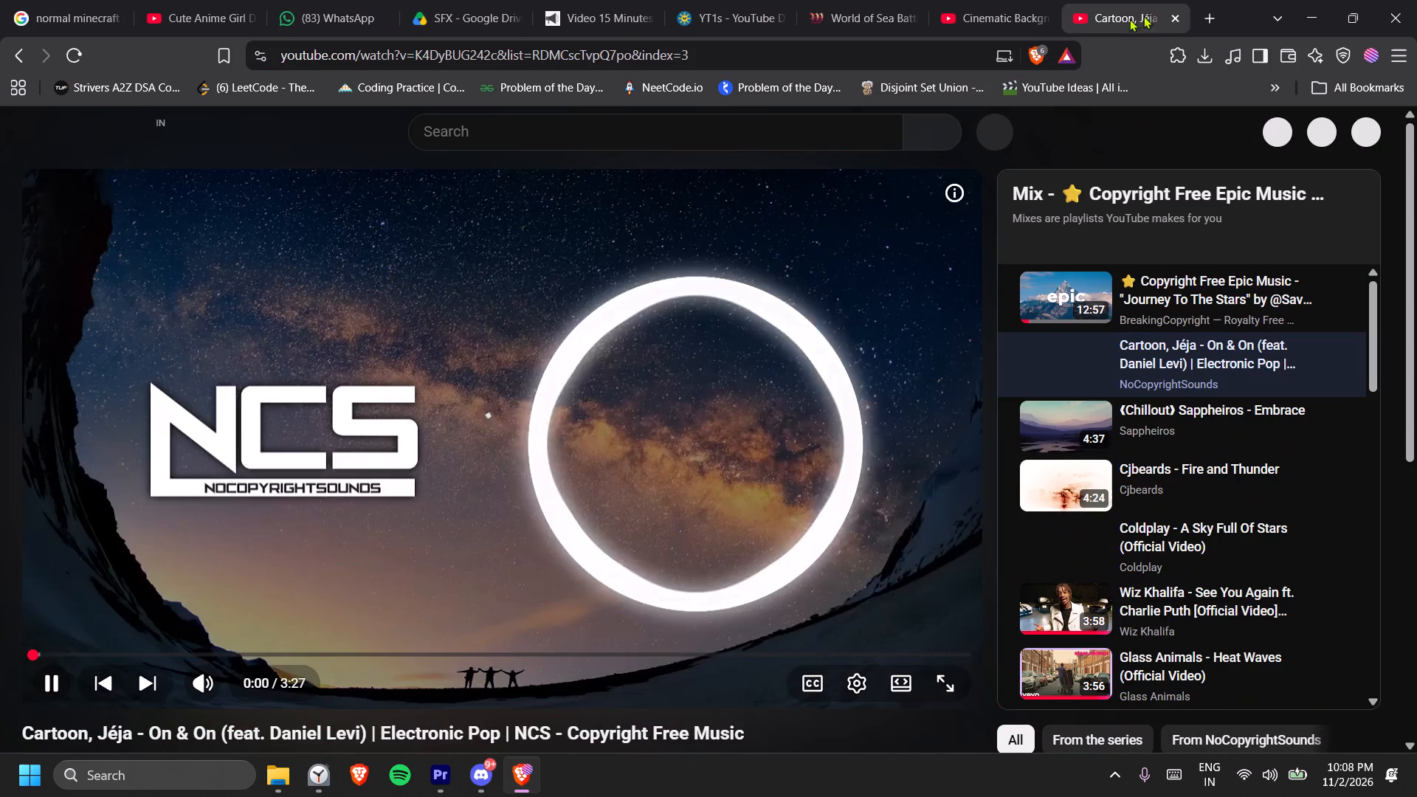
pyautogui.click(1173, 18)
pyautogui.click(1170, 14)
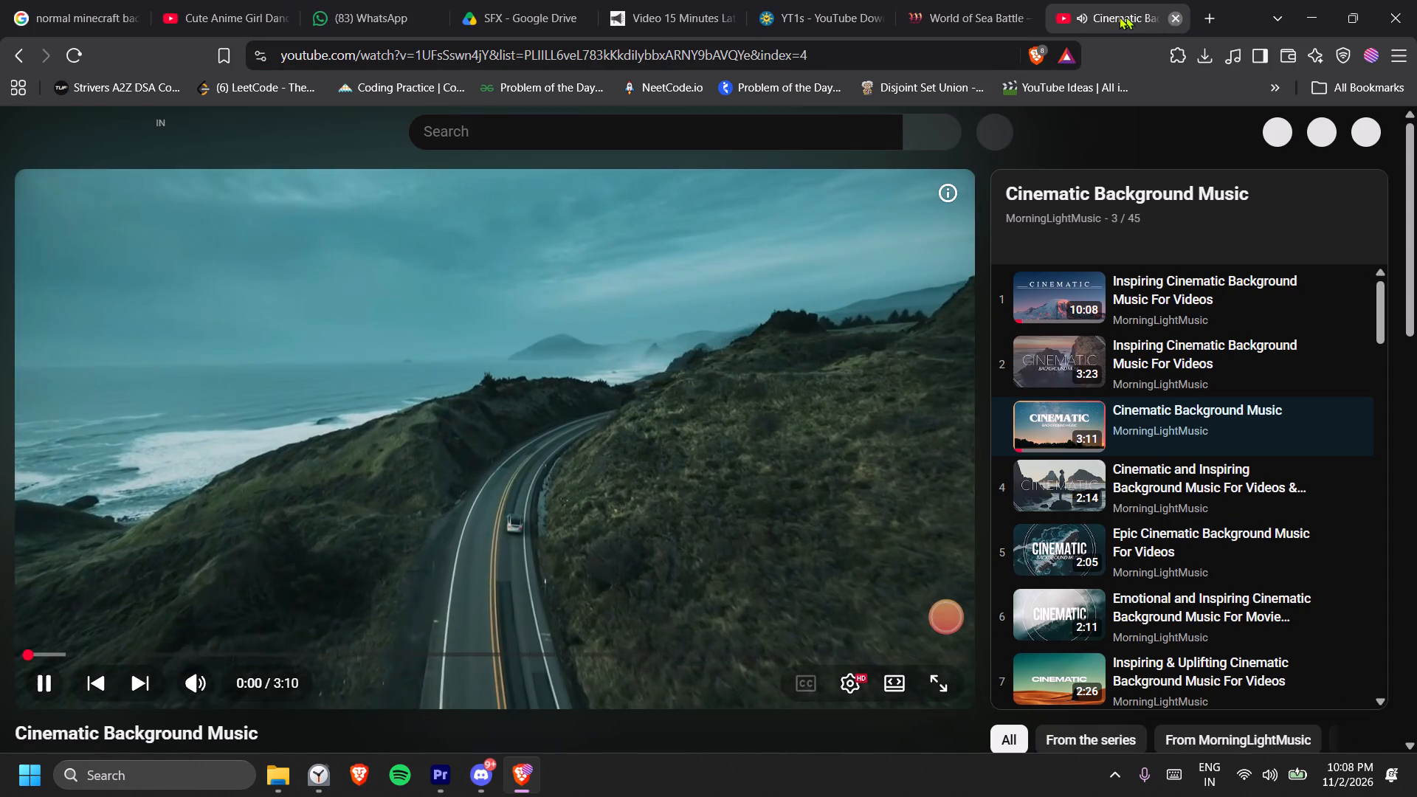
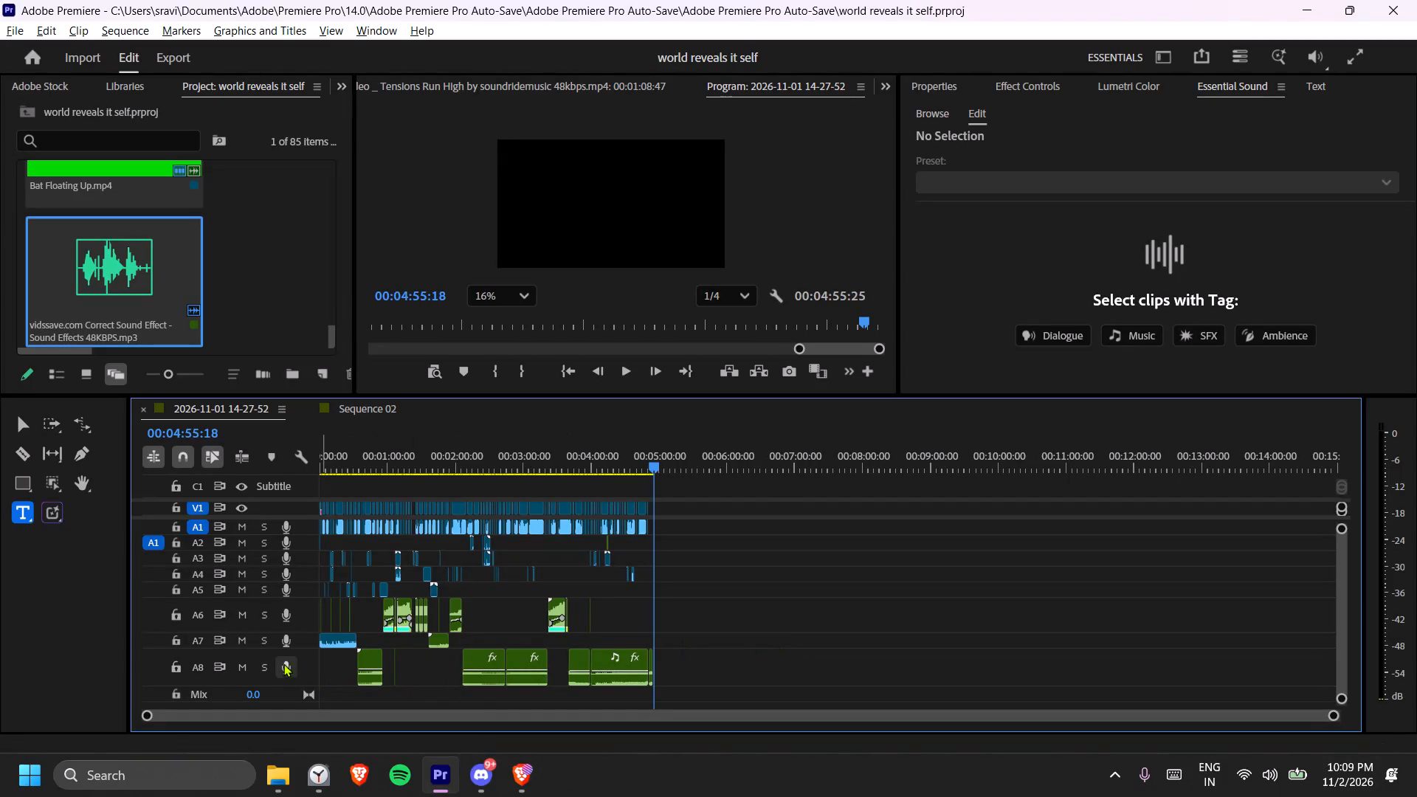
# Reduce the height of audio track A8 to match the other compact tracks.
pyautogui.moveTo(294, 684); pyautogui.dragTo(307, 661)
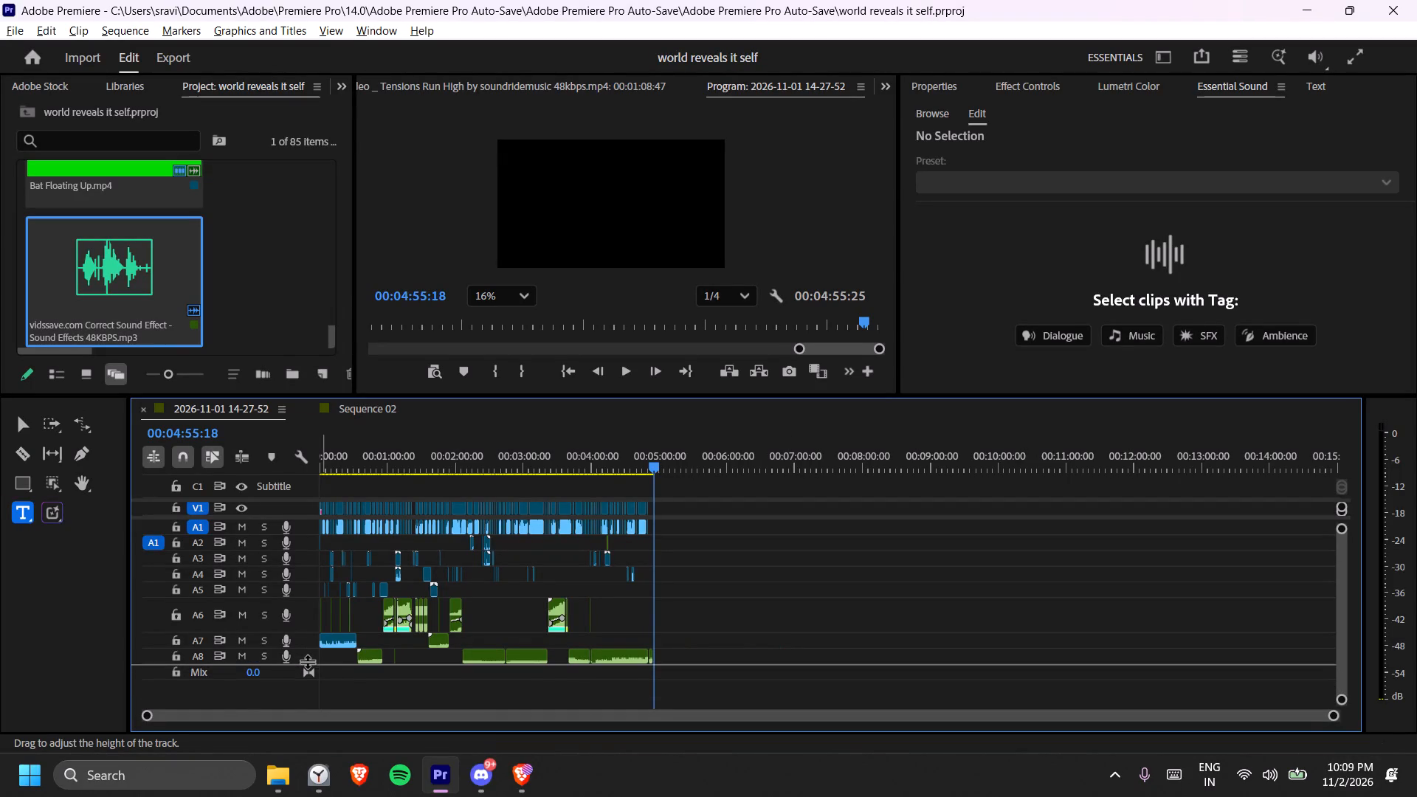
pyautogui.moveTo(307, 661); pyautogui.dragTo(307, 664)
# Return the playhead to 00:00:00:00 and enlarge the timeline's video track area to reveal tracks V2 through V5.
pyautogui.scroll(8, 615, 602)
pyautogui.moveTo(382, 455); pyautogui.dragTo(292, 456)
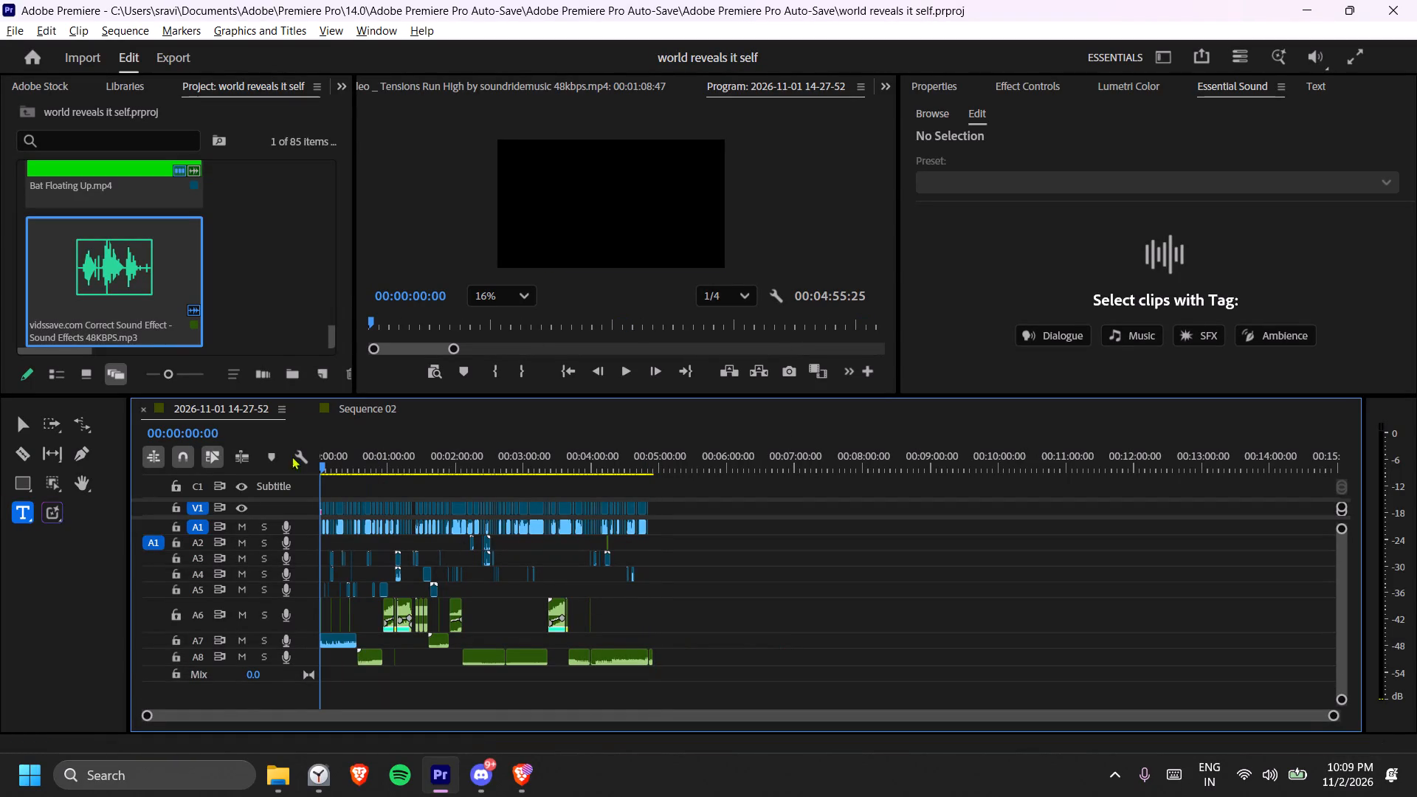
pyautogui.moveTo(292, 456); pyautogui.dragTo(254, 459)
pyautogui.write('==')
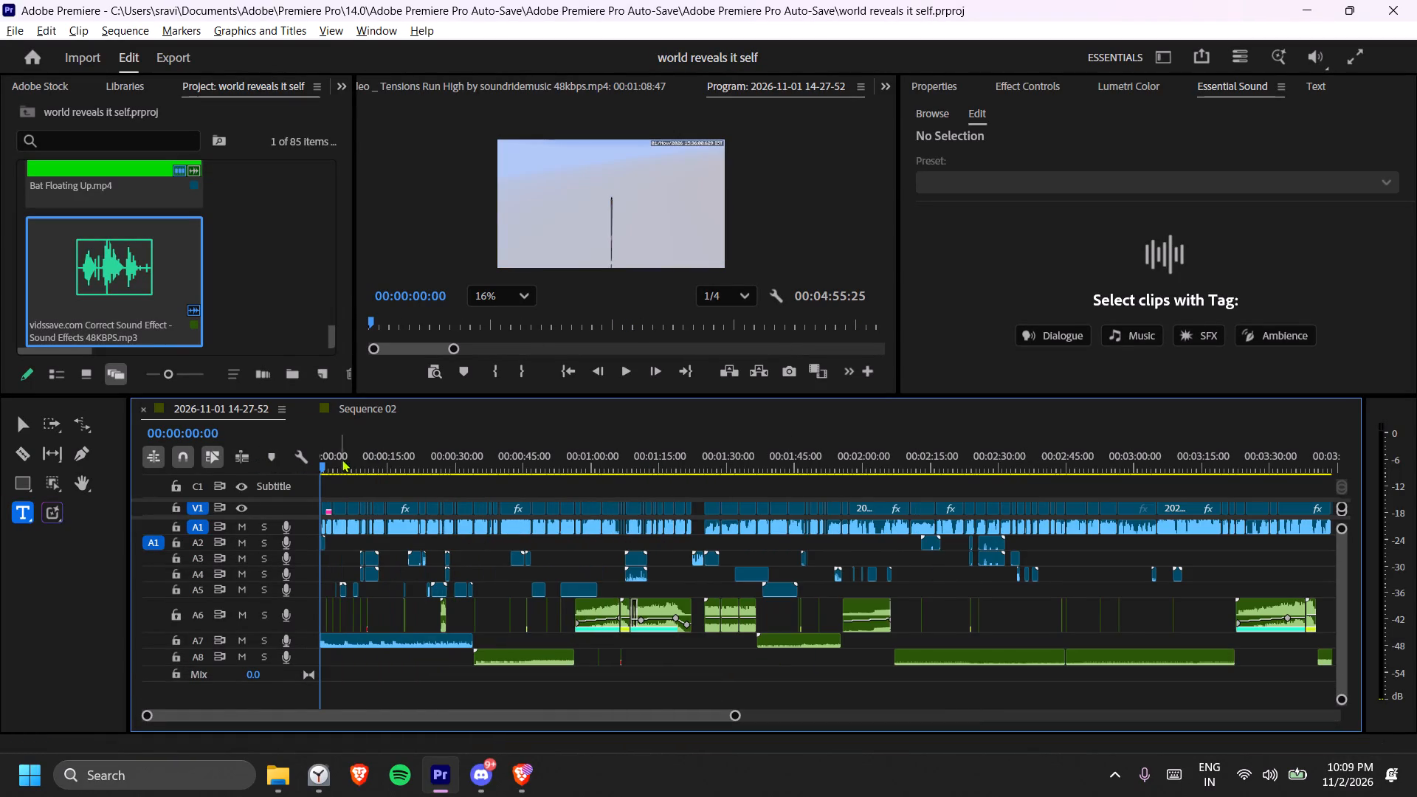
pyautogui.moveTo(290, 502); pyautogui.dragTo(289, 557)
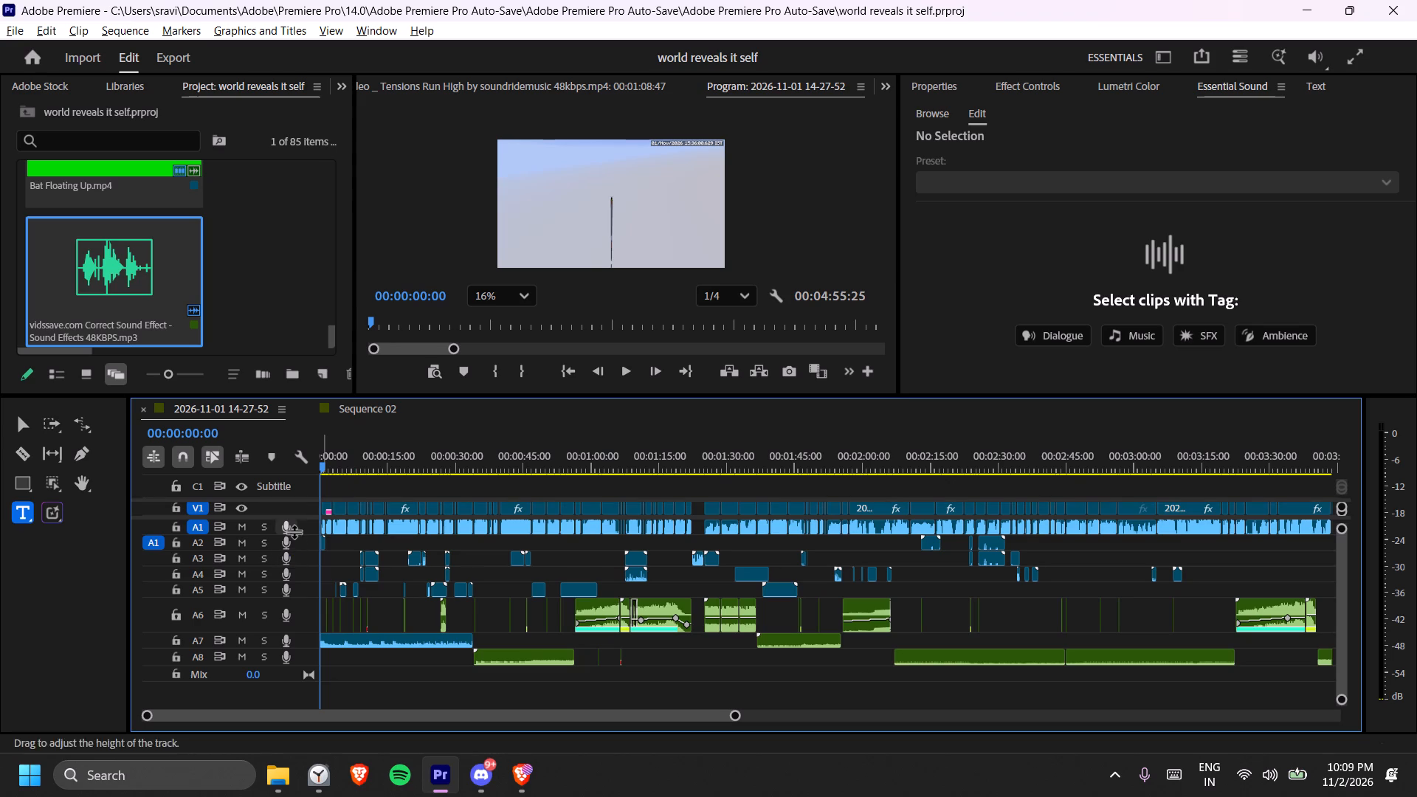
pyautogui.moveTo(305, 518); pyautogui.dragTo(305, 557)
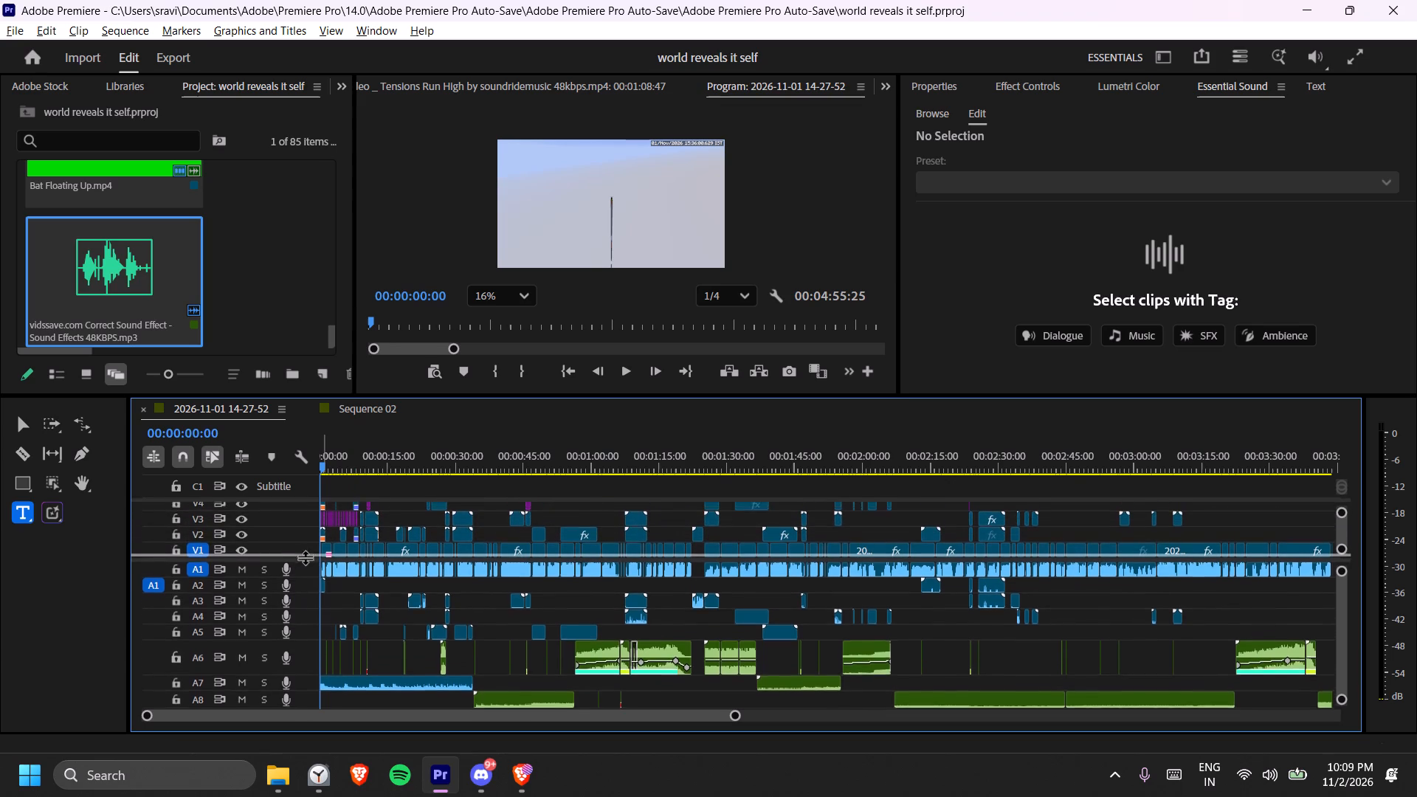
pyautogui.moveTo(305, 557); pyautogui.dragTo(306, 583)
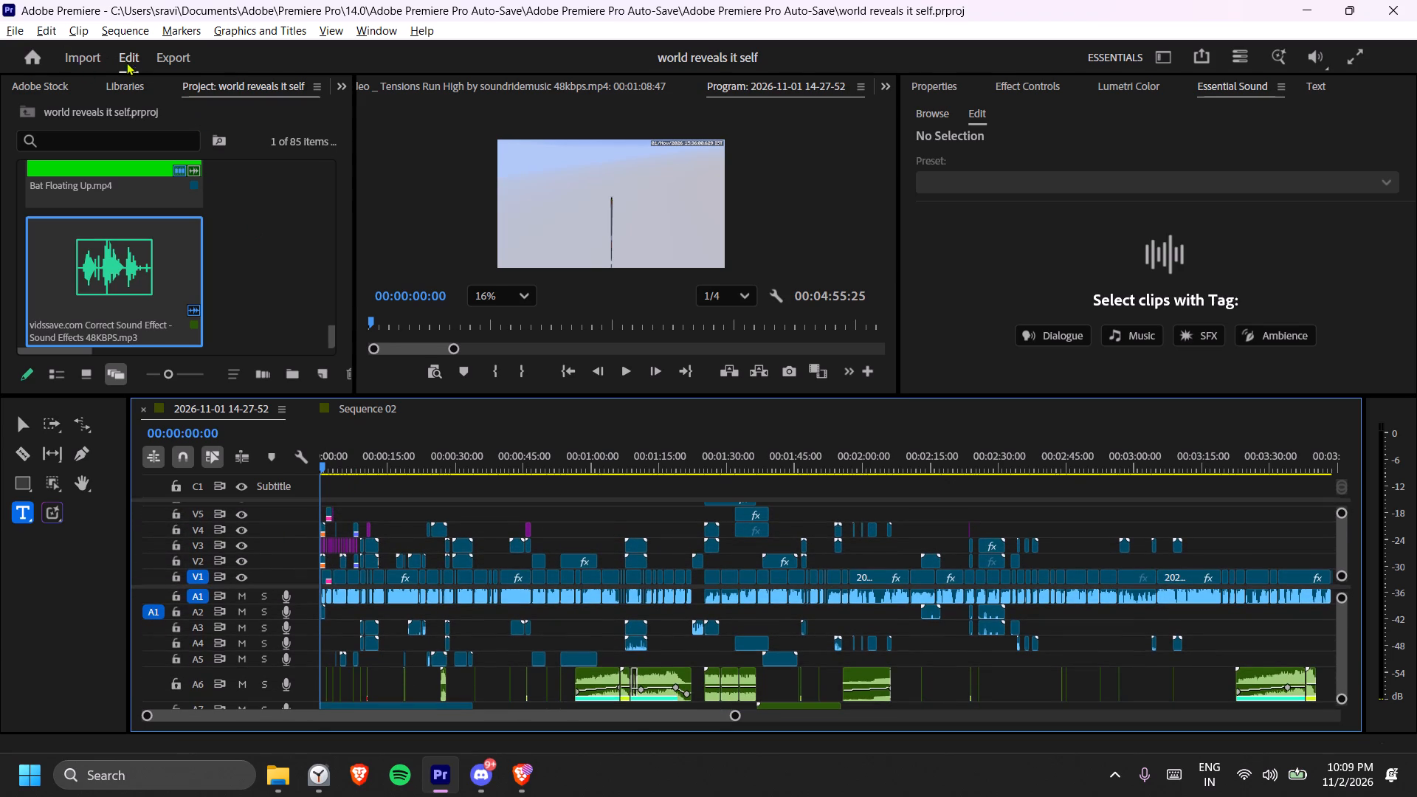
pyautogui.click(161, 61)
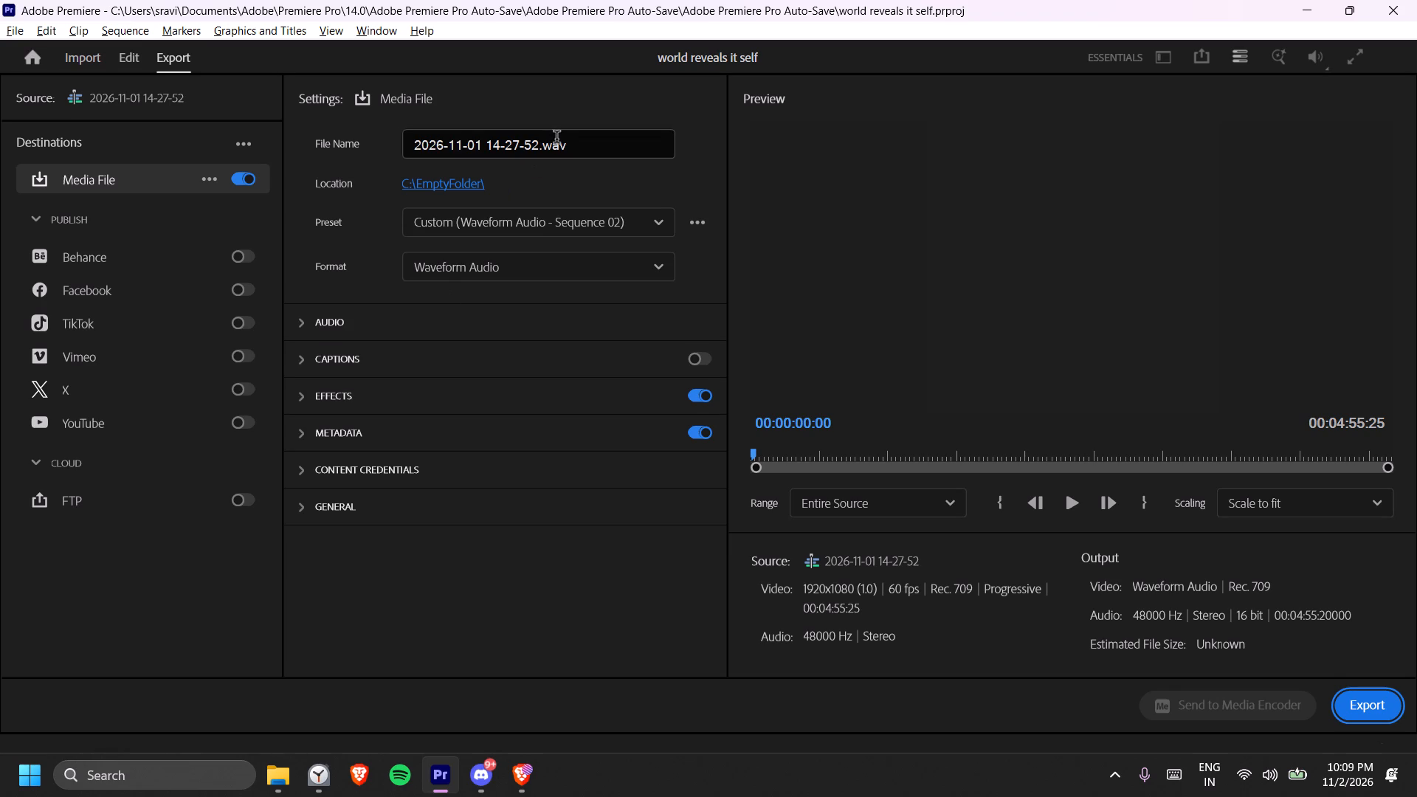
pyautogui.click(556, 139)
pyautogui.click(614, 271)
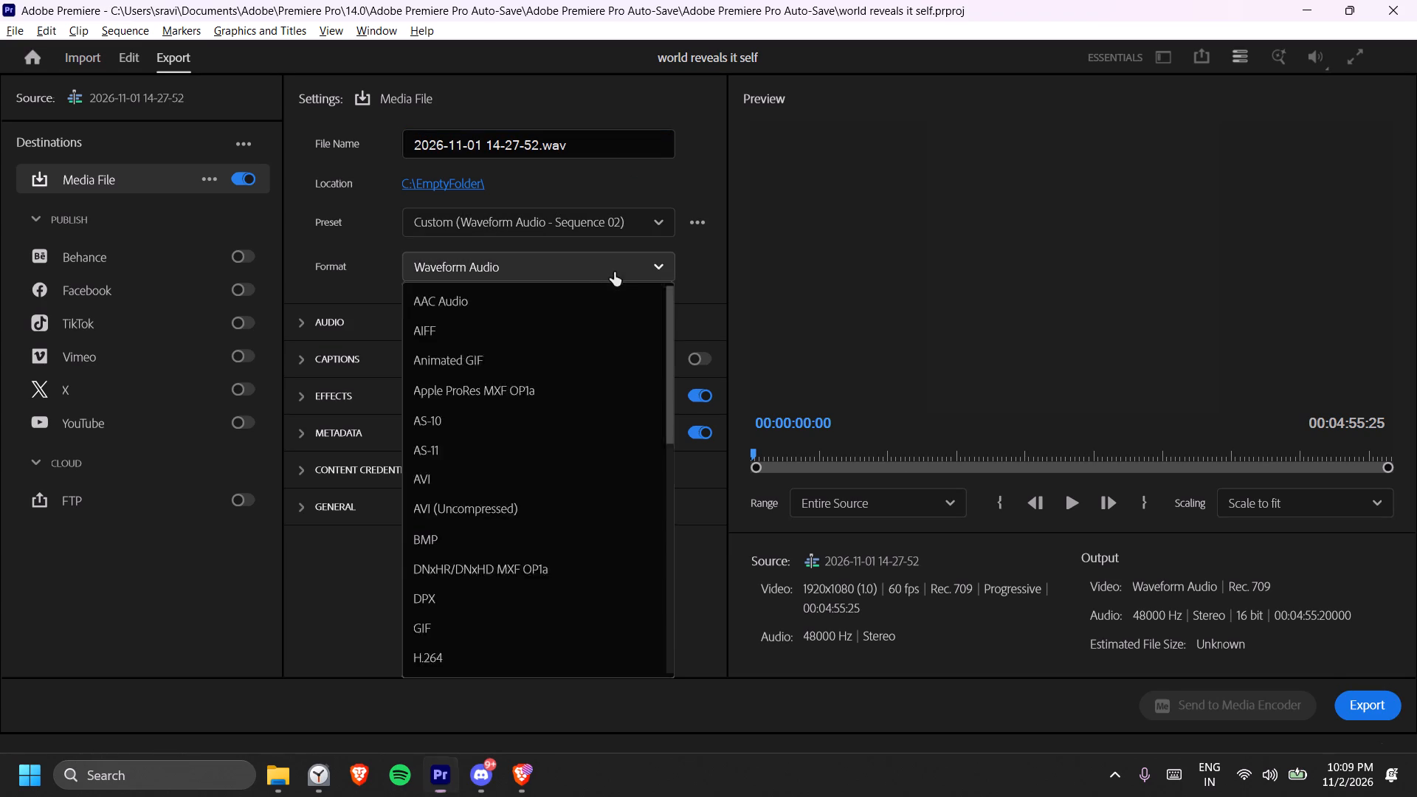
pyautogui.scroll(-4, 545, 444)
pyautogui.scroll(-17, 540, 478)
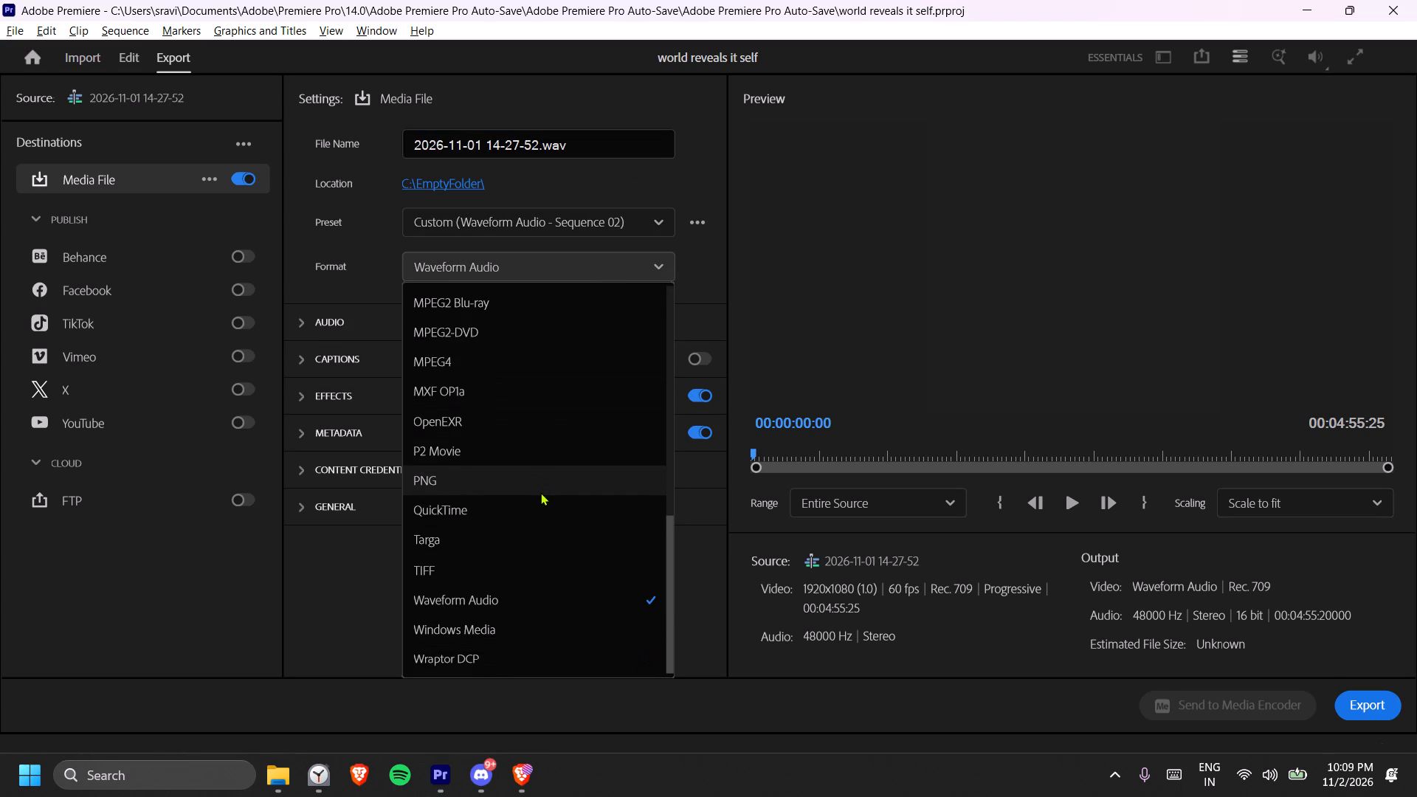
pyautogui.scroll(-8, 540, 492)
pyautogui.scroll(9, 515, 549)
pyautogui.scroll(14, 519, 514)
pyautogui.scroll(4, 515, 420)
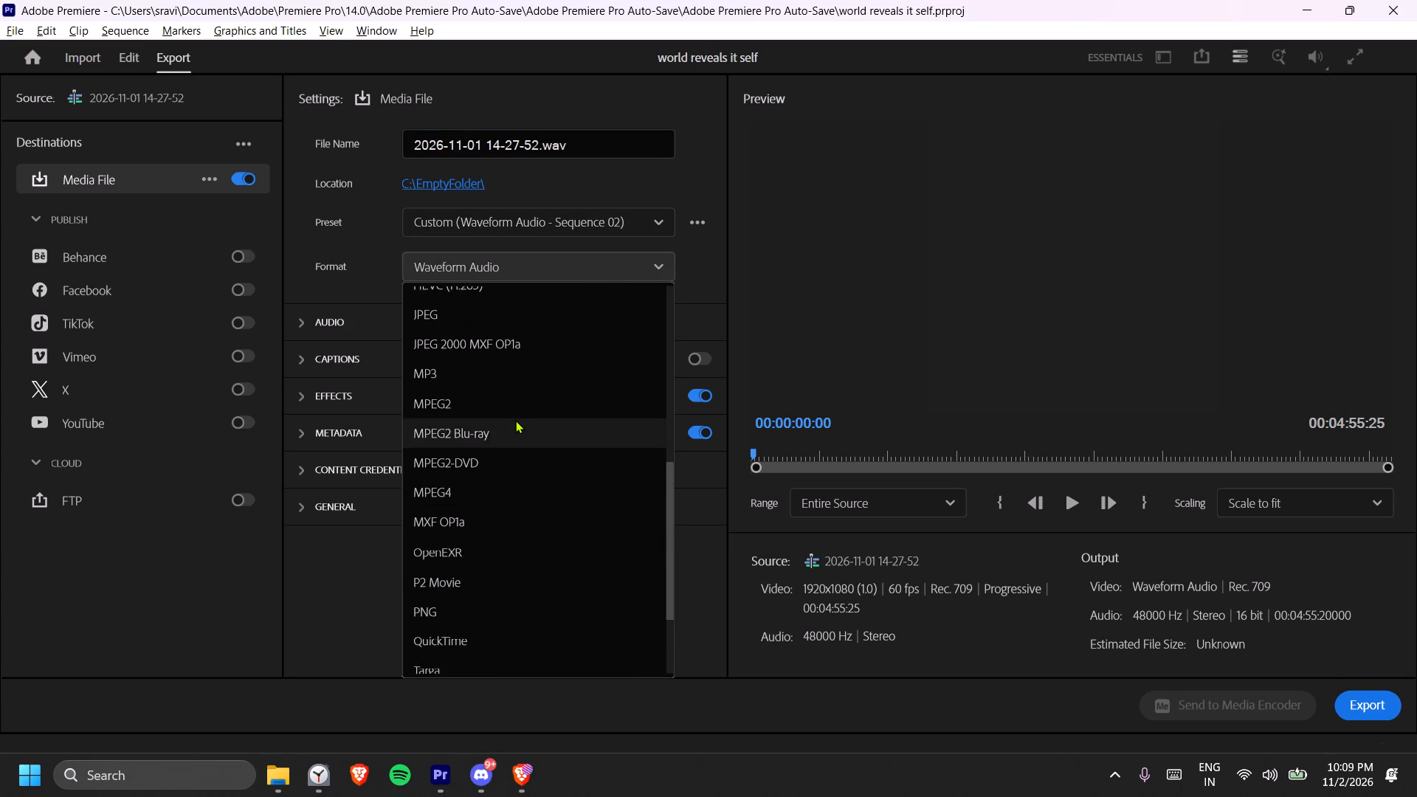
pyautogui.scroll(17, 515, 420)
pyautogui.click(503, 354)
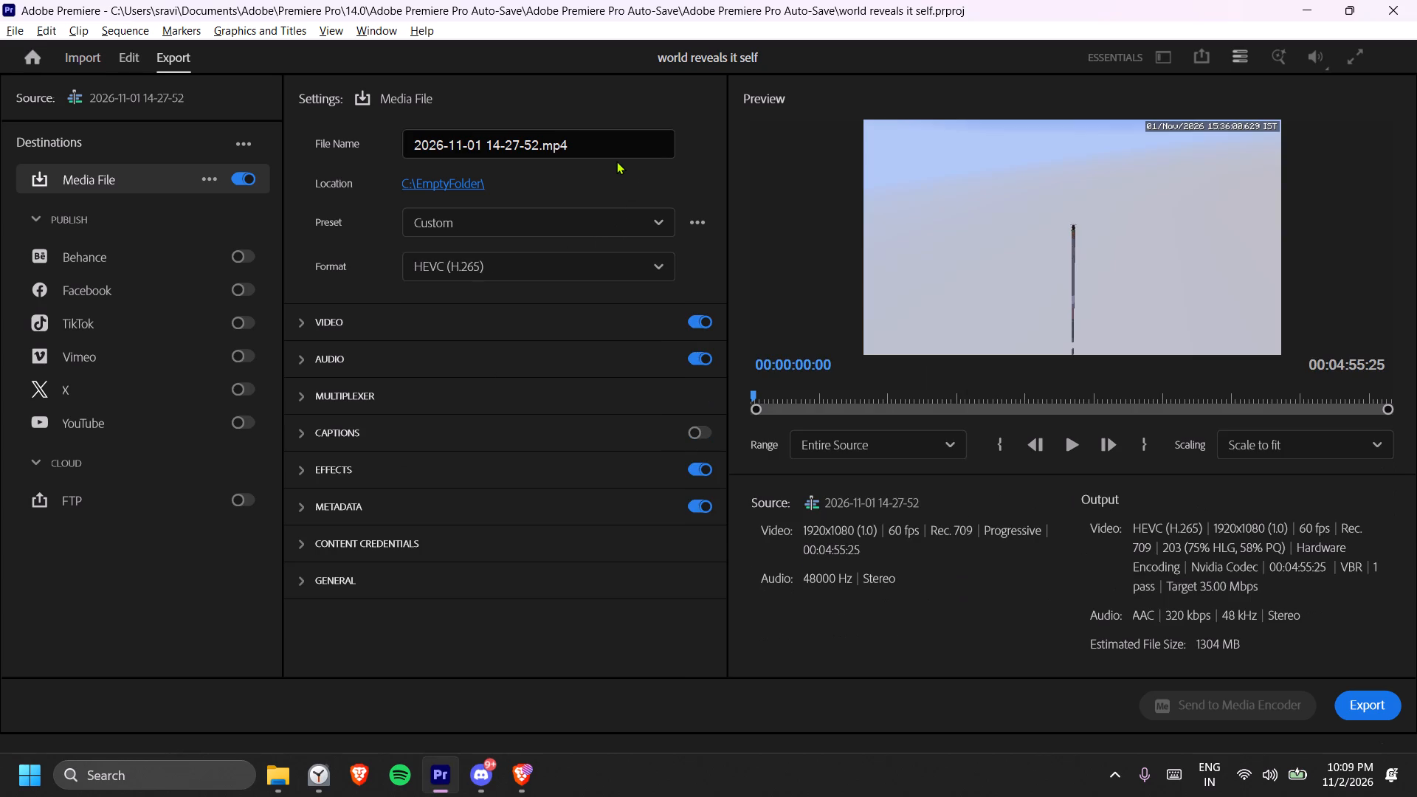
# Show the hidden system tray icons in Windows.
pyautogui.click(1114, 772)
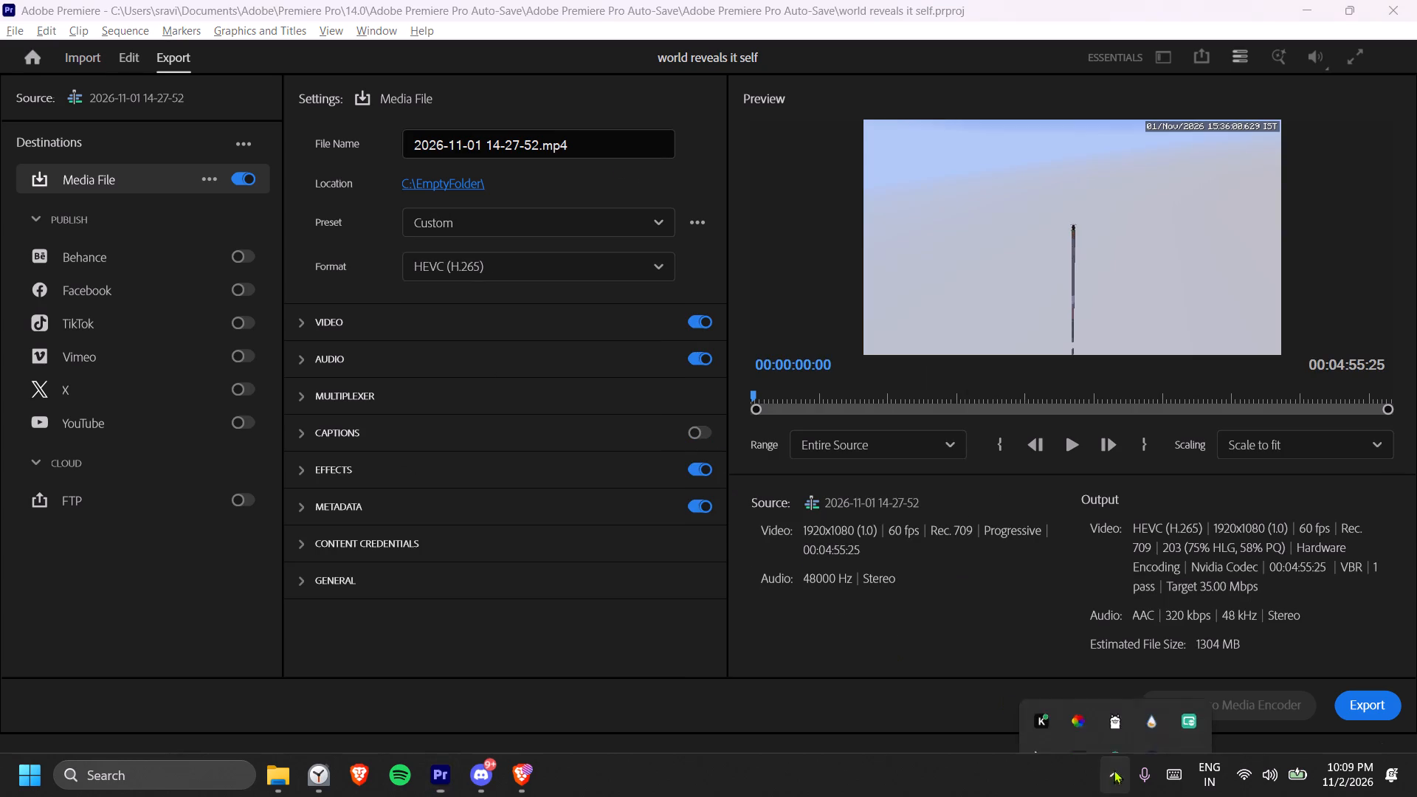